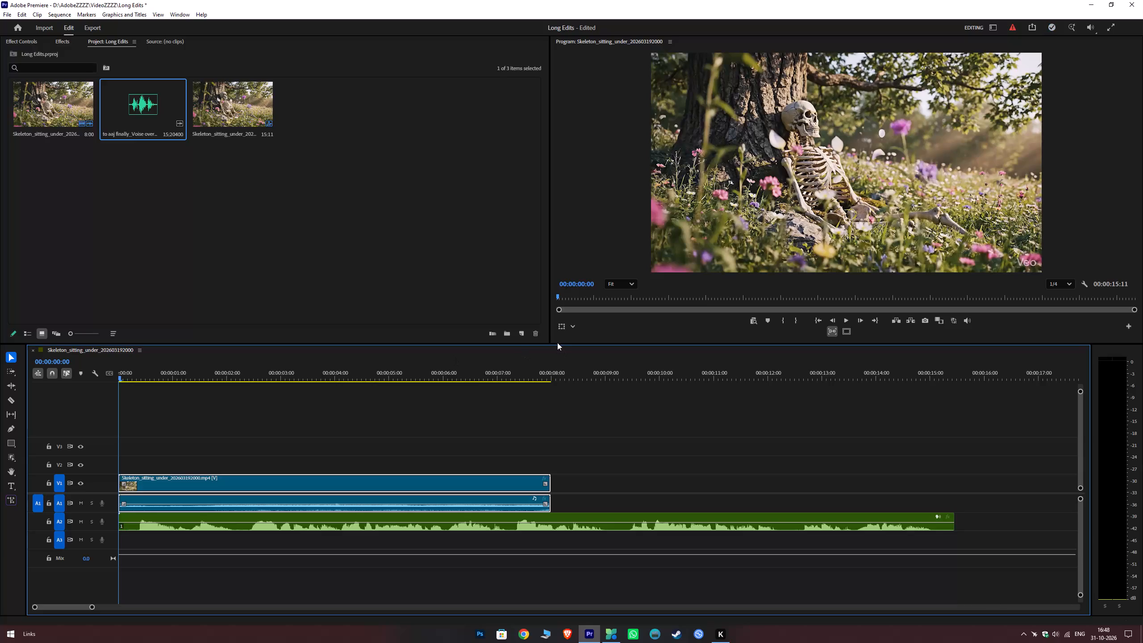
Play the opening second of the sequence repeatedly to listen for when the first voice-over words are spoken.
drag(557, 344, 555, 270)
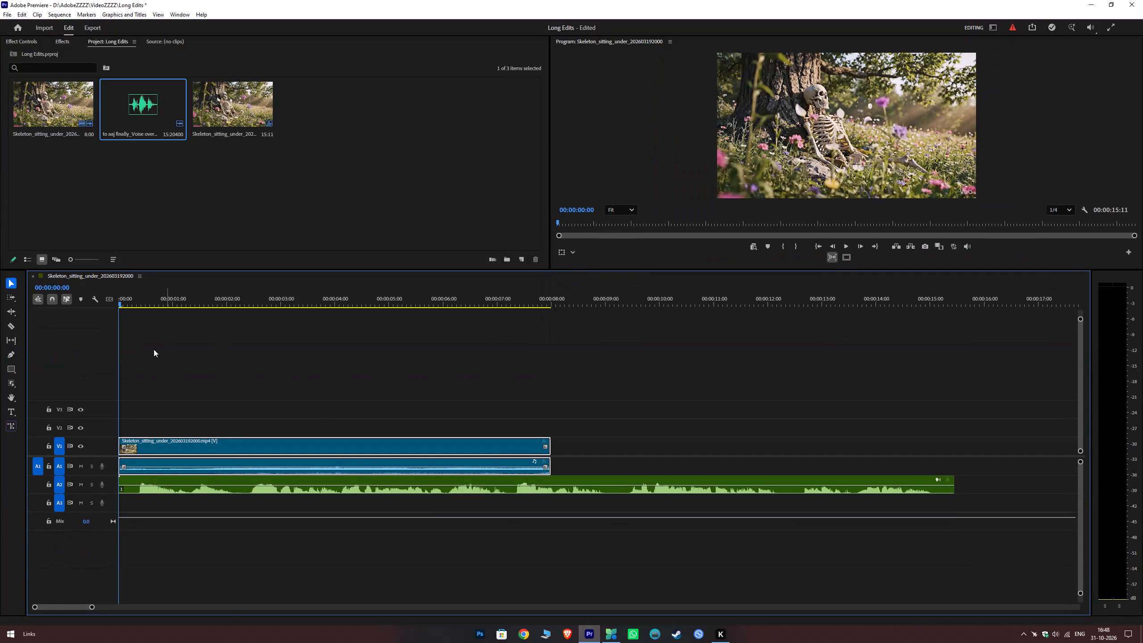
click(150, 344)
key(space)
key(space)
drag(150, 302, 43, 325)
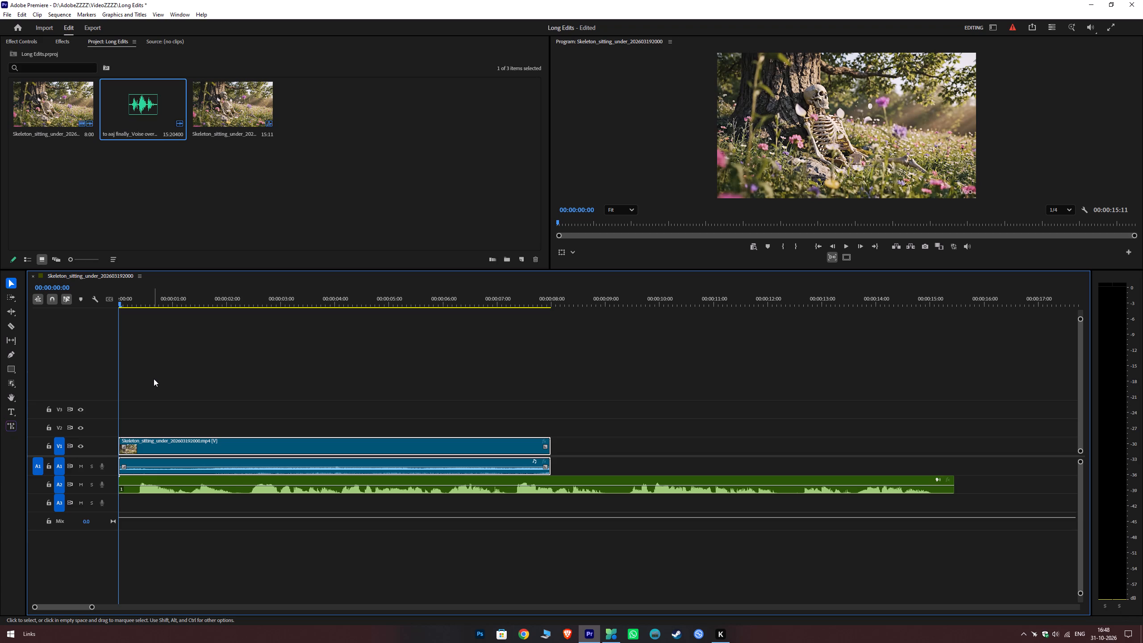
click(168, 373)
key(space)
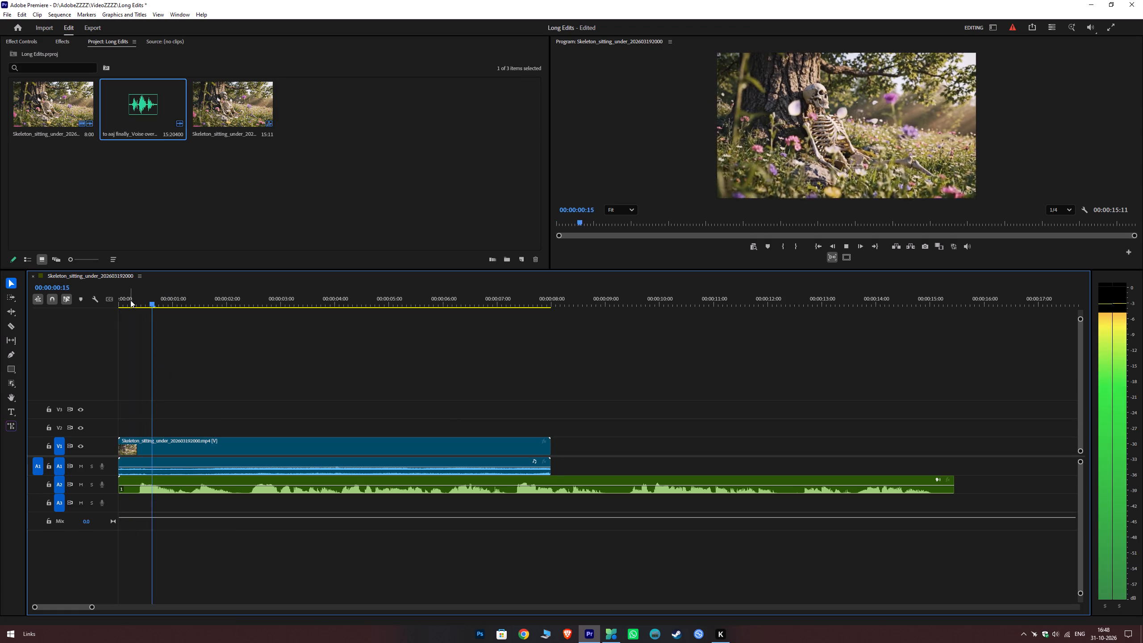
drag(130, 300, 88, 324)
key(space)
key(space)
drag(143, 296, 23, 350)
click(164, 376)
key(space)
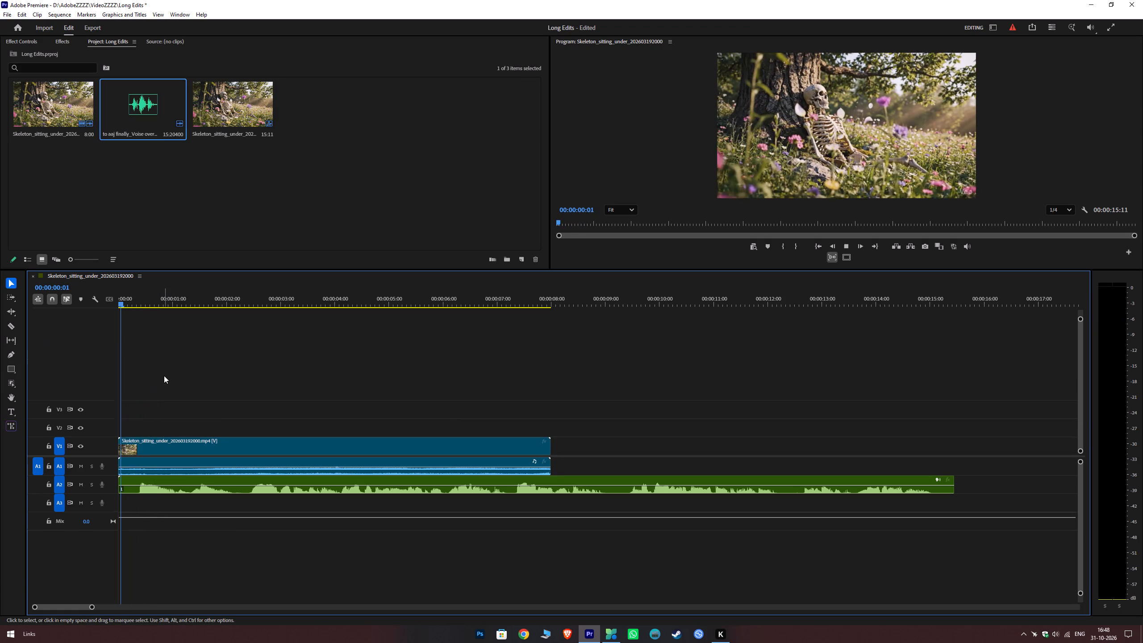
key(space)
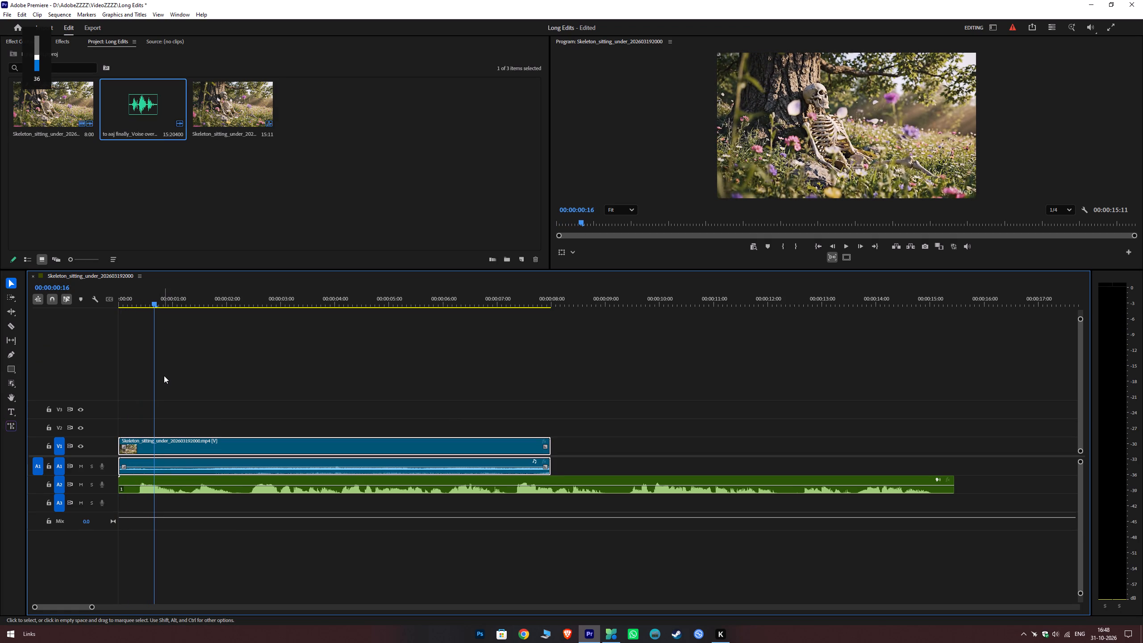
key(space)
key(space)
alt+scroll(261, 432, down, 7)
key(space)
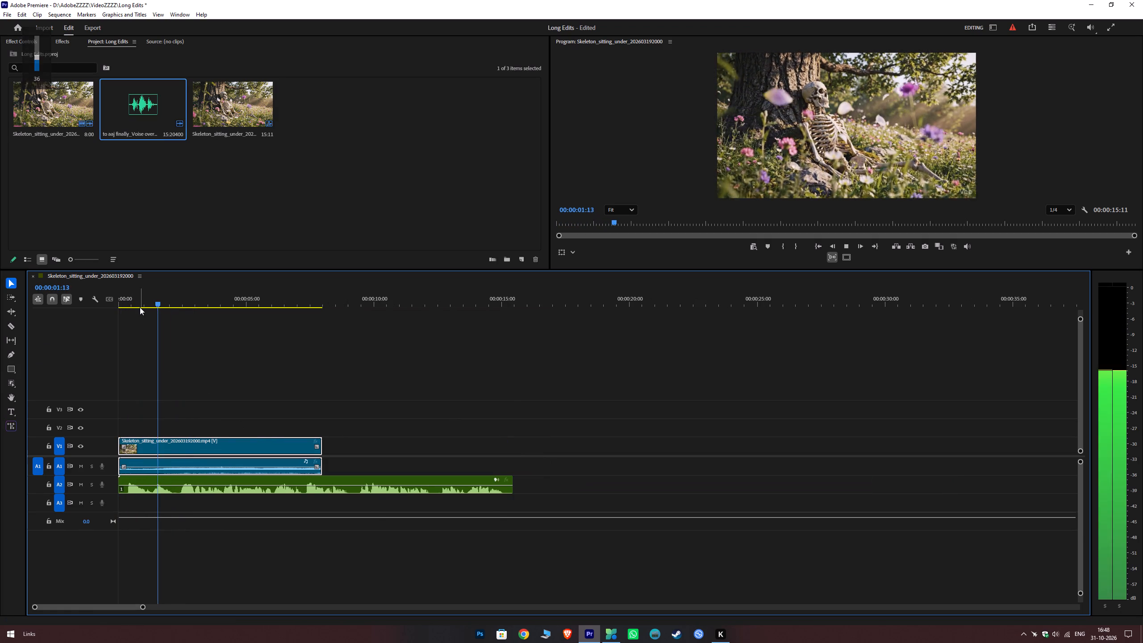
drag(139, 305, 84, 327)
key(space)
key(space)
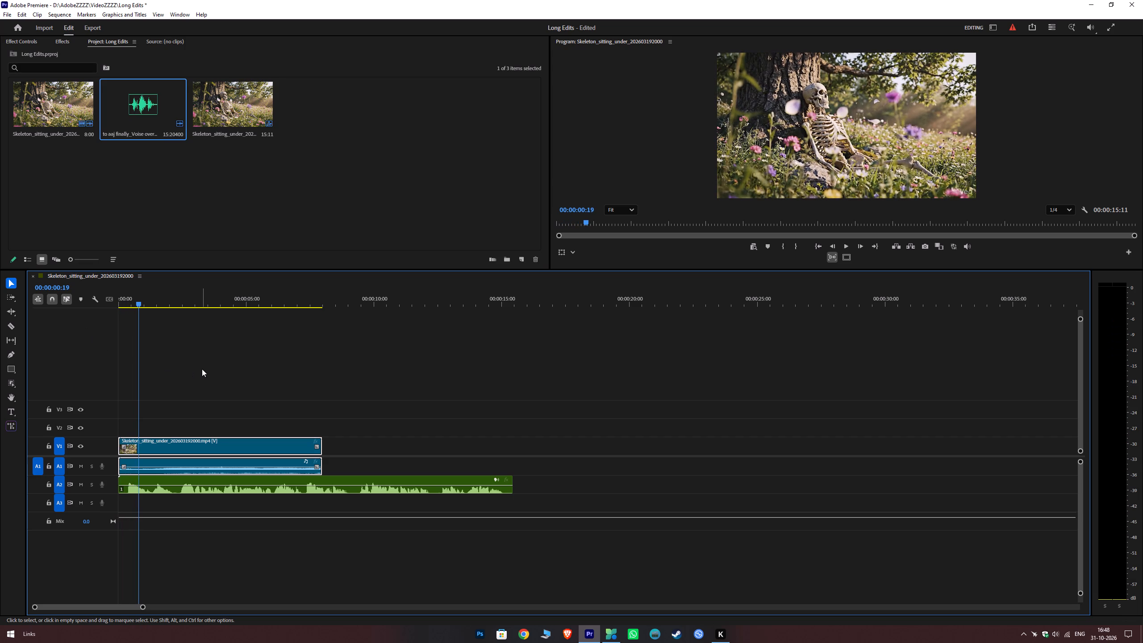
key(space)
key(space)
drag(148, 299, 50, 318)
key(space)
key(space)
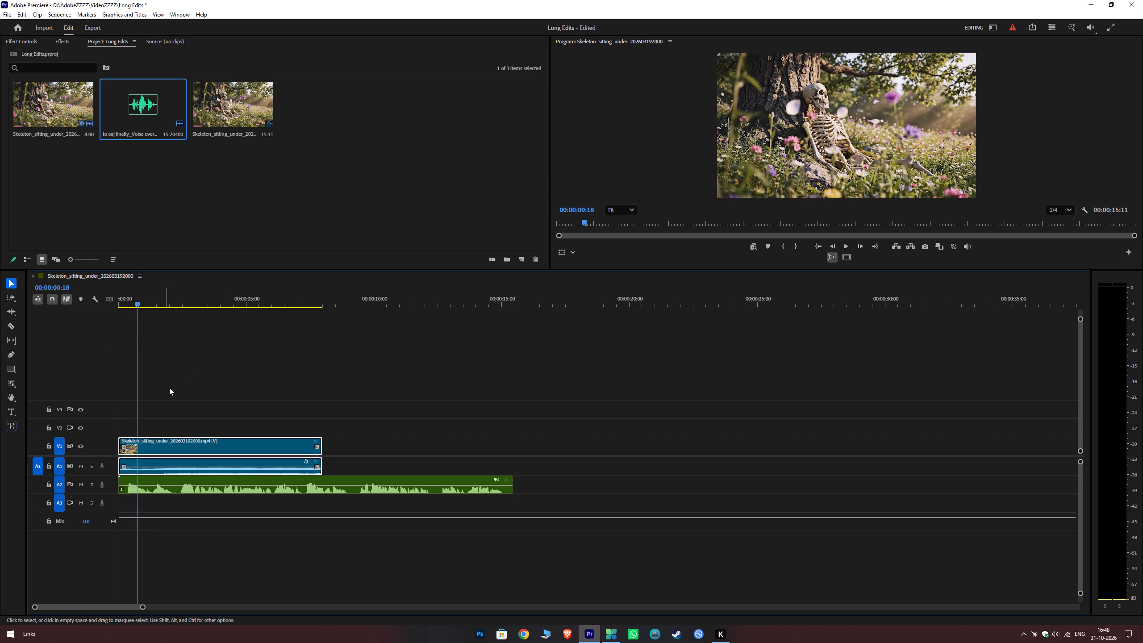
alt+scroll(169, 388, up, 12)
key(space)
click(132, 298)
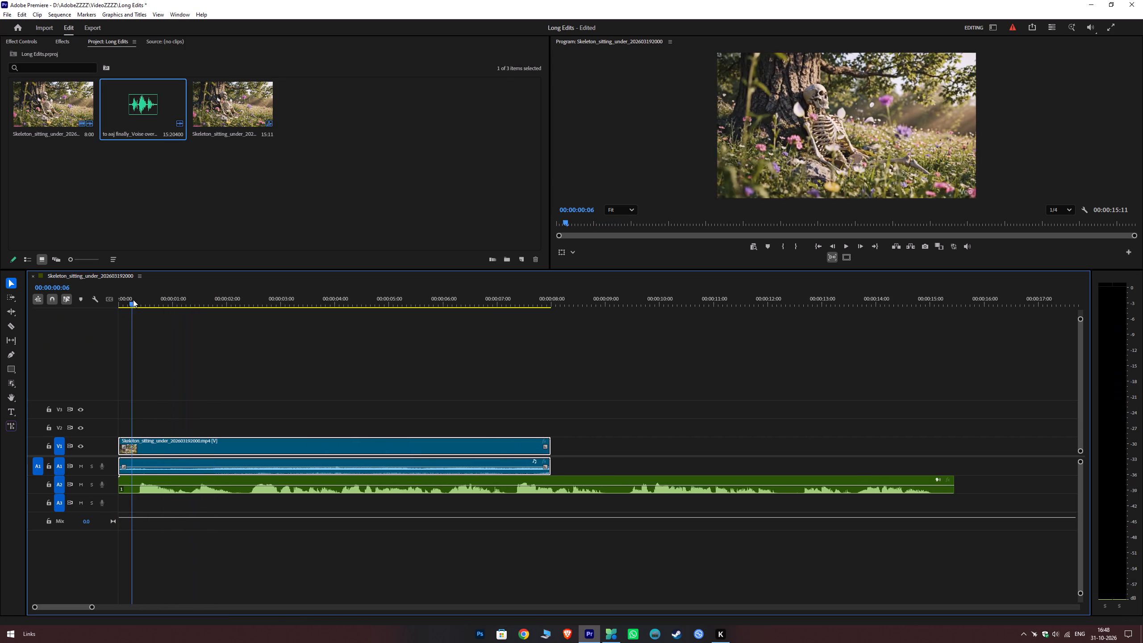
key(space)
key(space)
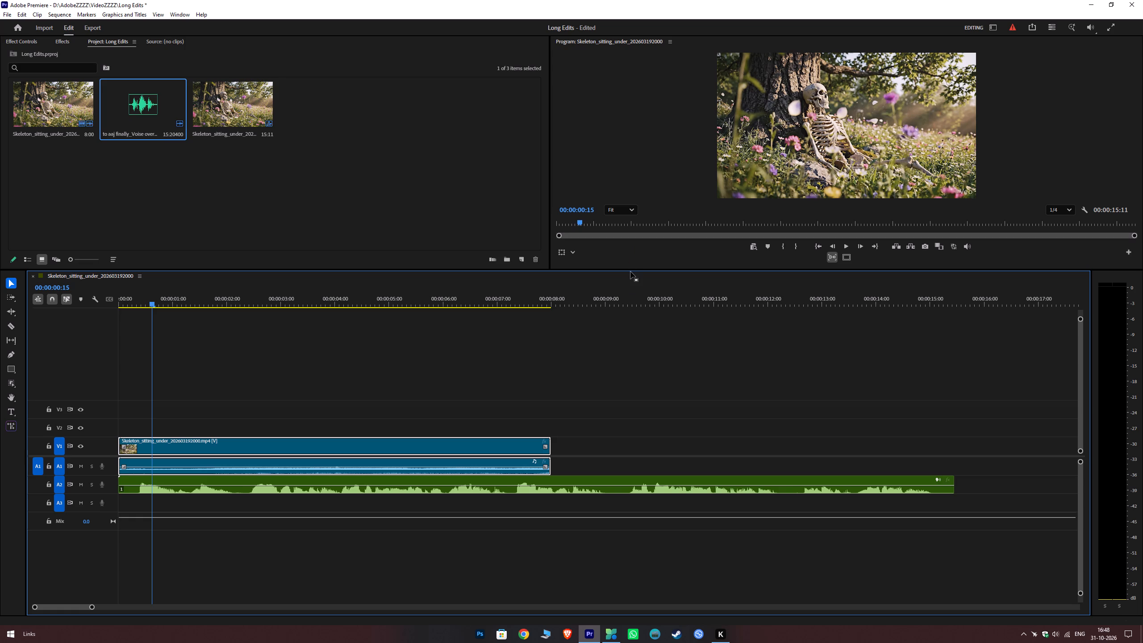
Resize the workspace panels to give the program preview more height and slightly more width.
drag(630, 269, 614, 343)
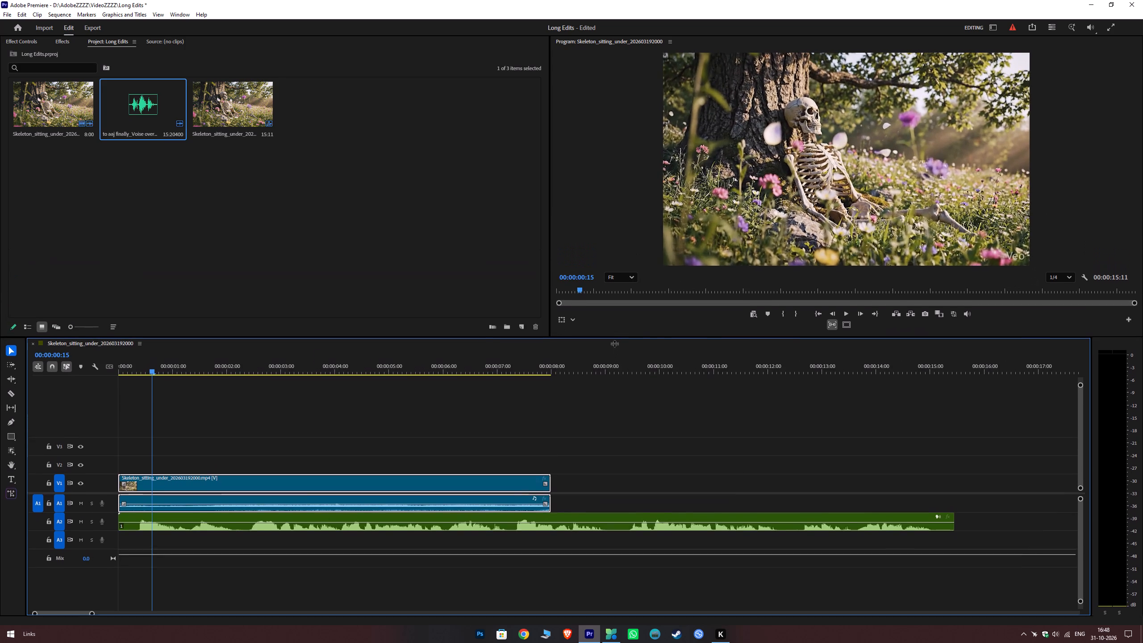
drag(614, 343, 609, 364)
drag(550, 225, 503, 232)
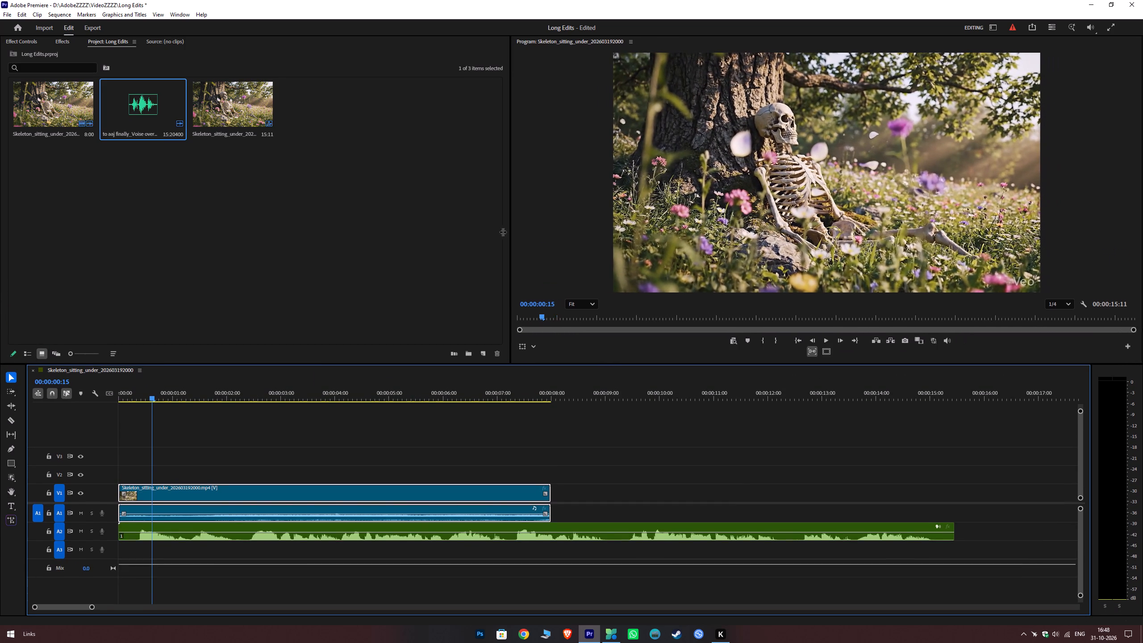
drag(503, 232, 571, 248)
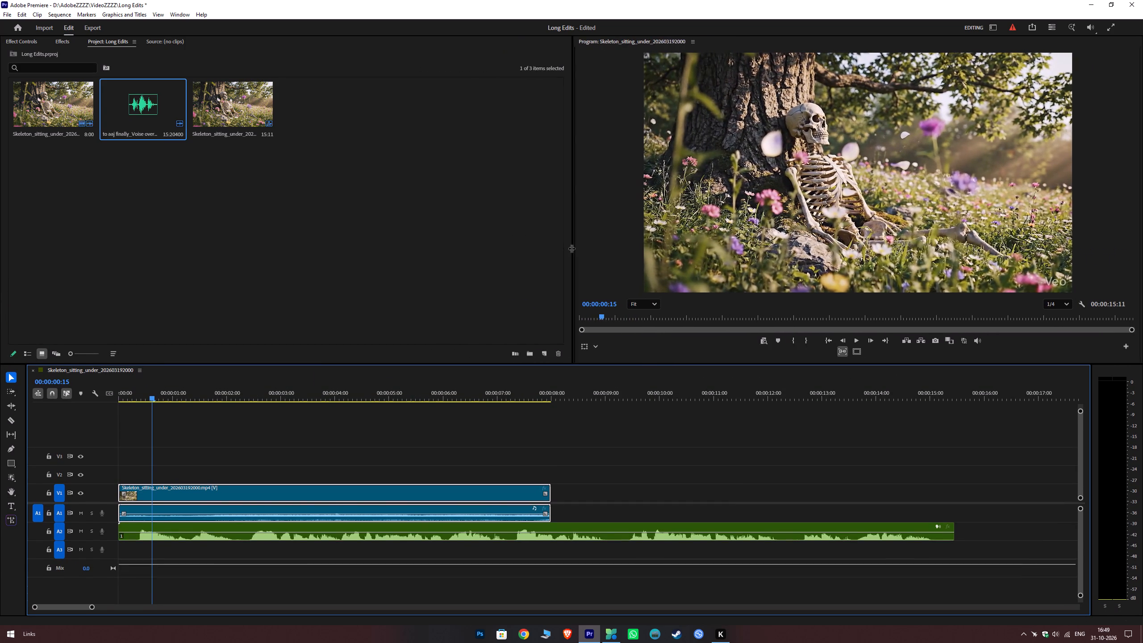
drag(571, 248, 530, 253)
Open the Animation Composer extension, dismiss its updates notice, and show its Browse view over the project area.
click(179, 13)
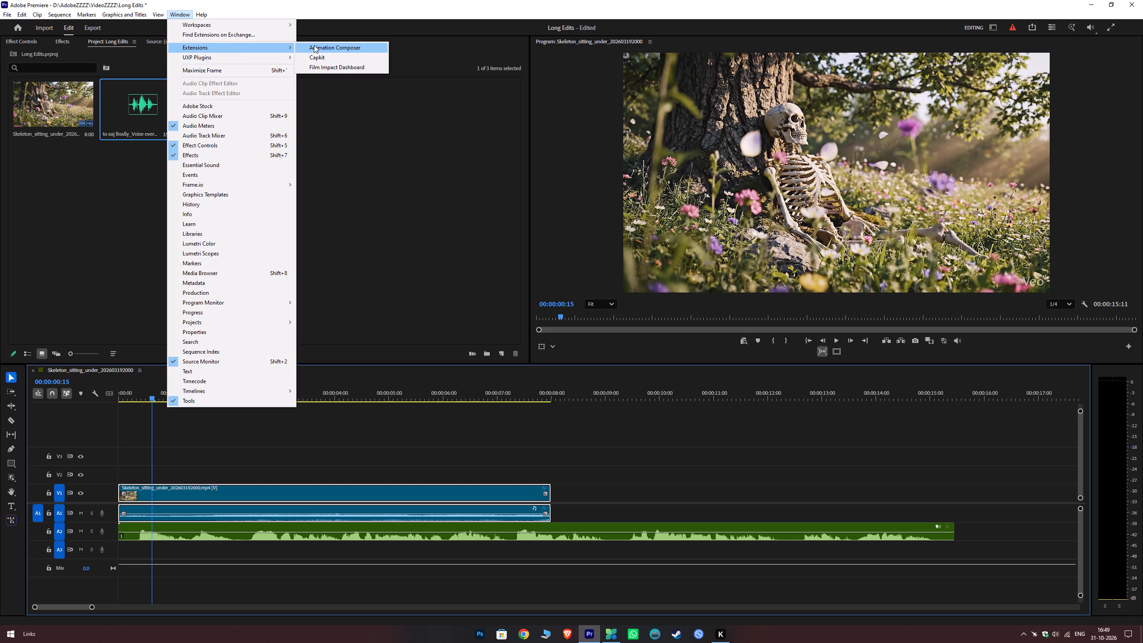
click(314, 45)
drag(573, 73, 300, 66)
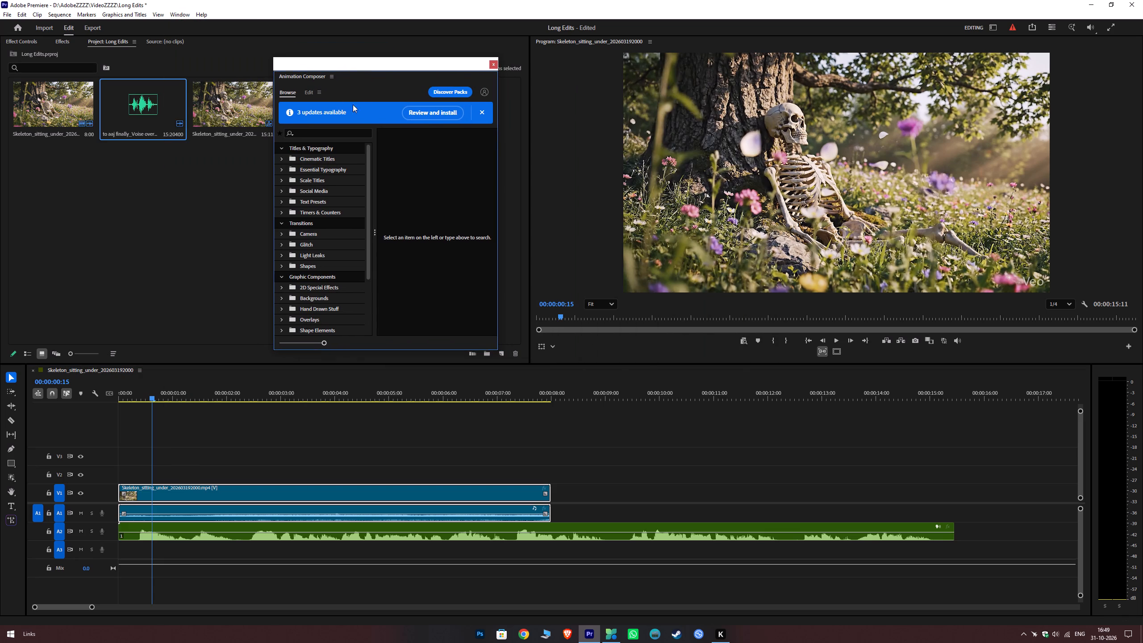
click(481, 110)
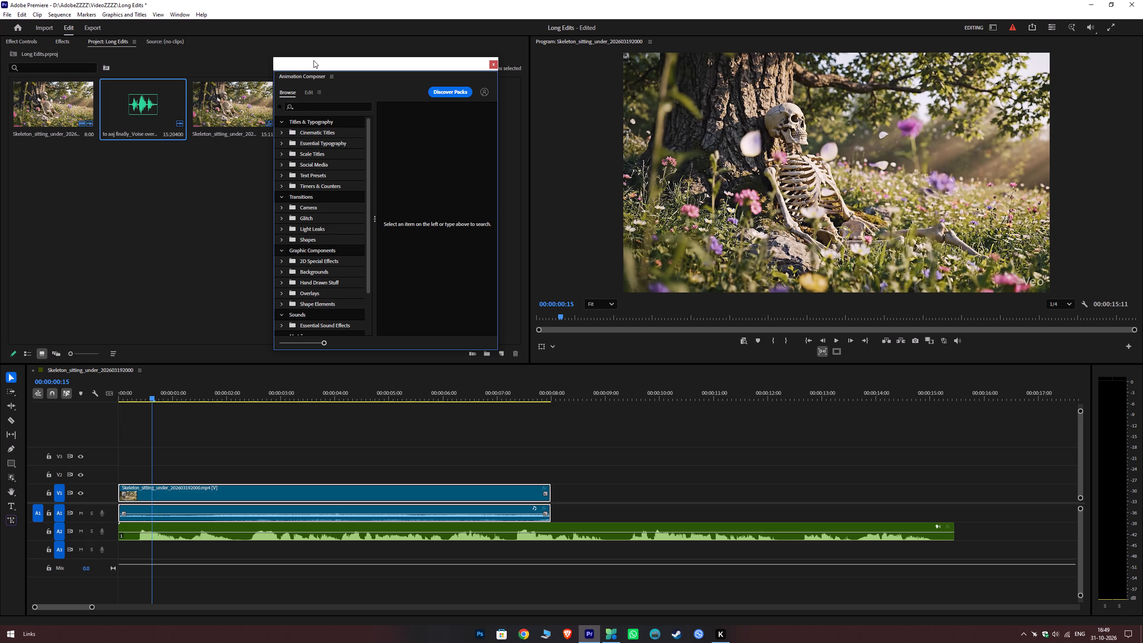
drag(313, 64, 297, 83)
click(296, 108)
click(288, 110)
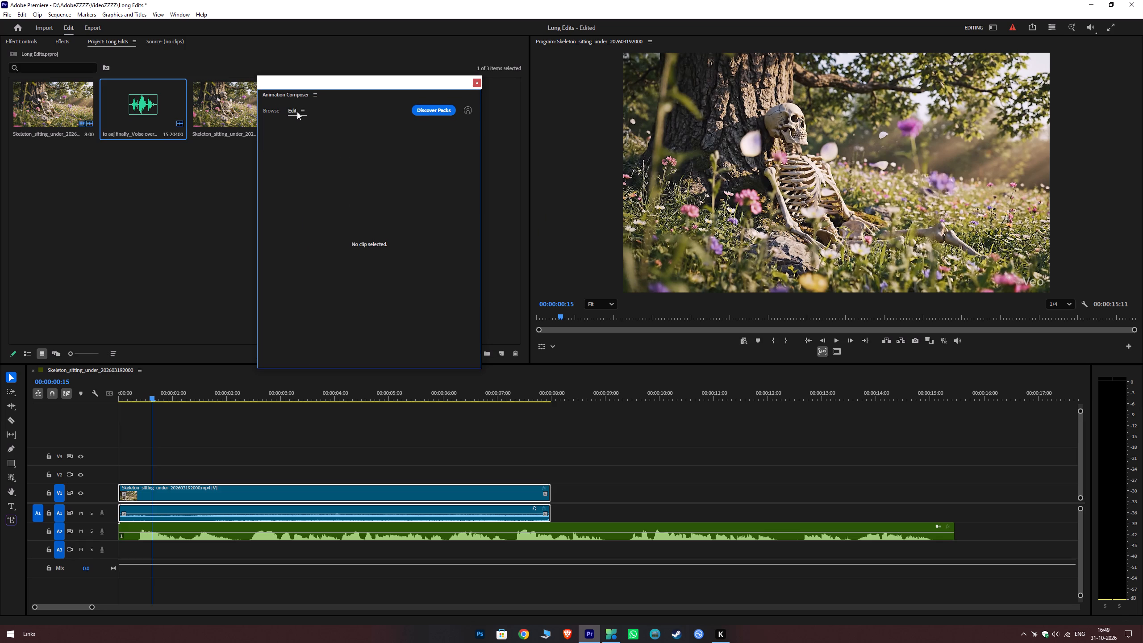
click(272, 110)
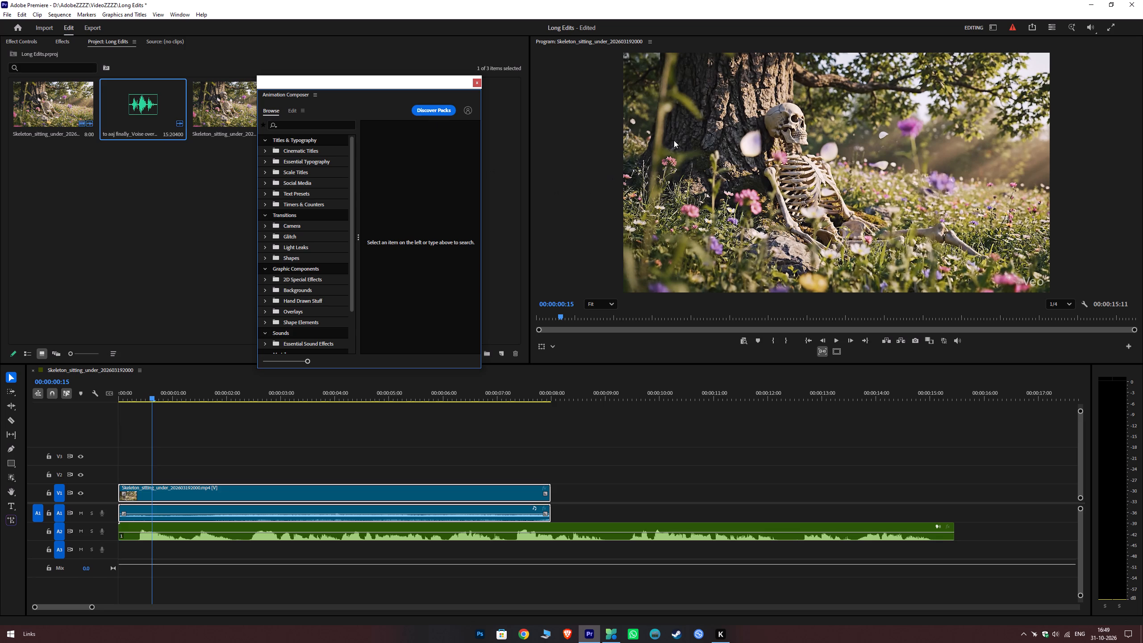
Add a text layer reading "To aaj" over the skeleton in the preview at 00:00:00:15.
click(790, 155)
key(t)
click(786, 178)
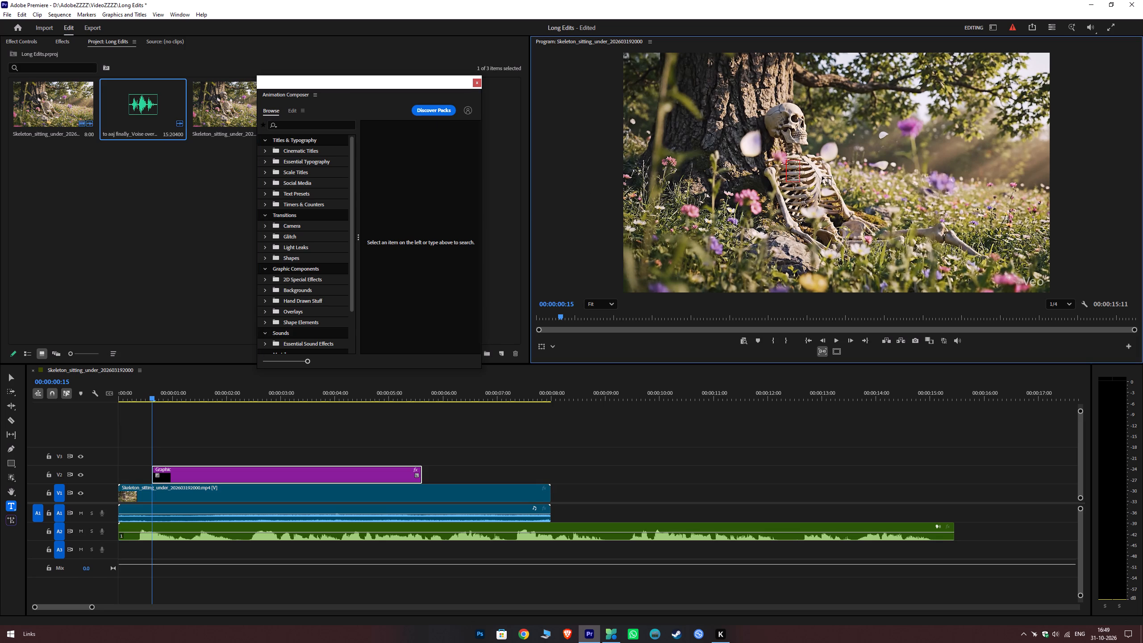
key(shift+t)
text(o aaj)
click(659, 441)
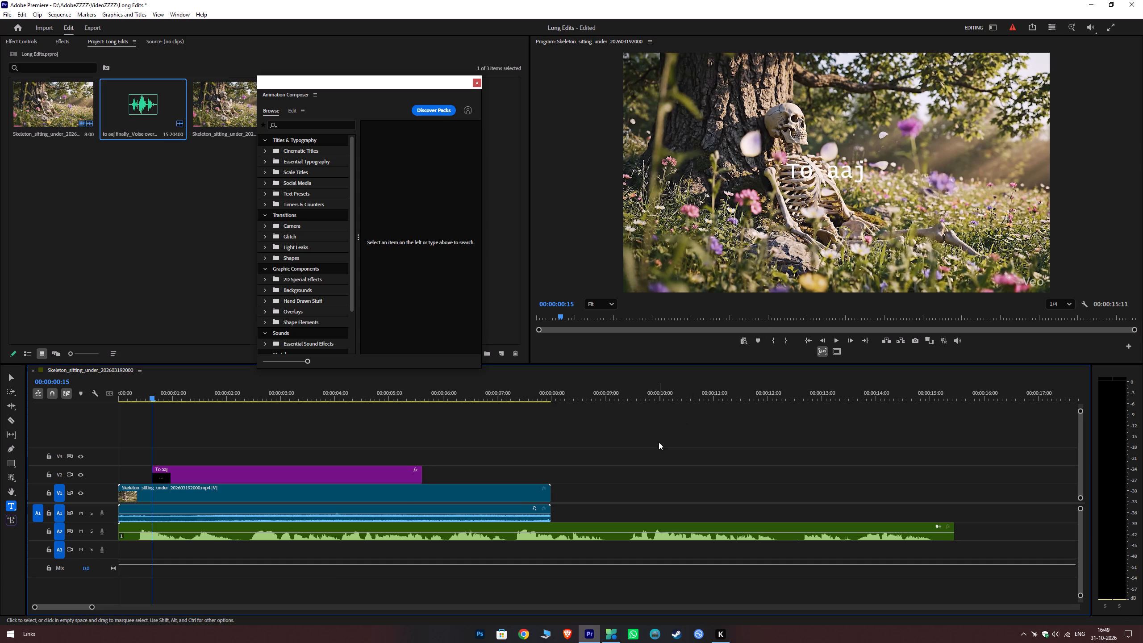
key(v)
Move the "To aaj" text clip on V2 to start at 00:00:00:09 and play it back against the voice-over.
drag(142, 401, 90, 410)
key(space)
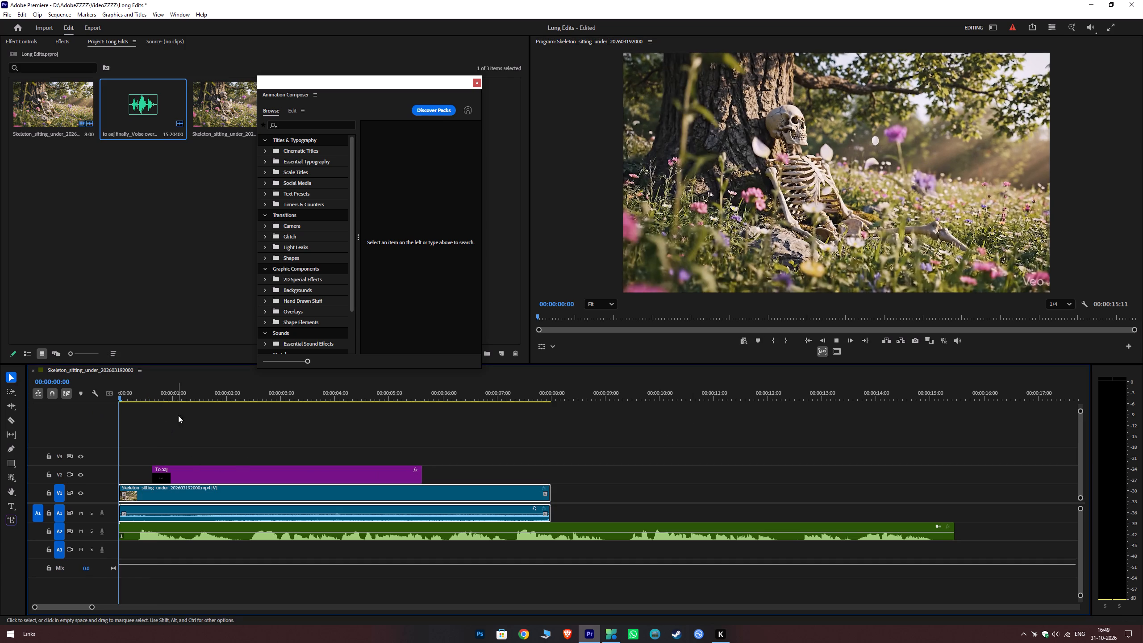
key(space)
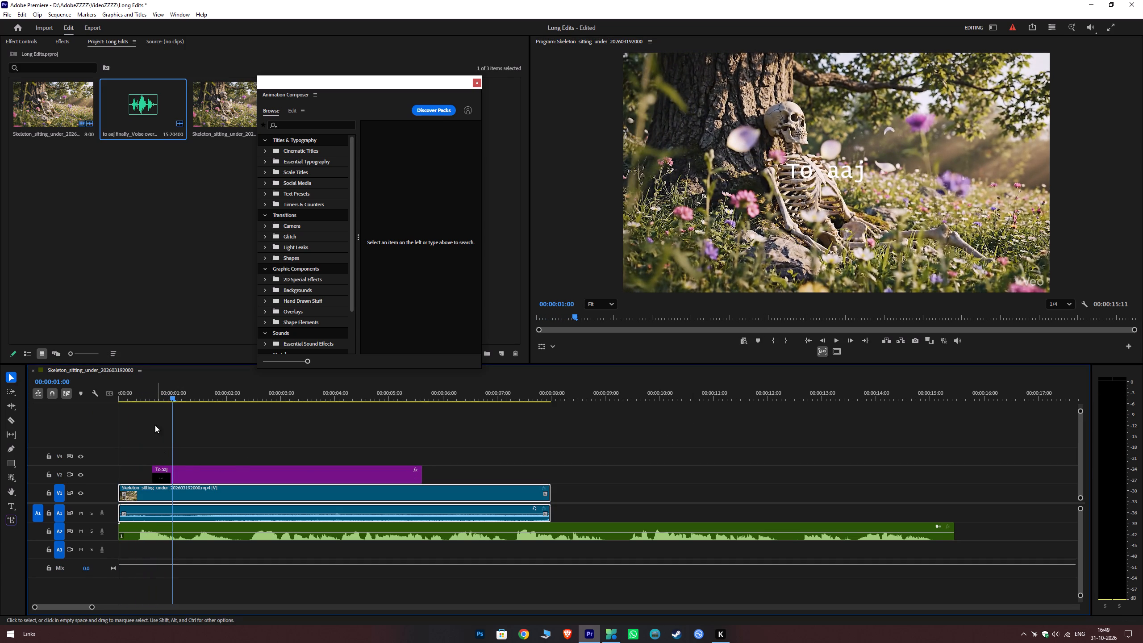
drag(150, 398, 142, 412)
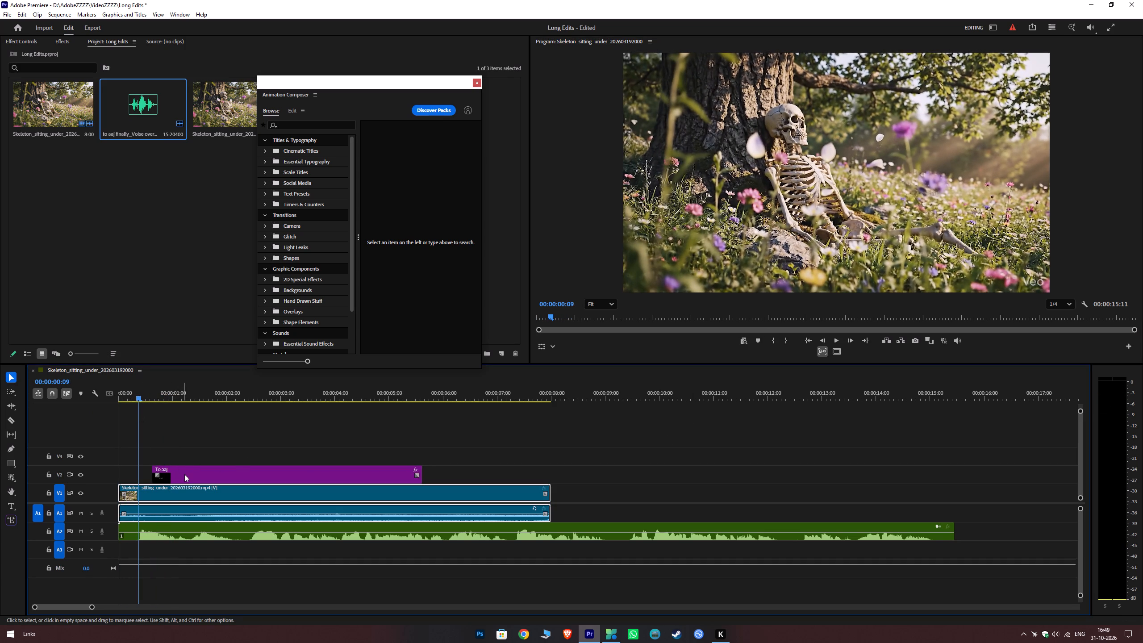
drag(184, 473, 173, 475)
drag(122, 397, 63, 413)
key(space)
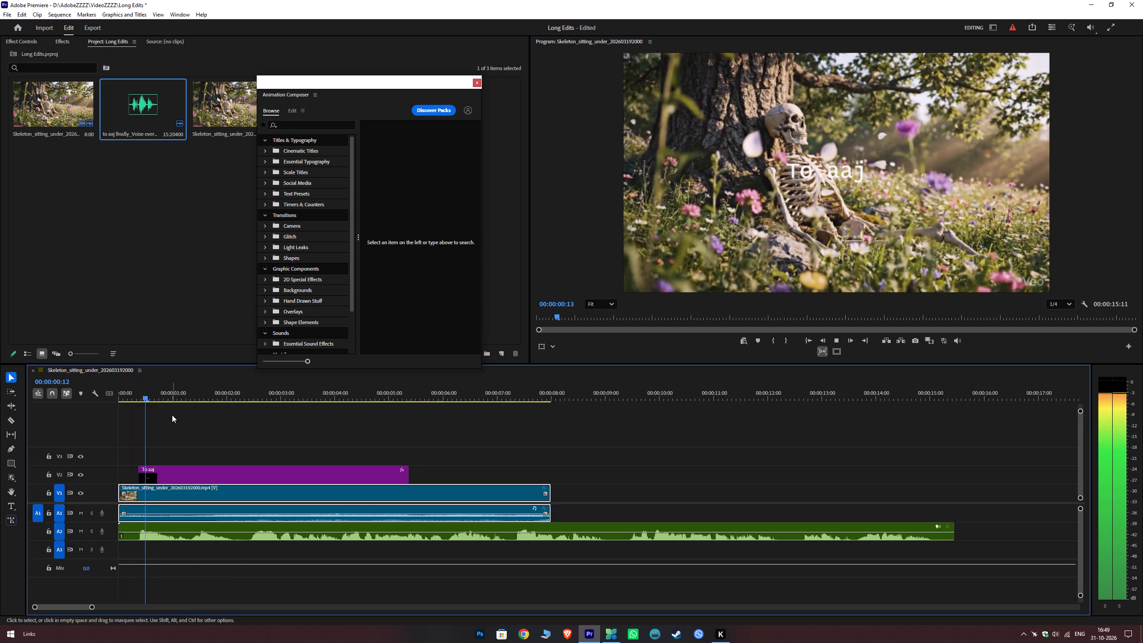
key(space)
With the "To aaj" clip selected, examine the Titles & Typography categories in Animation Composer, including Essential Typography and Text Presets.
click(221, 472)
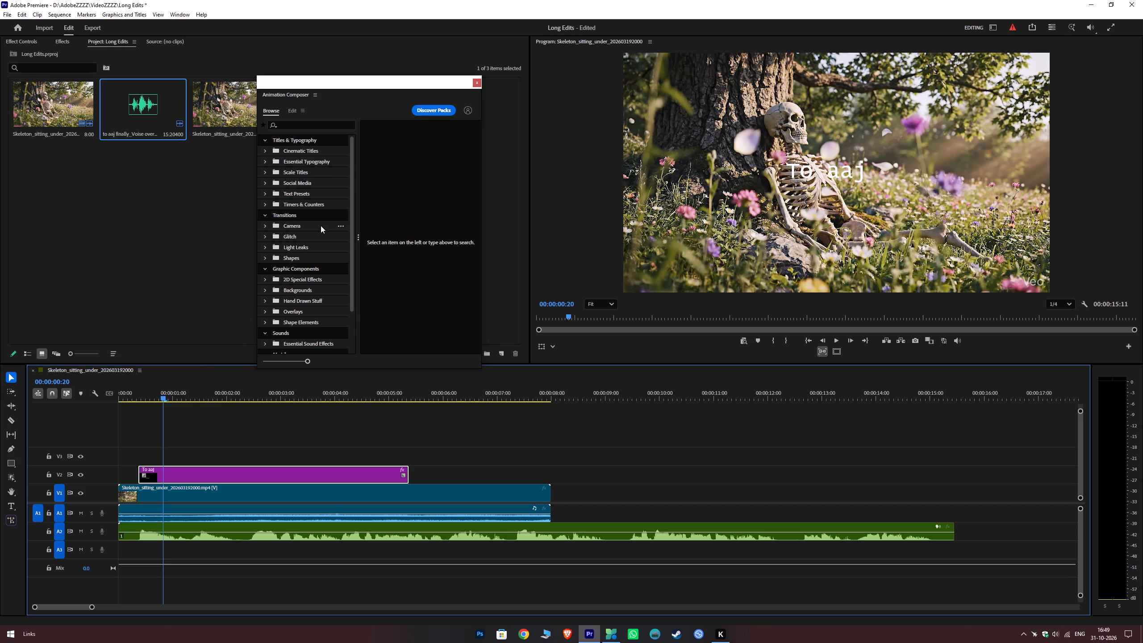
scroll(296, 218, down, 4)
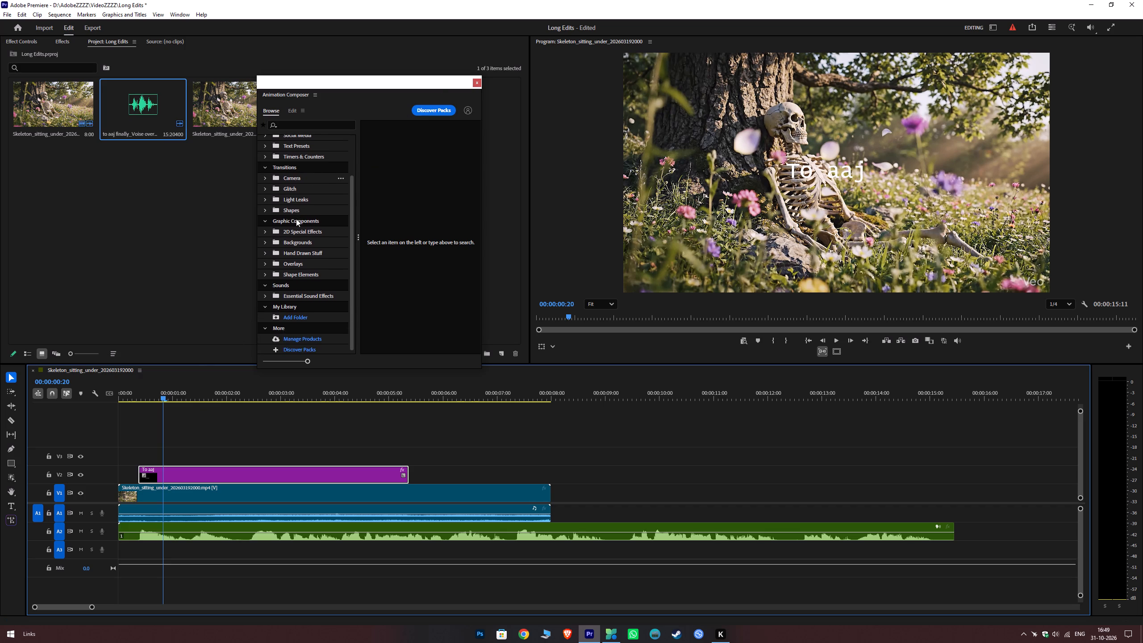
scroll(296, 219, down, 2)
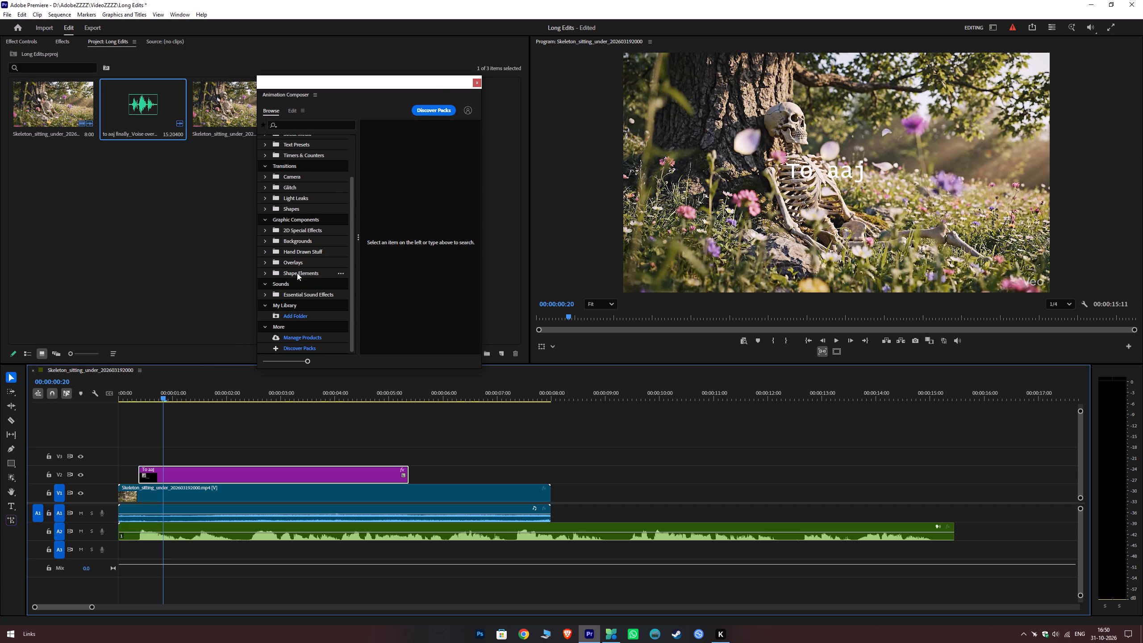
scroll(294, 254, up, 7)
click(264, 149)
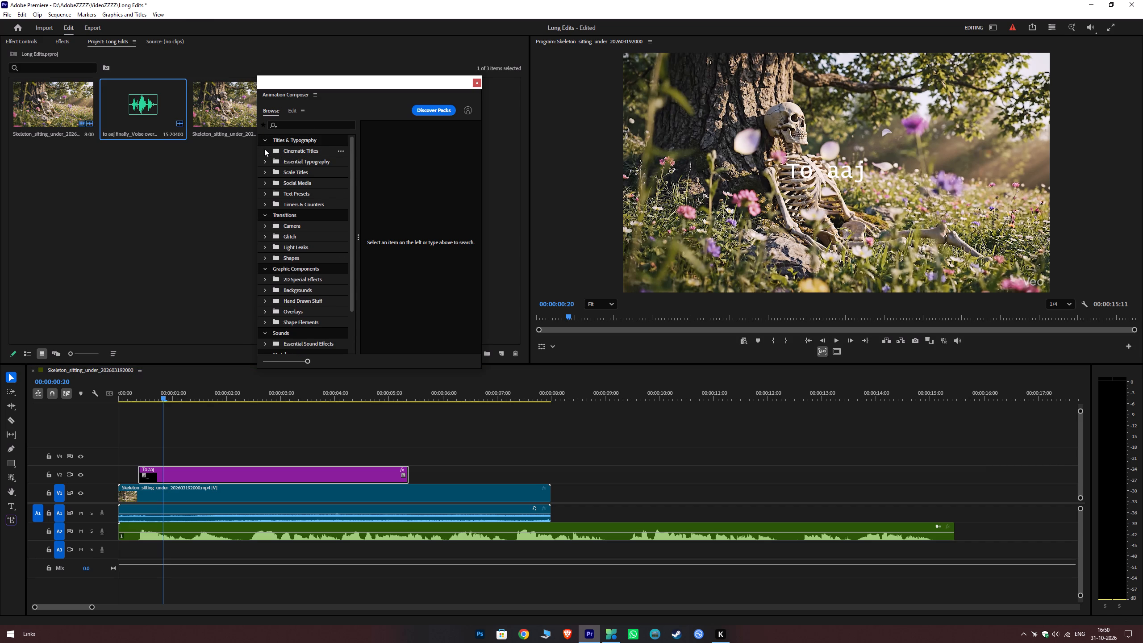
click(264, 149)
click(264, 162)
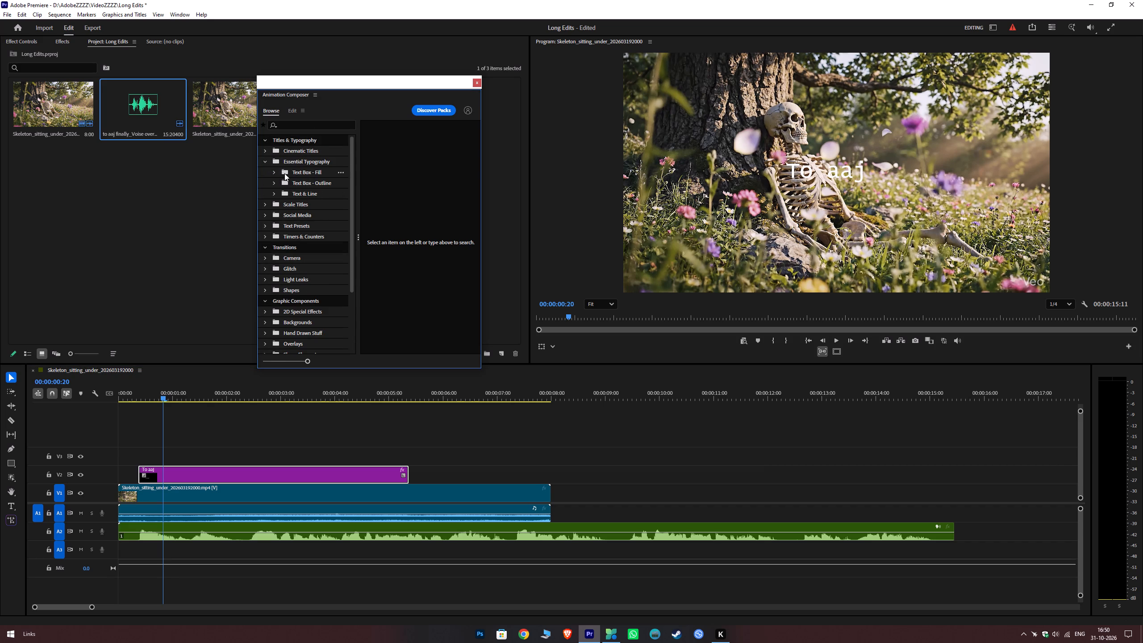
click(266, 221)
click(266, 223)
click(266, 223)
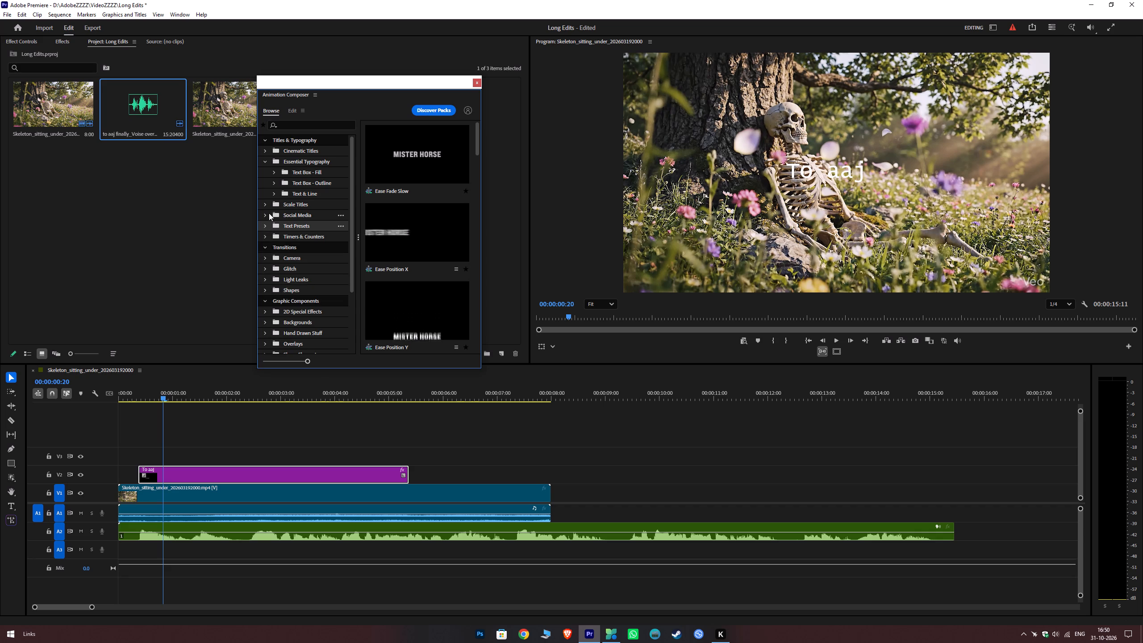
Place the 1-Line Basic Title 1 preset from Text Box - Fill on V3 above the "To aaj" clip.
click(305, 172)
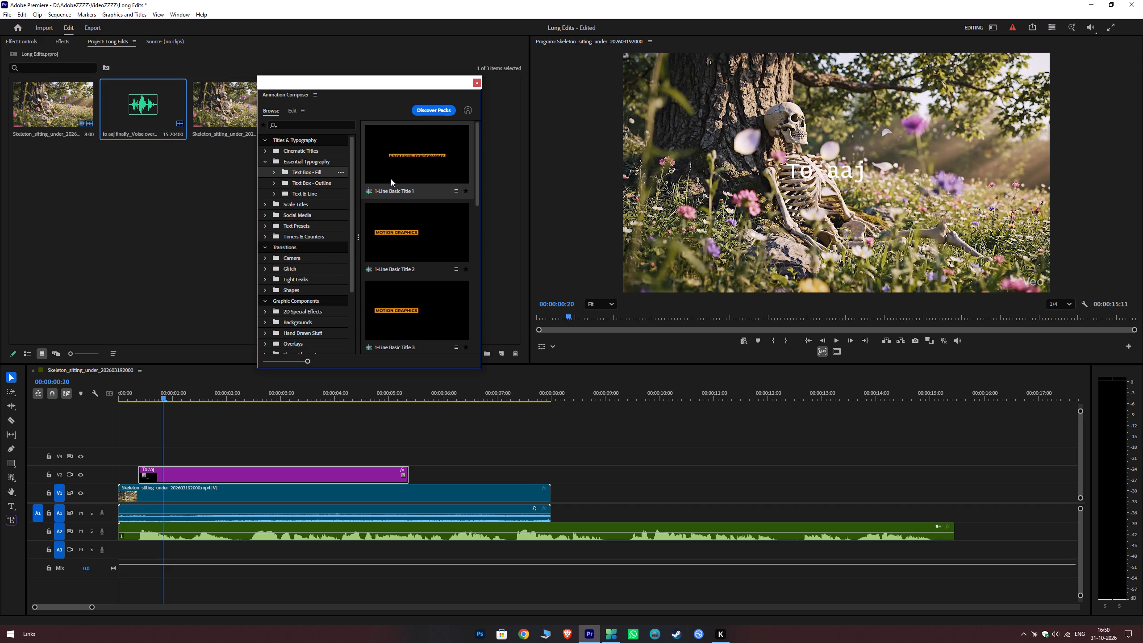
scroll(394, 187, down, 13)
scroll(395, 188, up, 7)
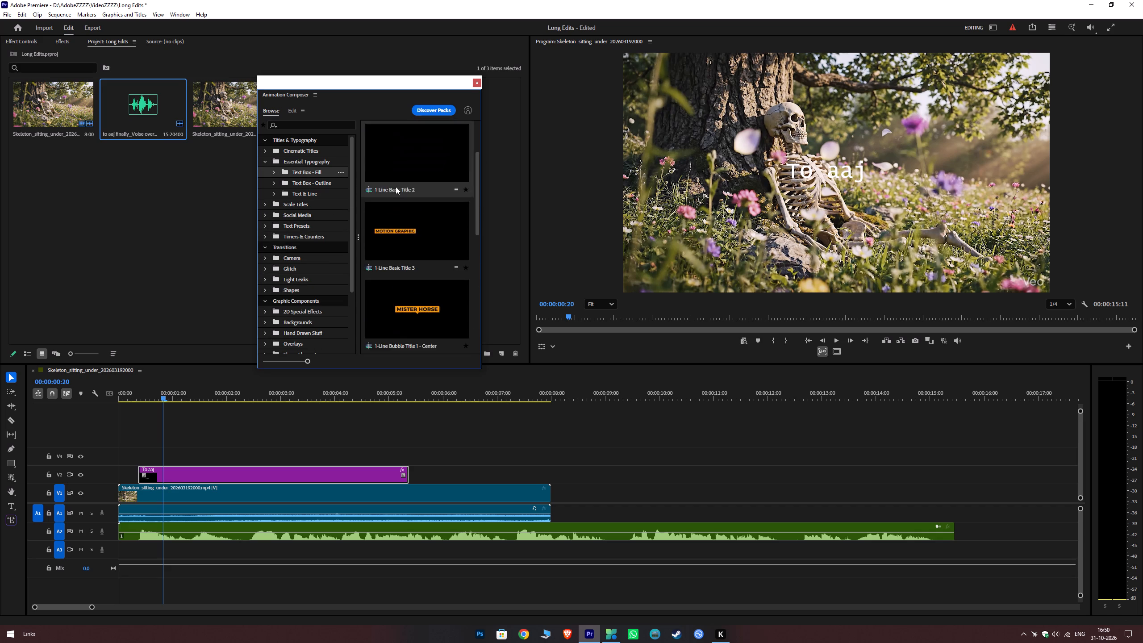
scroll(396, 187, up, 13)
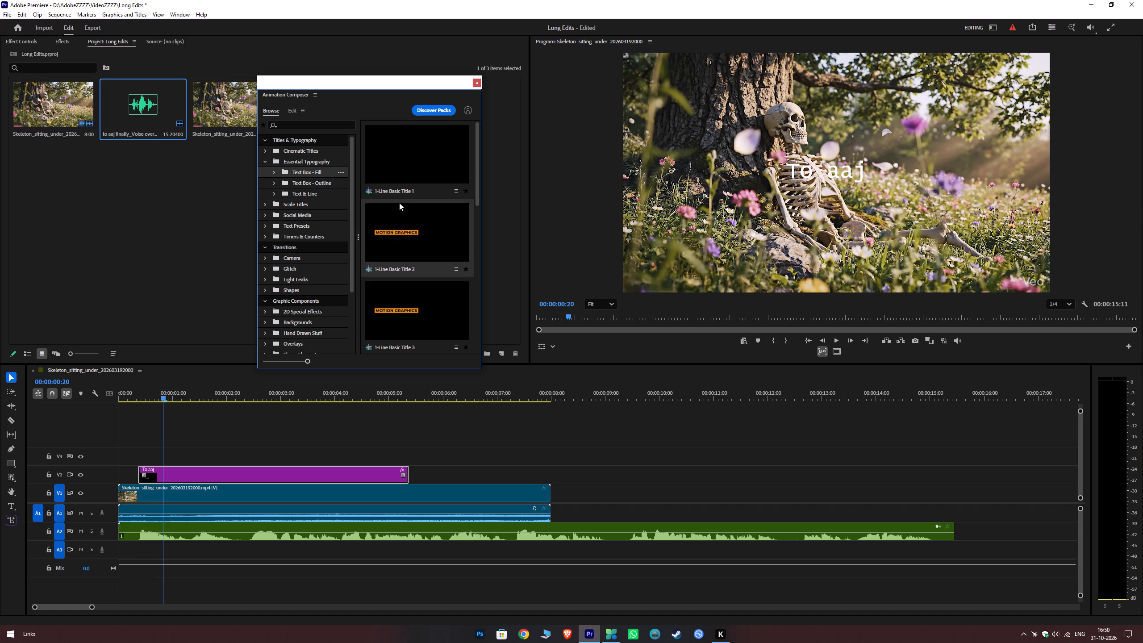
drag(408, 154, 207, 449)
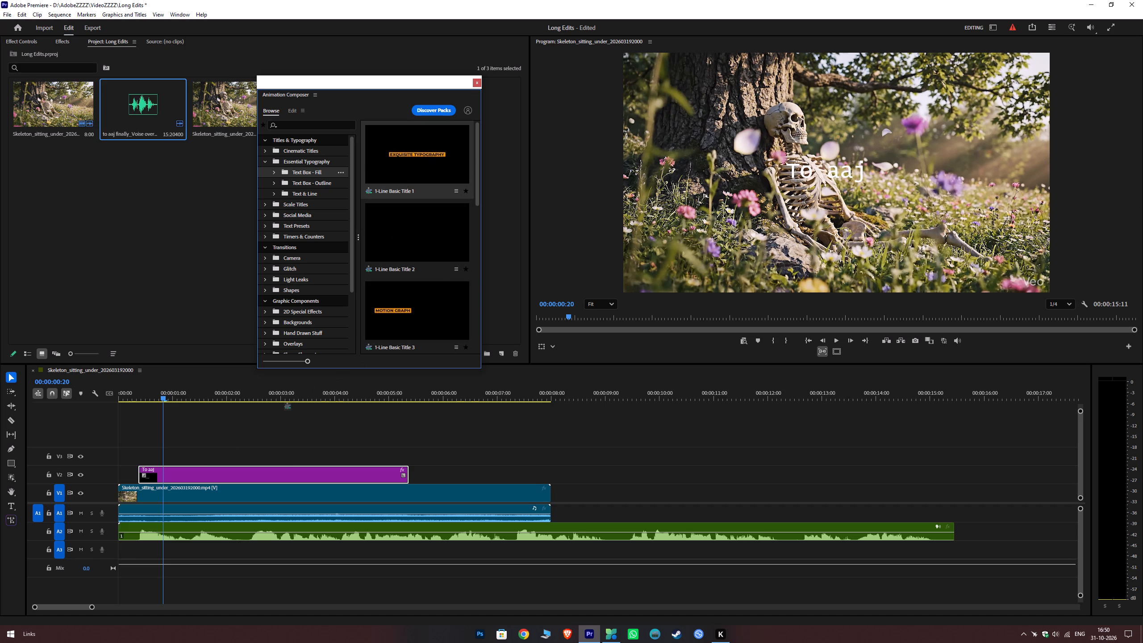
Drop the 1-Line Basic Title 1 preset on V3 so it starts at 00:00:00:09, aligned with the "To aaj" clip.
drag(207, 449, 135, 453)
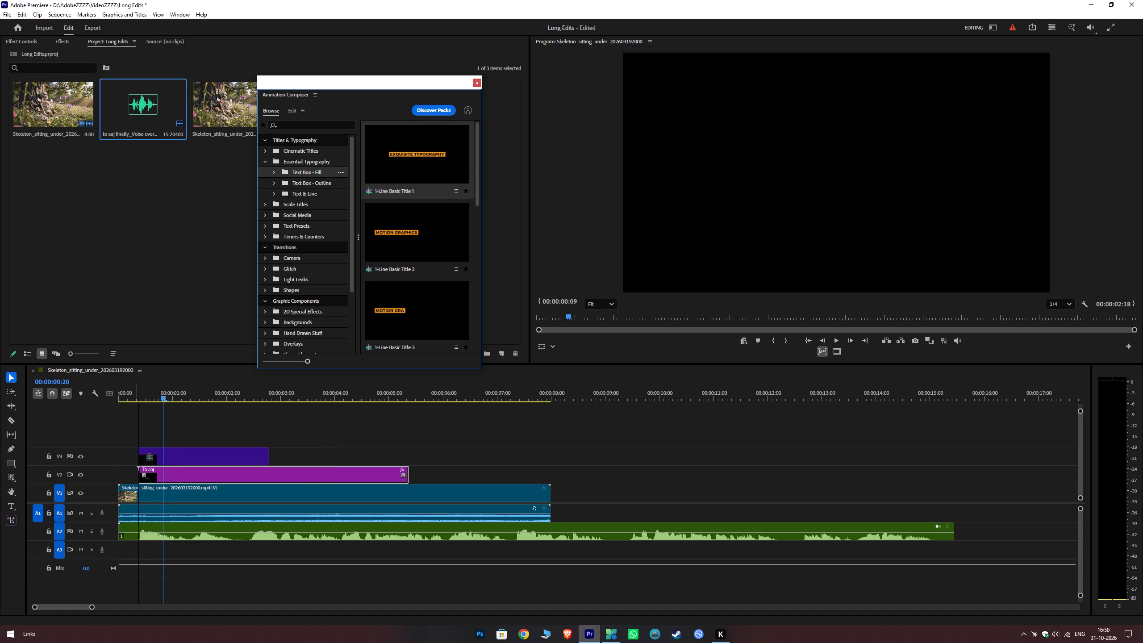
drag(135, 453, 136, 453)
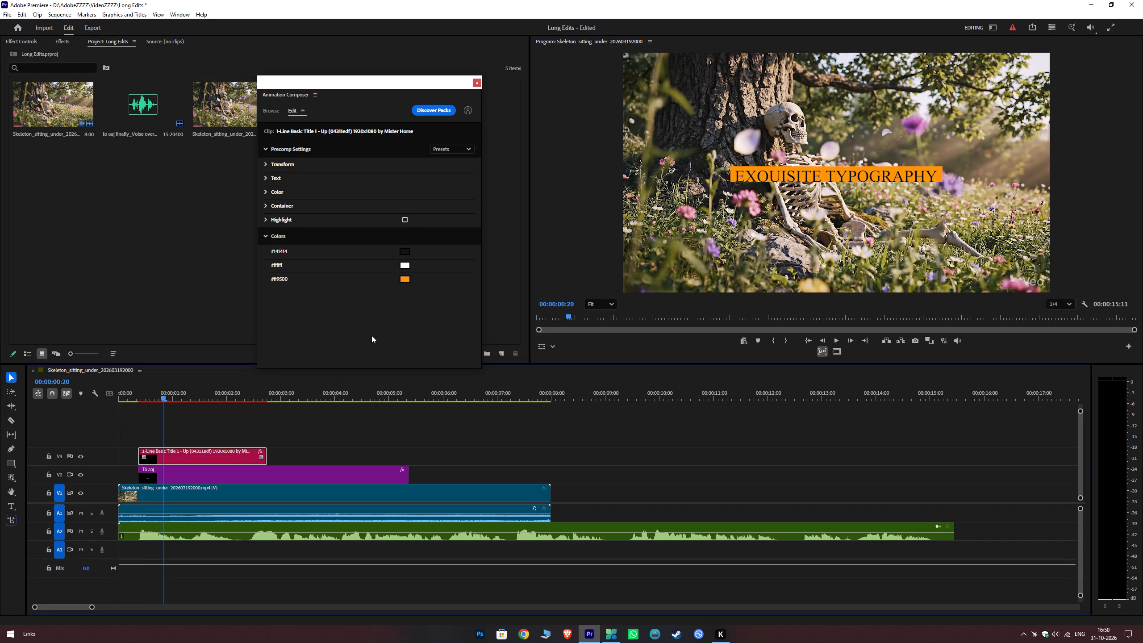
Delete the "To aaj" text clip from V2, beneath the 1-Line Basic Title 1 clip.
click(277, 110)
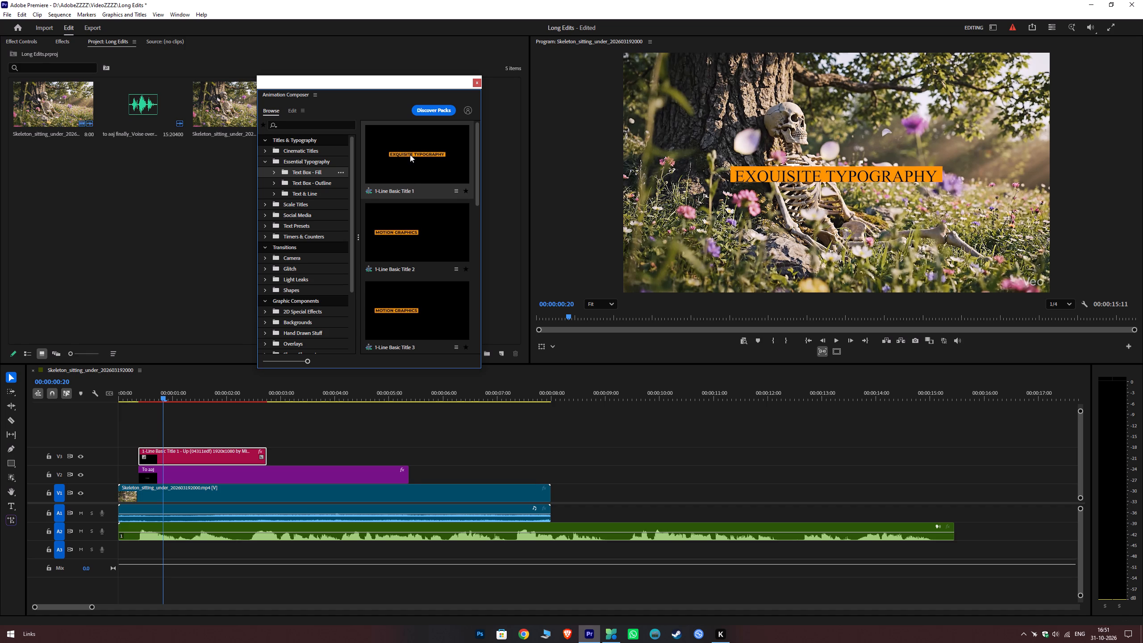
scroll(394, 258, down, 14)
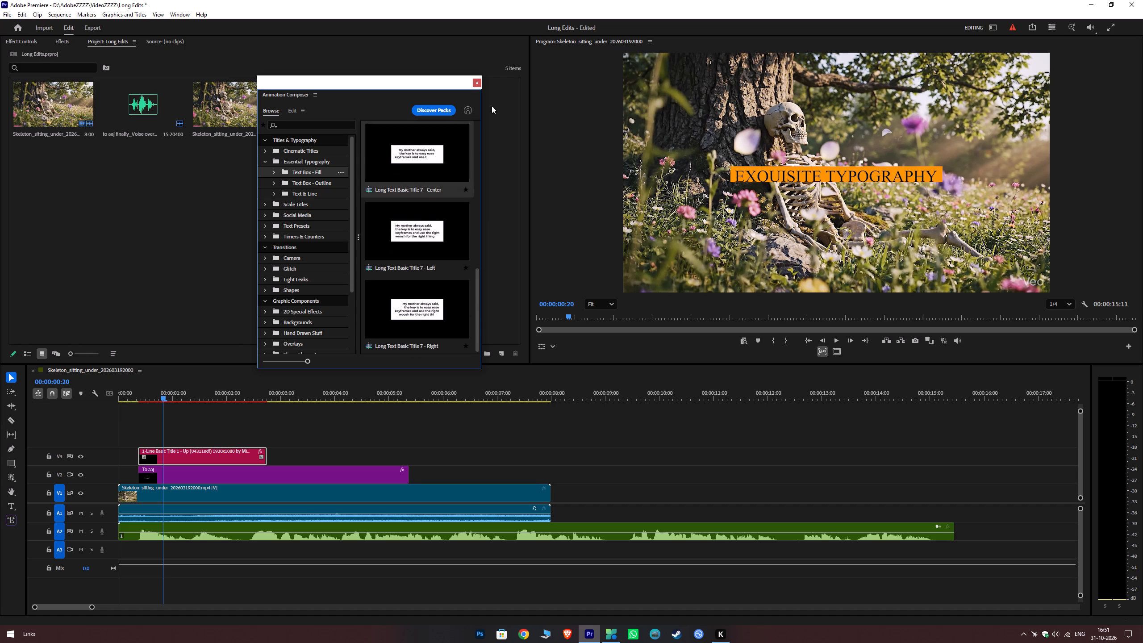
drag(418, 80, 492, 75)
click(202, 469)
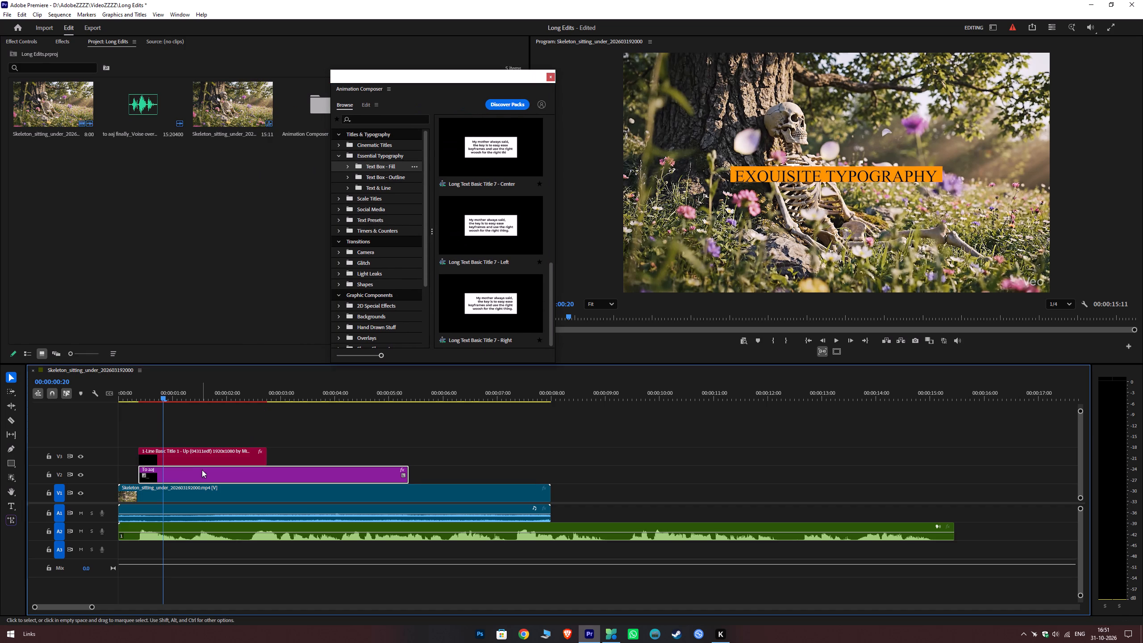
key(BackSpace)
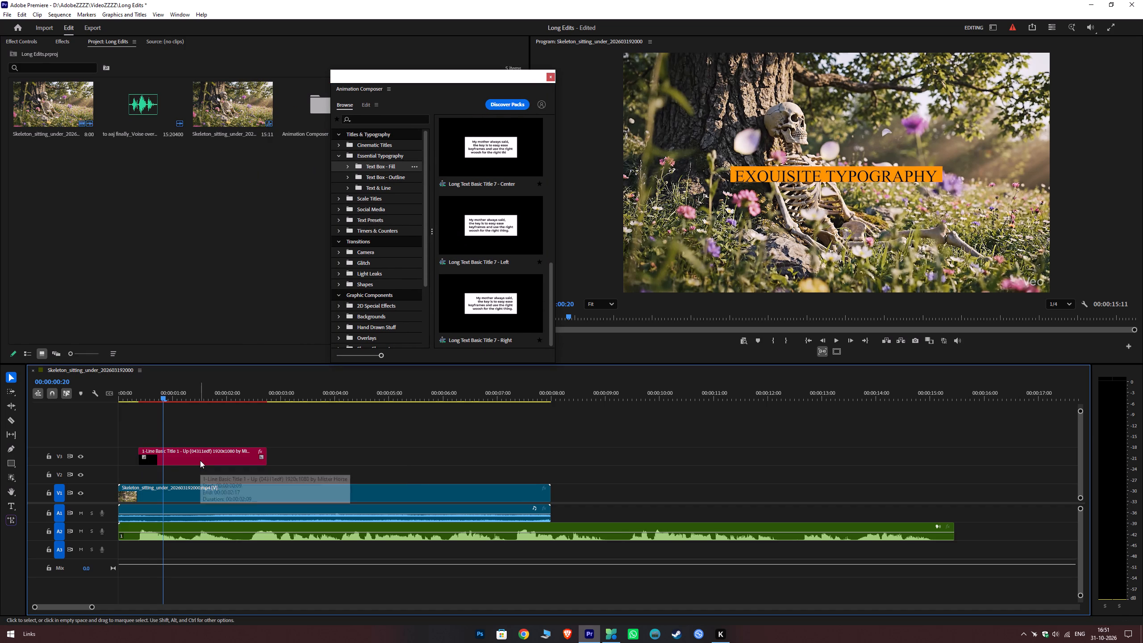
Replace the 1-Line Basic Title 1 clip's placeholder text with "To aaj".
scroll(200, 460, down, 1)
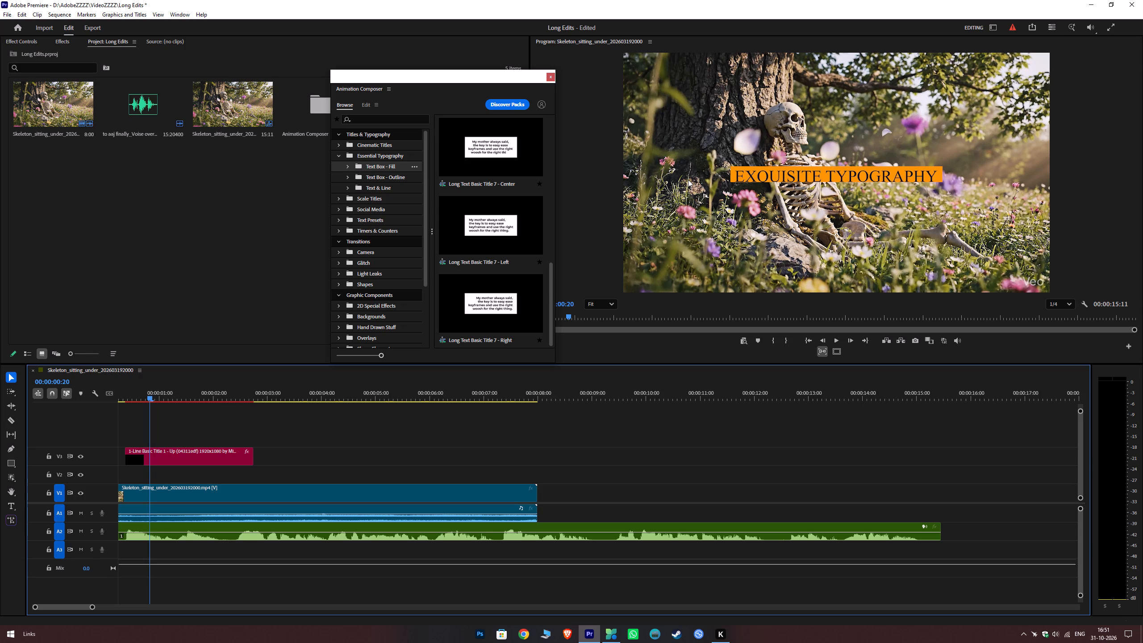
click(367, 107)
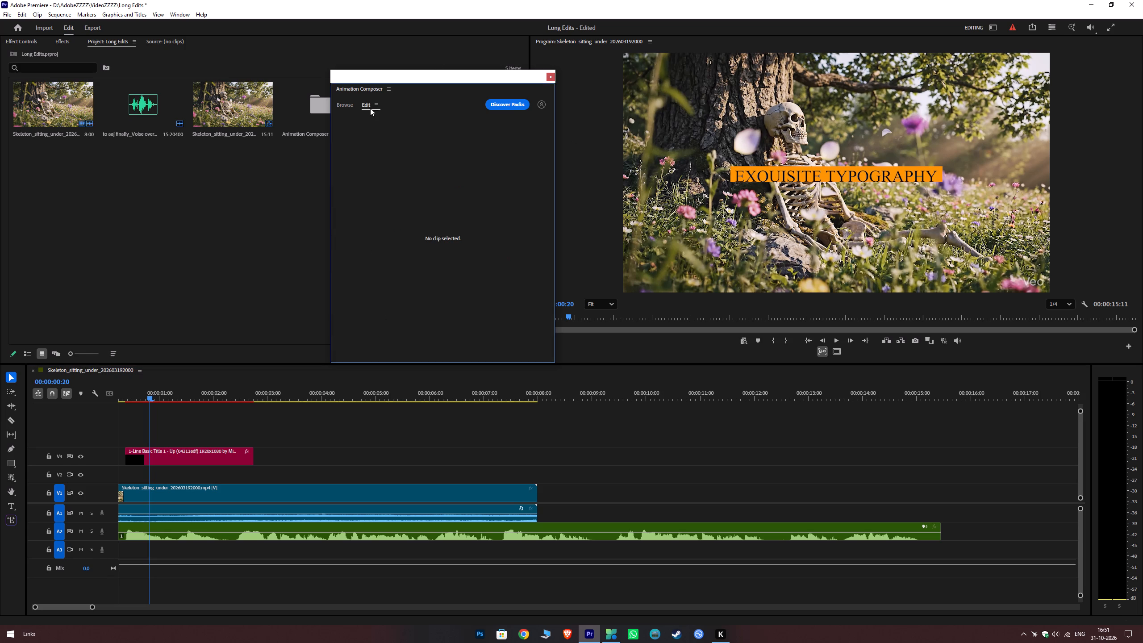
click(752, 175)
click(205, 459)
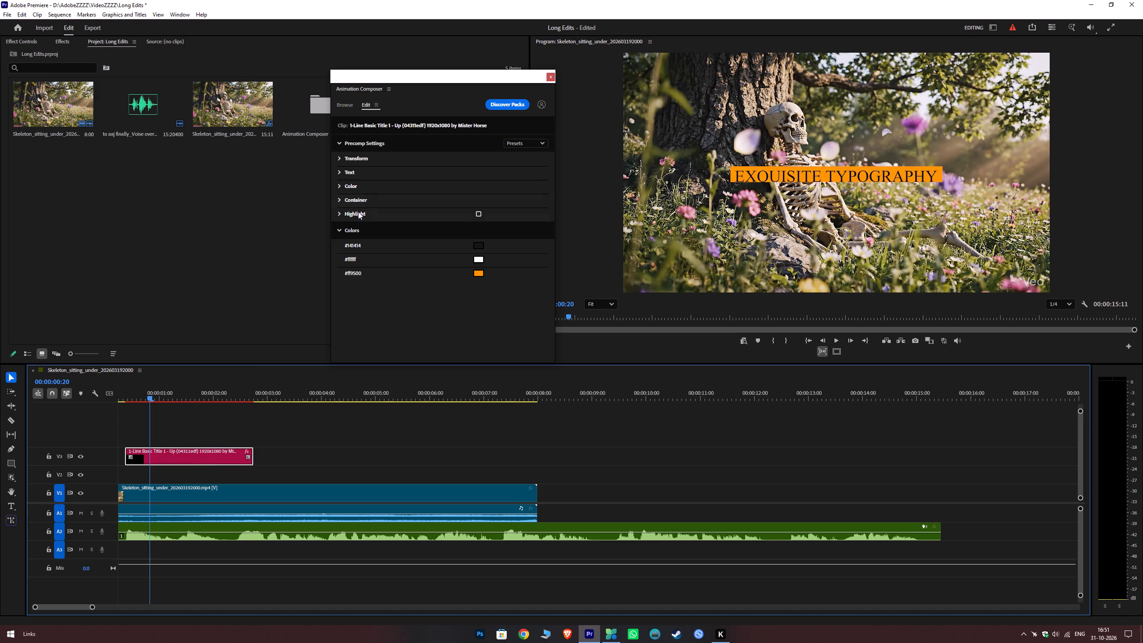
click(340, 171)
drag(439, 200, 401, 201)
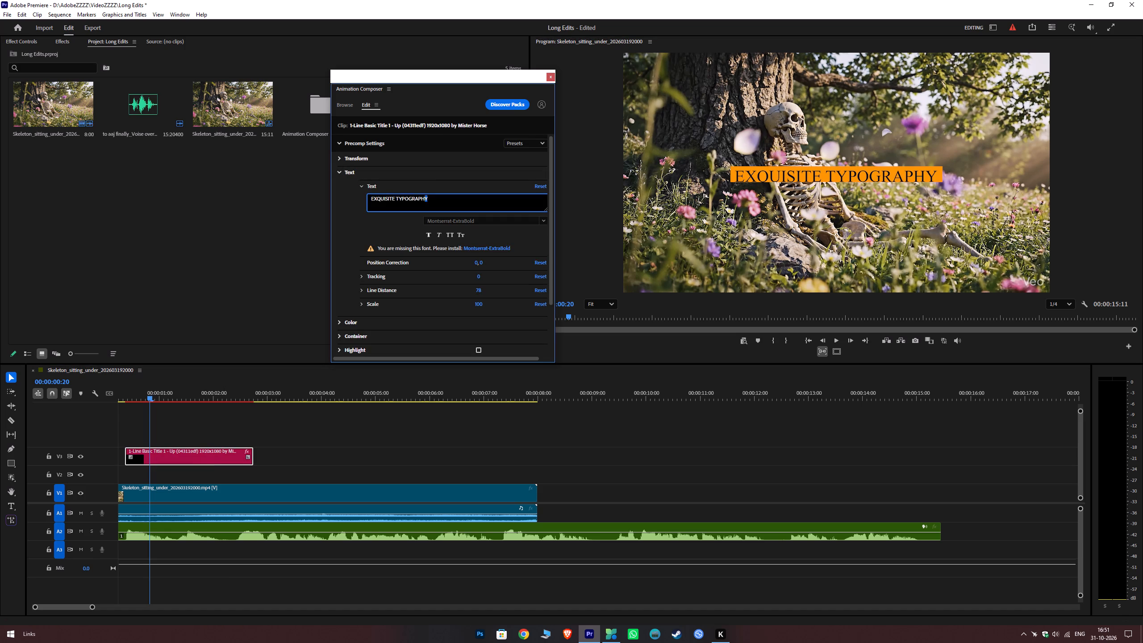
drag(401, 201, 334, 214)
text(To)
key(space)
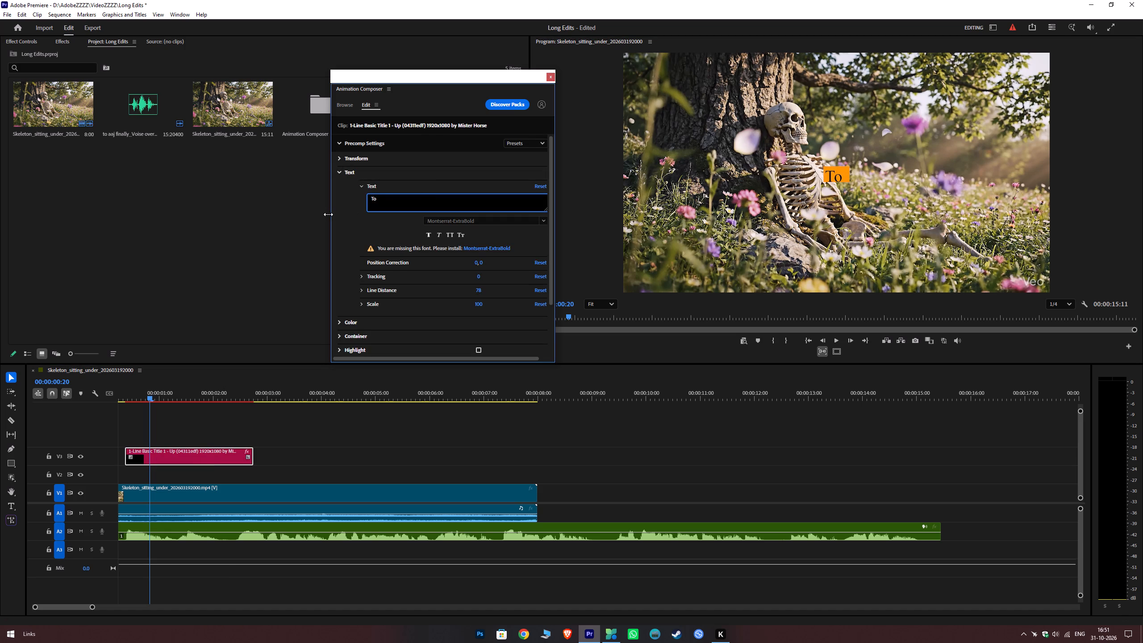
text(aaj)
Move the 1-Line Basic Title 1 clip from V3 down to V2, keeping its start at 00:00:00:09.
drag(139, 392, 103, 419)
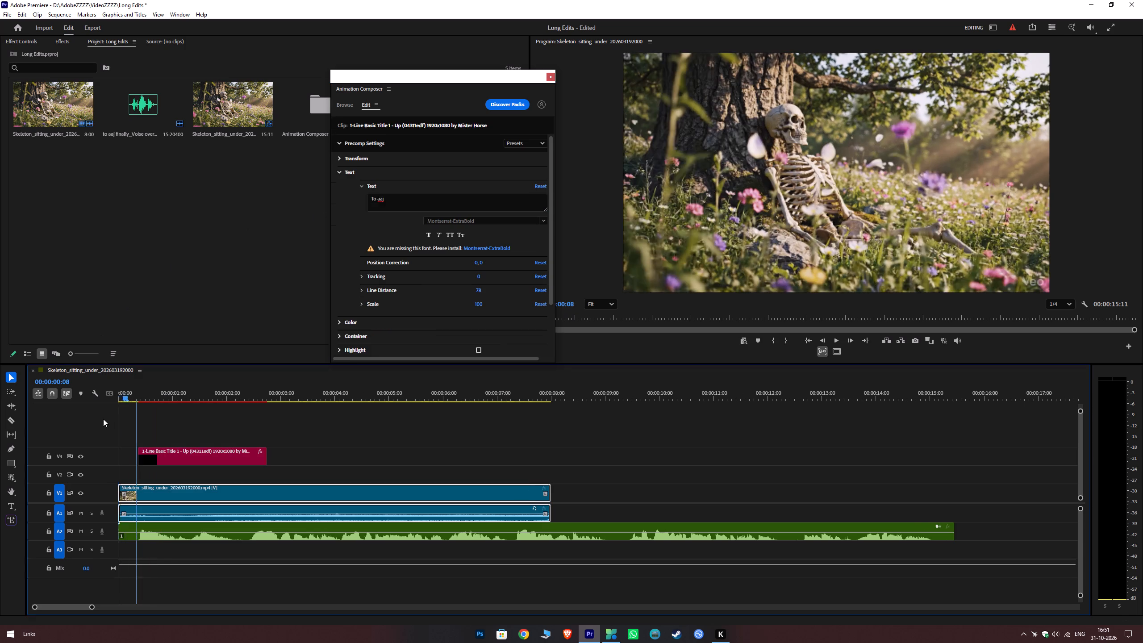
drag(103, 419, 93, 428)
key(space)
key(space)
drag(166, 452, 168, 467)
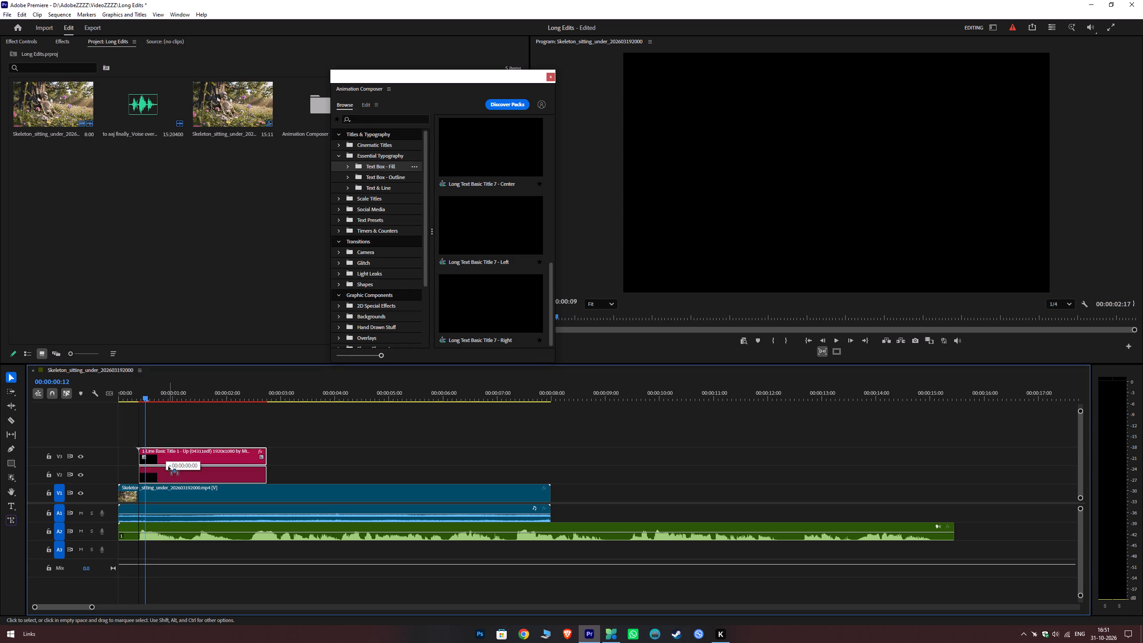
drag(168, 467, 168, 467)
Play back the title on V2 from 00:00:00:09 to compare its timing with the voice-over.
alt+scroll(184, 464, up, 7)
scroll(176, 409, up, 10)
drag(171, 399, 168, 400)
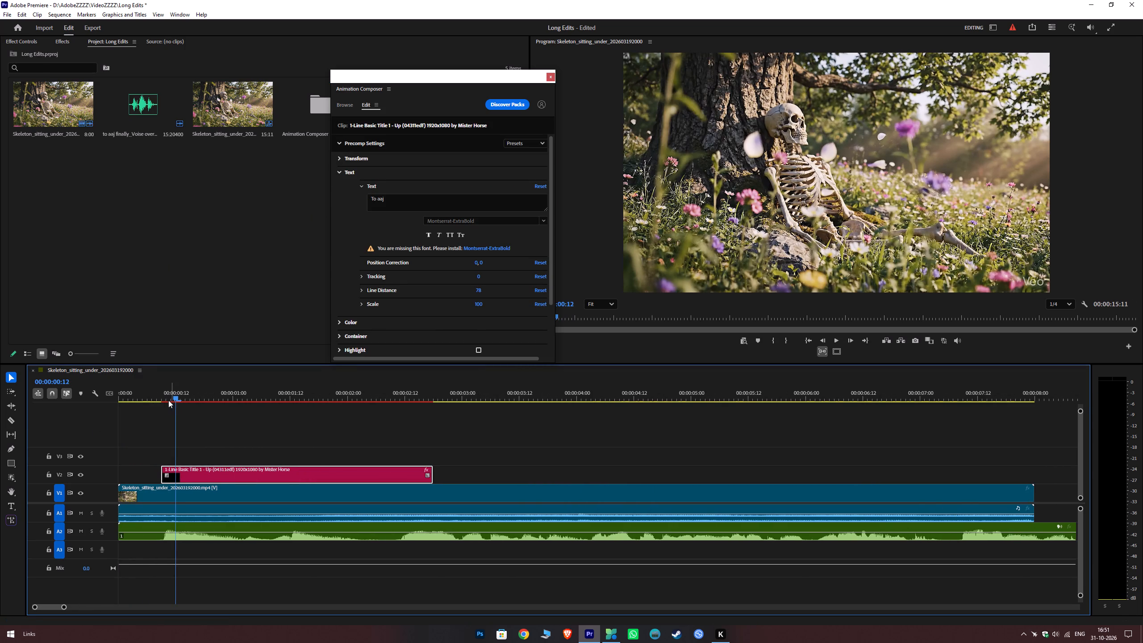
drag(168, 400, 158, 403)
drag(173, 396, 161, 402)
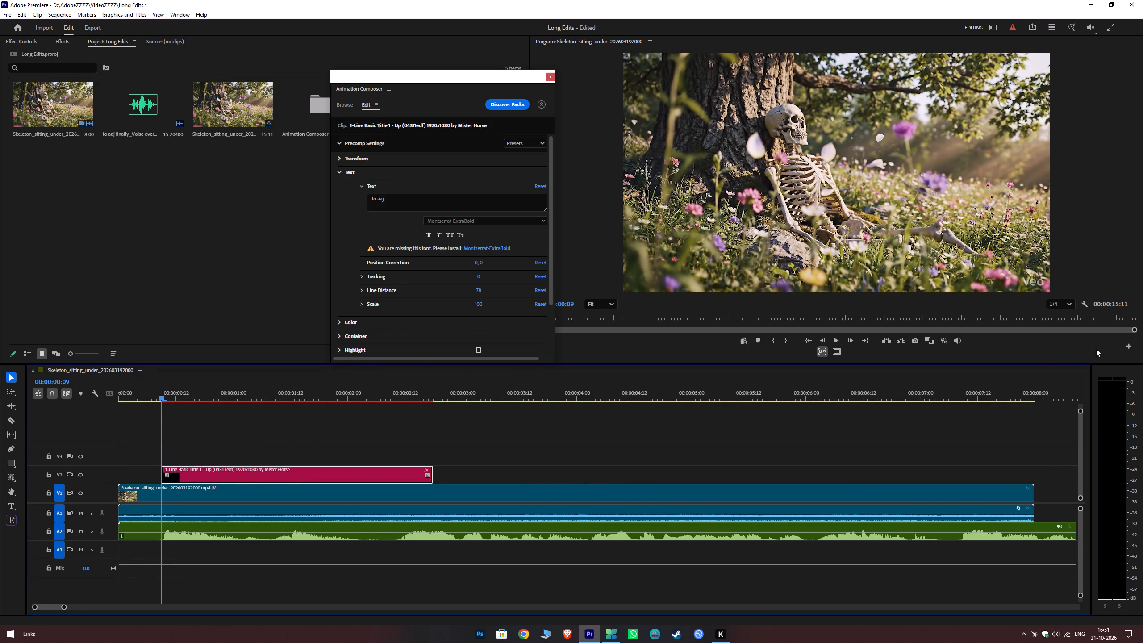
click(1067, 307)
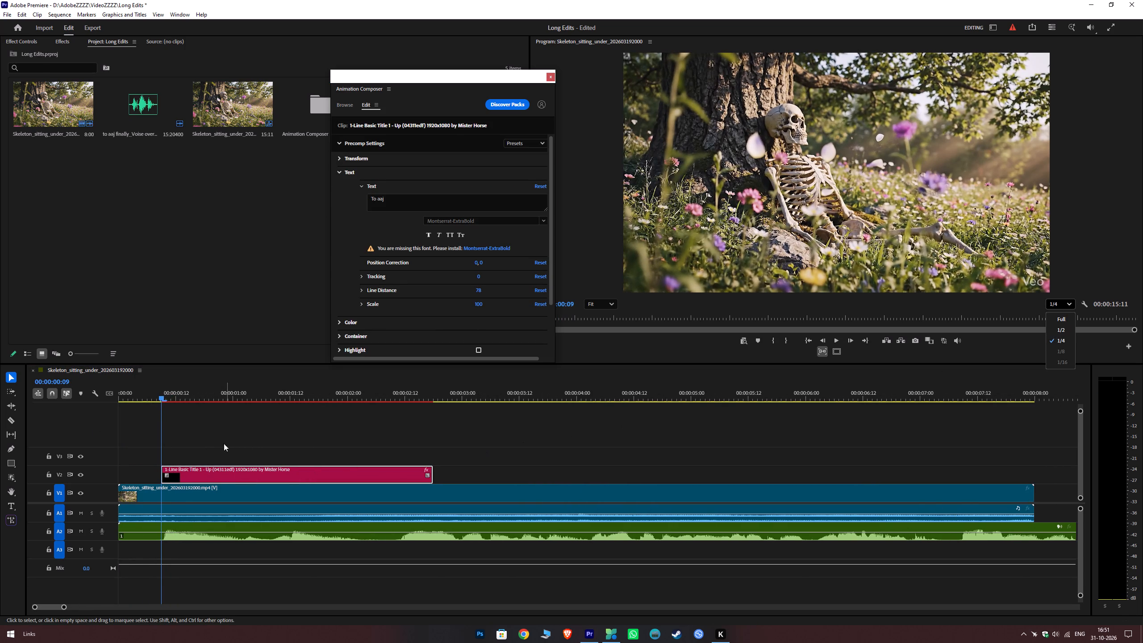
click(222, 441)
key(space)
key(space)
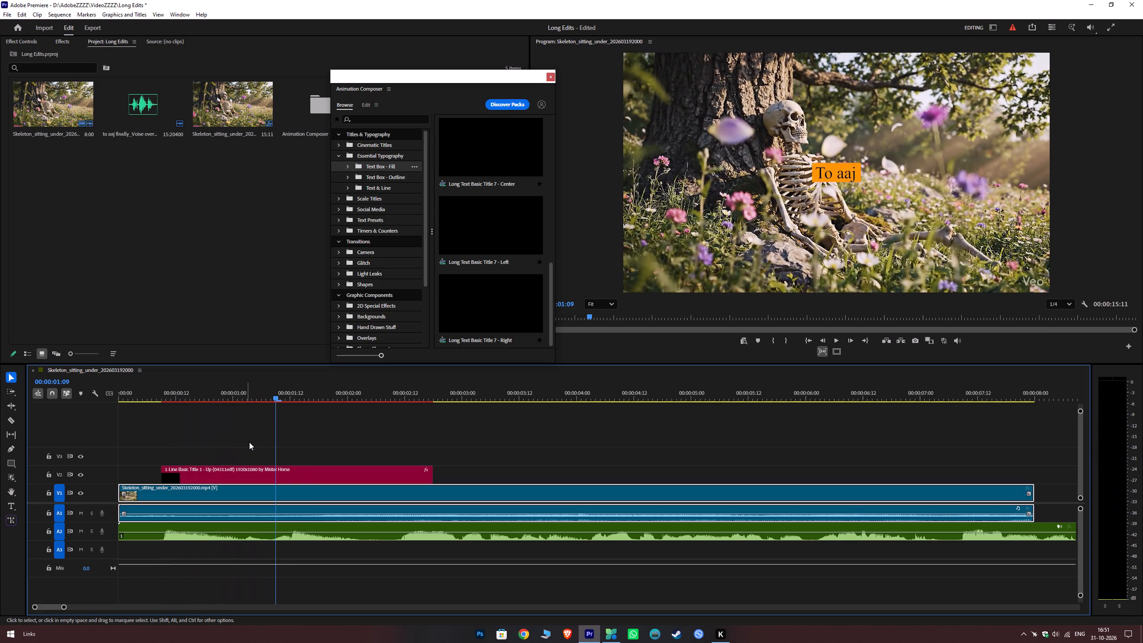
key(space)
key(space)
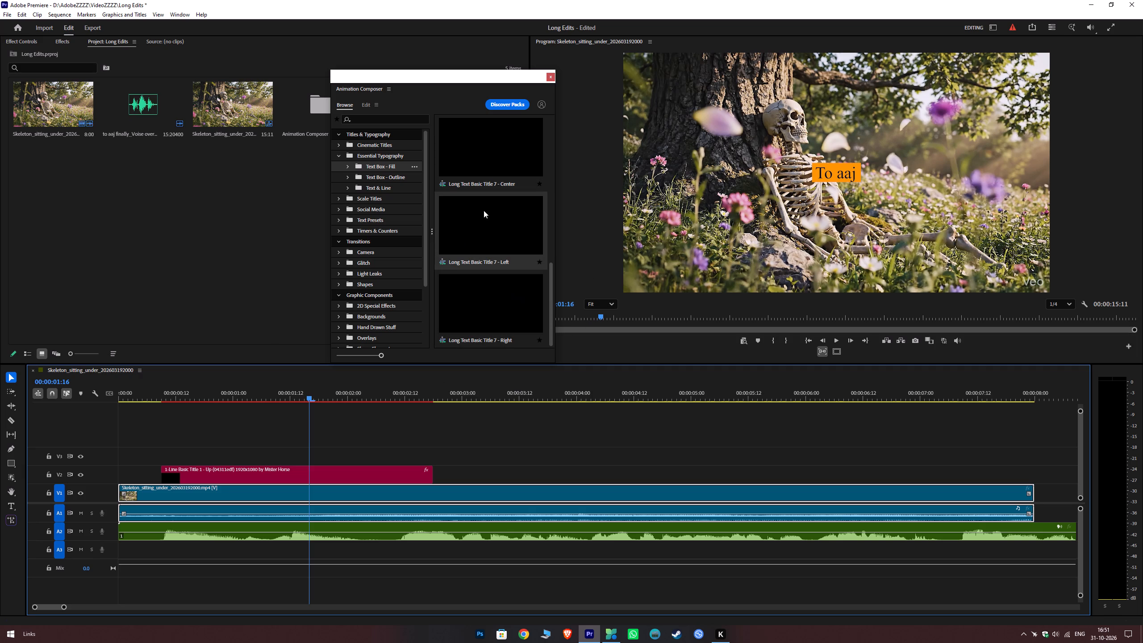
Change the text of the title clip on V2 to "to".
click(368, 108)
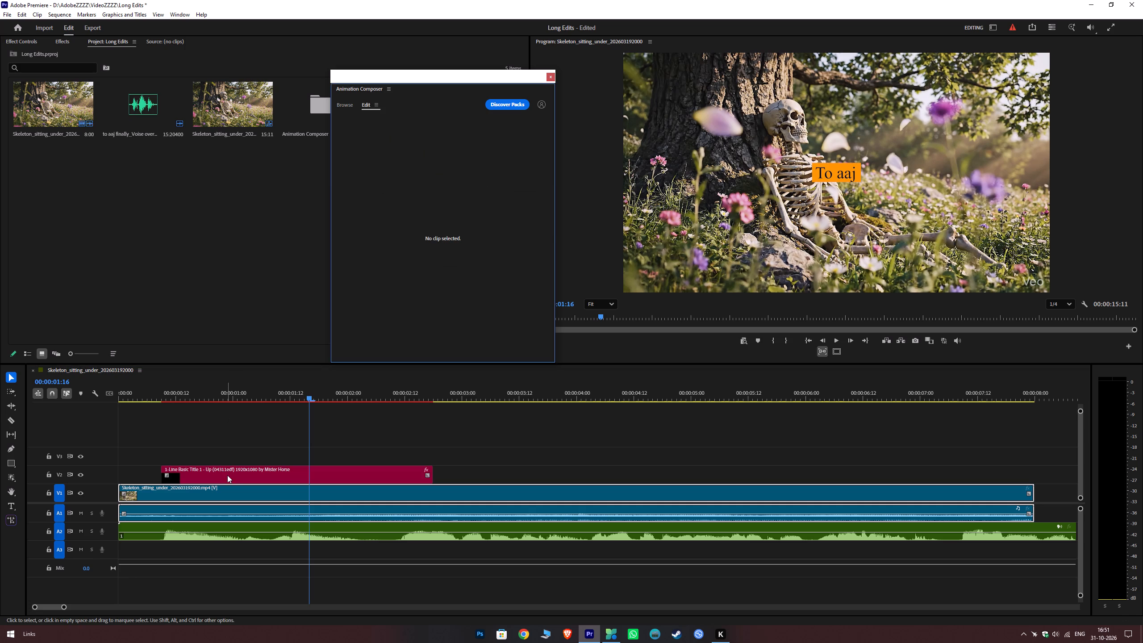
click(227, 475)
drag(397, 200, 322, 209)
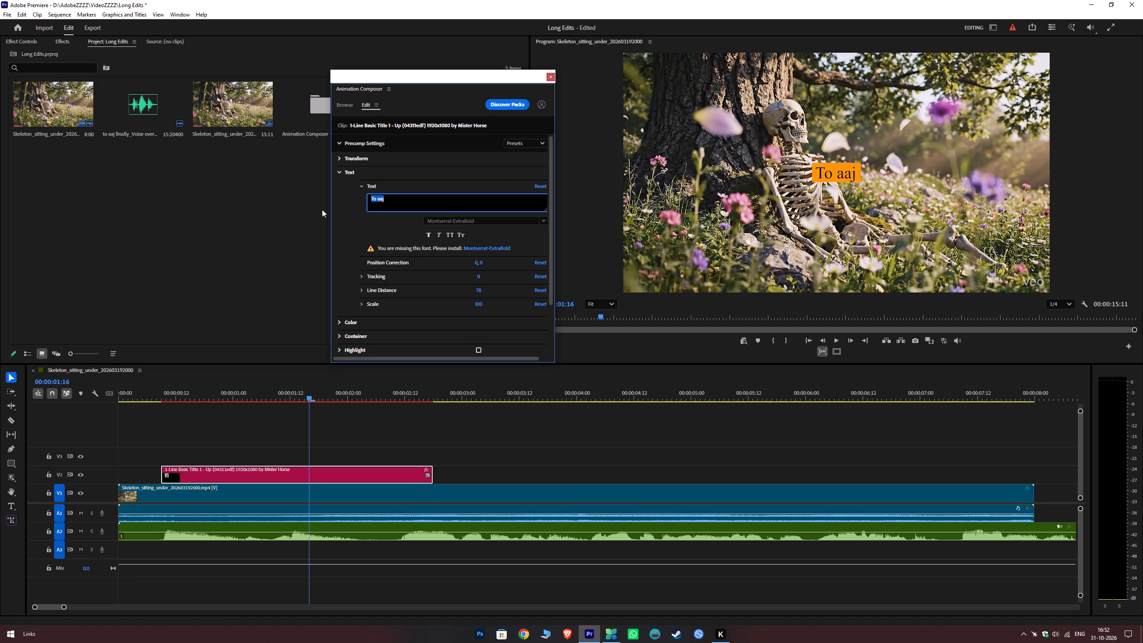
drag(322, 209, 281, 218)
key(BackSpace)
text(to)
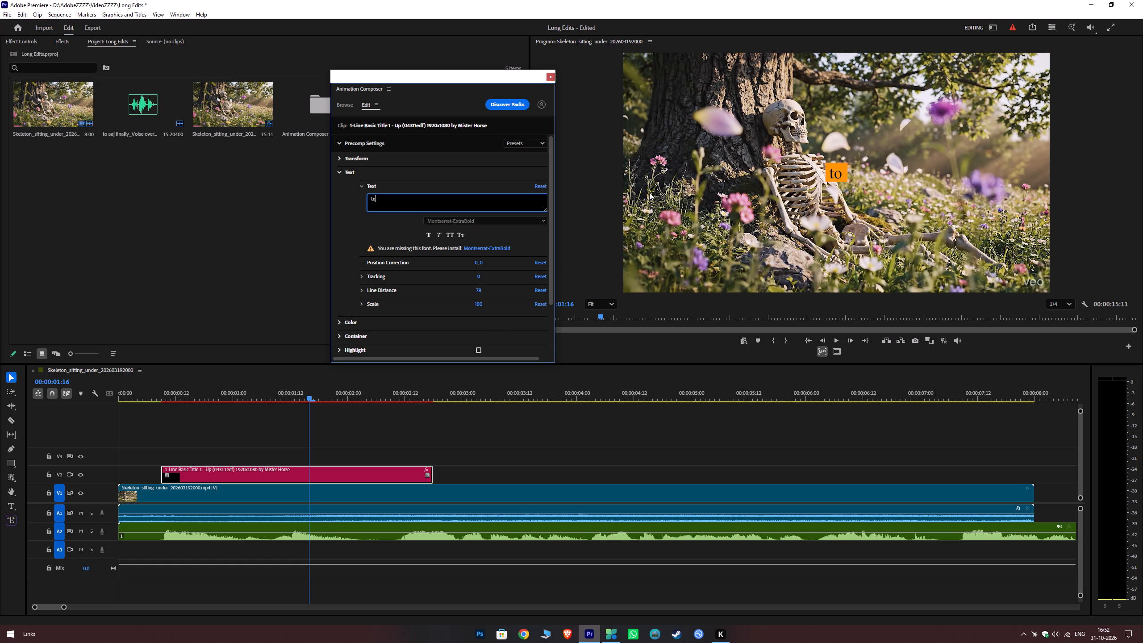
Set the title's Container Opacity Fill to 0 to remove the orange box behind the text.
click(337, 334)
scroll(389, 322, down, 5)
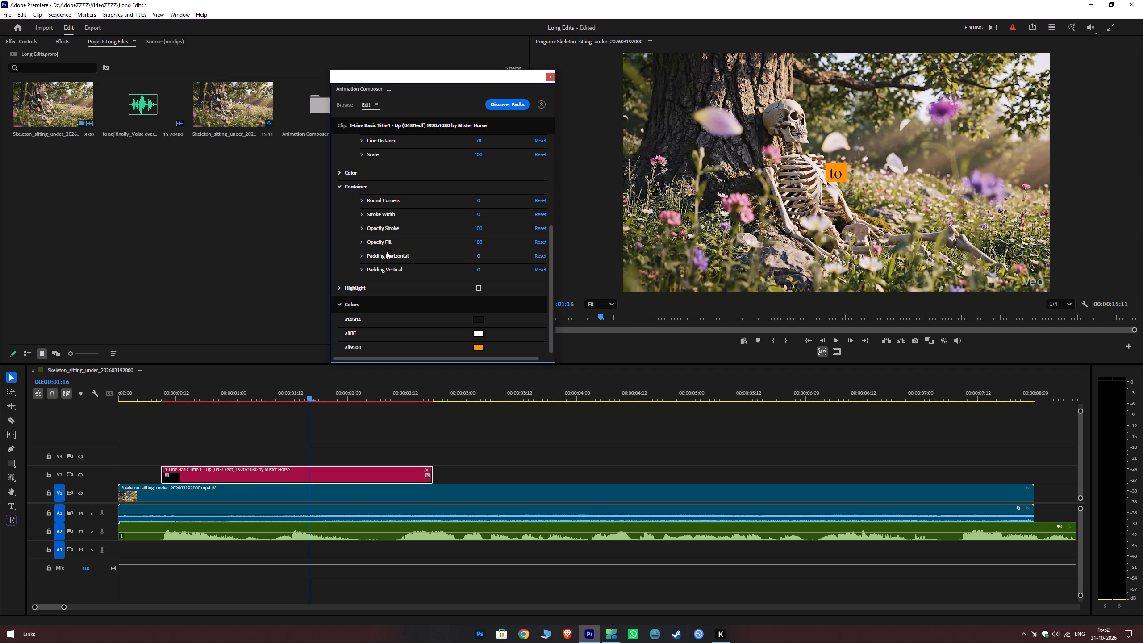
click(538, 241)
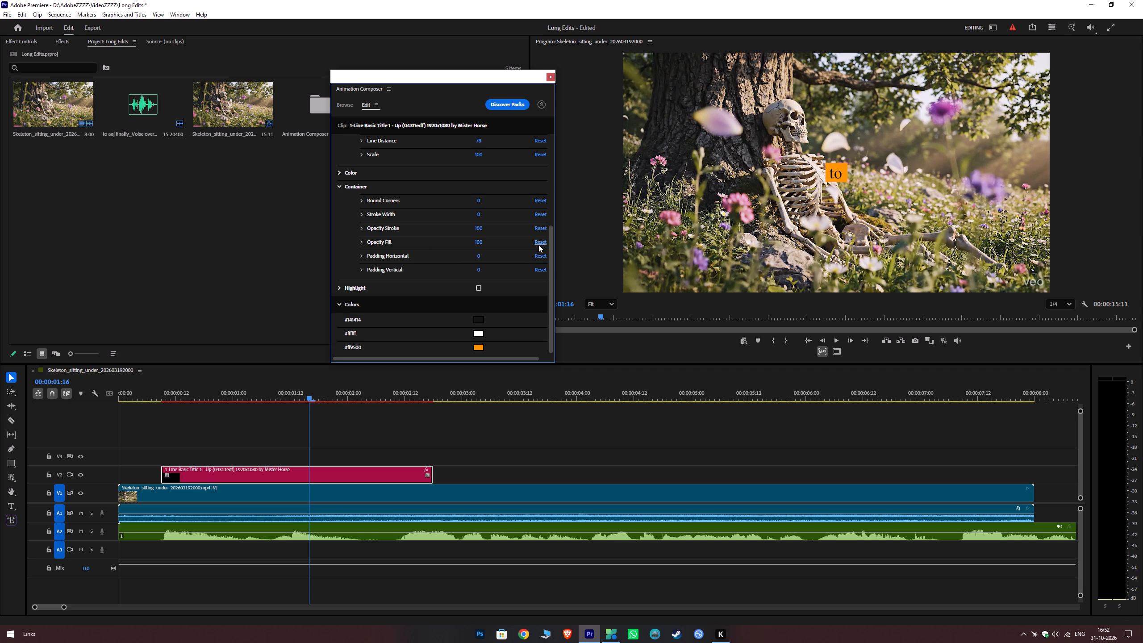
ctrl+click(538, 242)
key(ctrl+z)
key(ctrl+shift+z)
click(485, 240)
click(476, 241)
key(BackSpace)
key(0)
key(Return)
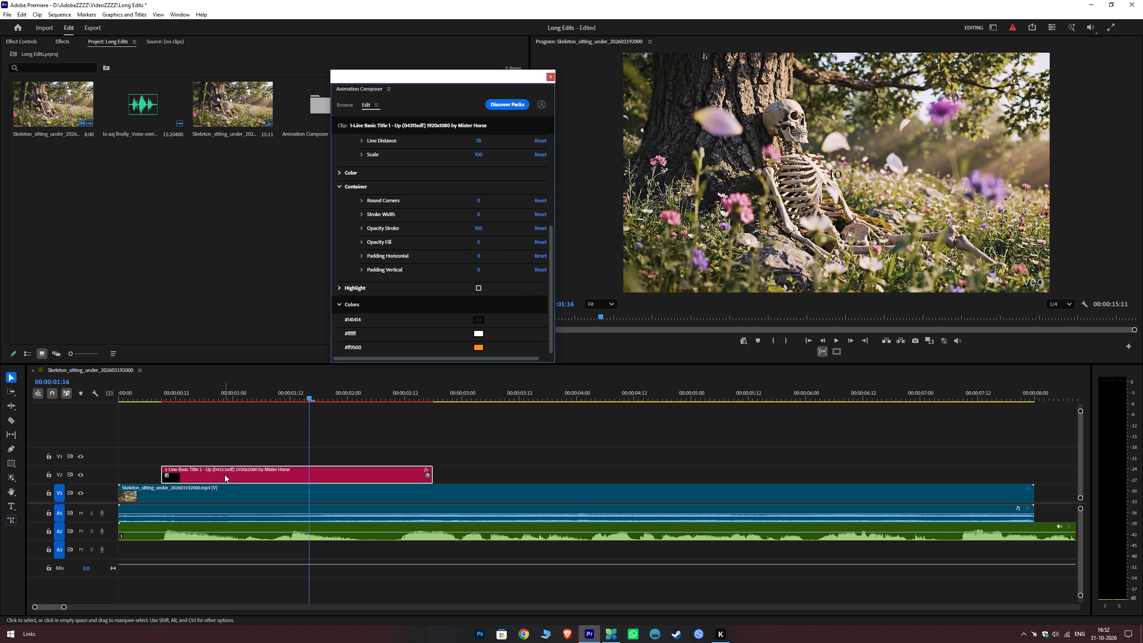
Increase the title's text Scale to 299.
scroll(400, 202, up, 6)
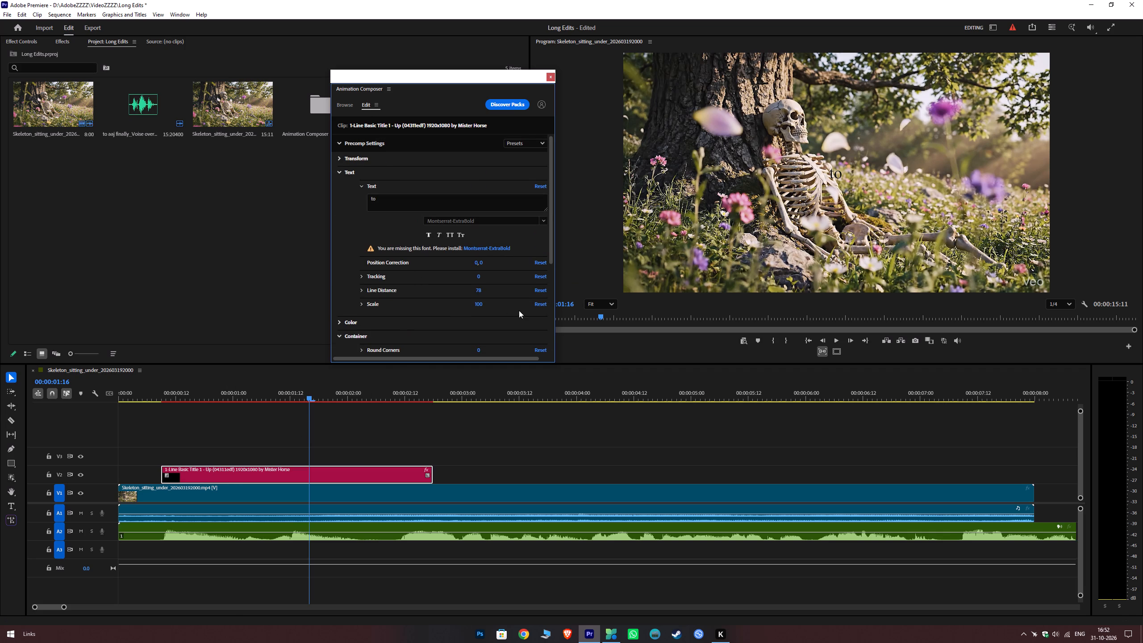
ctrl+drag(478, 304, 567, 304)
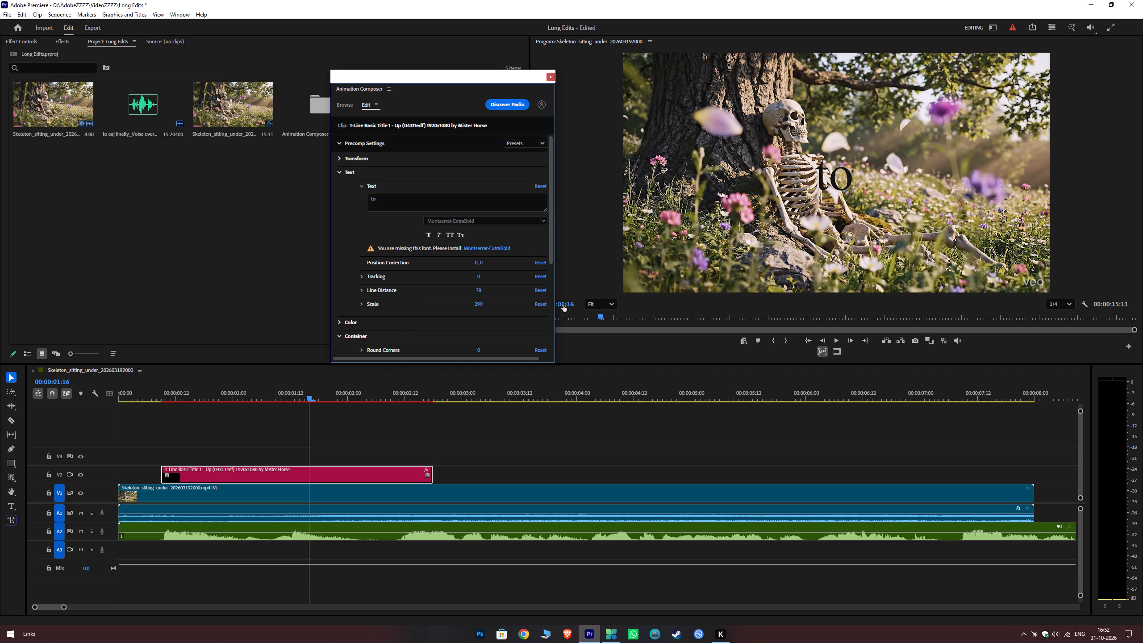
Play back the enlarged "to" title from near the sequence start to check its animation against the voice-over.
click(136, 392)
key(space)
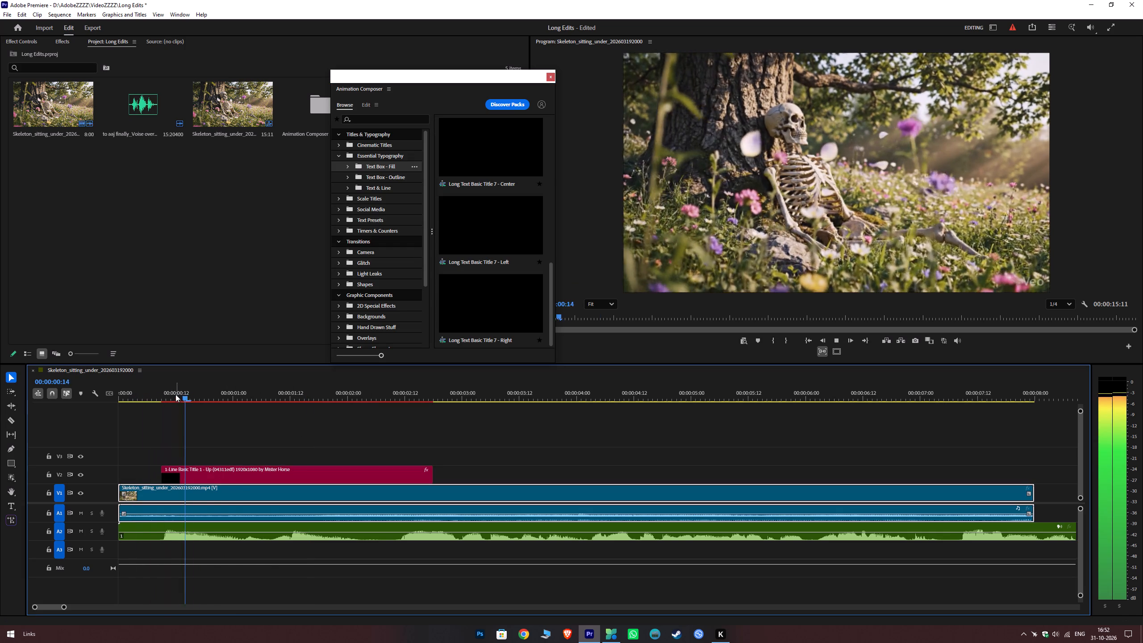
key(space)
click(223, 466)
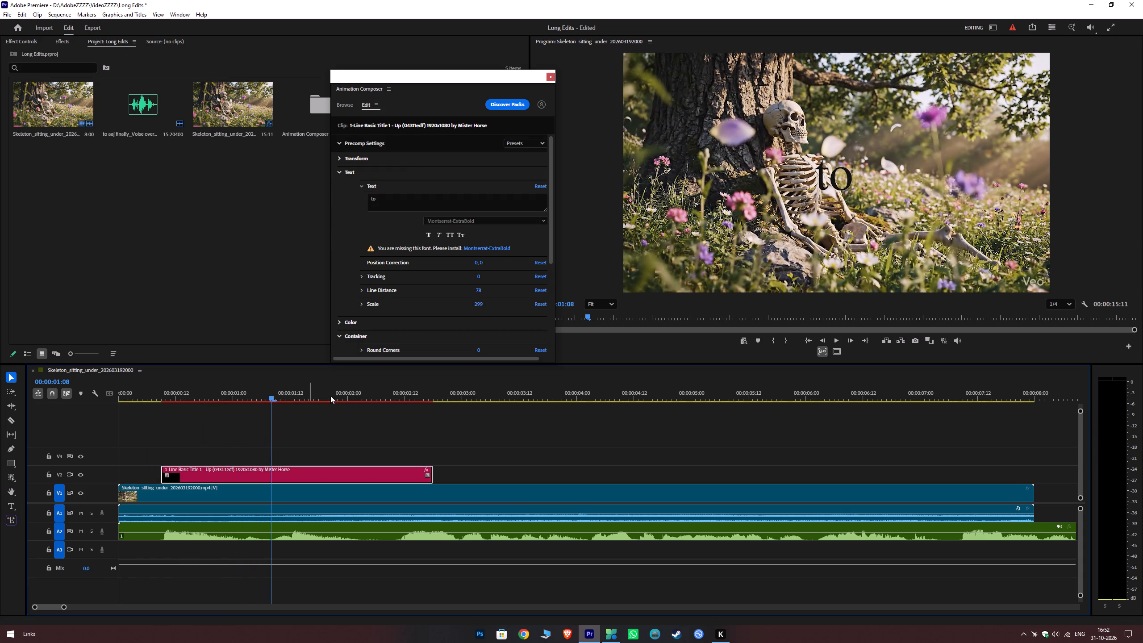
click(379, 419)
click(423, 426)
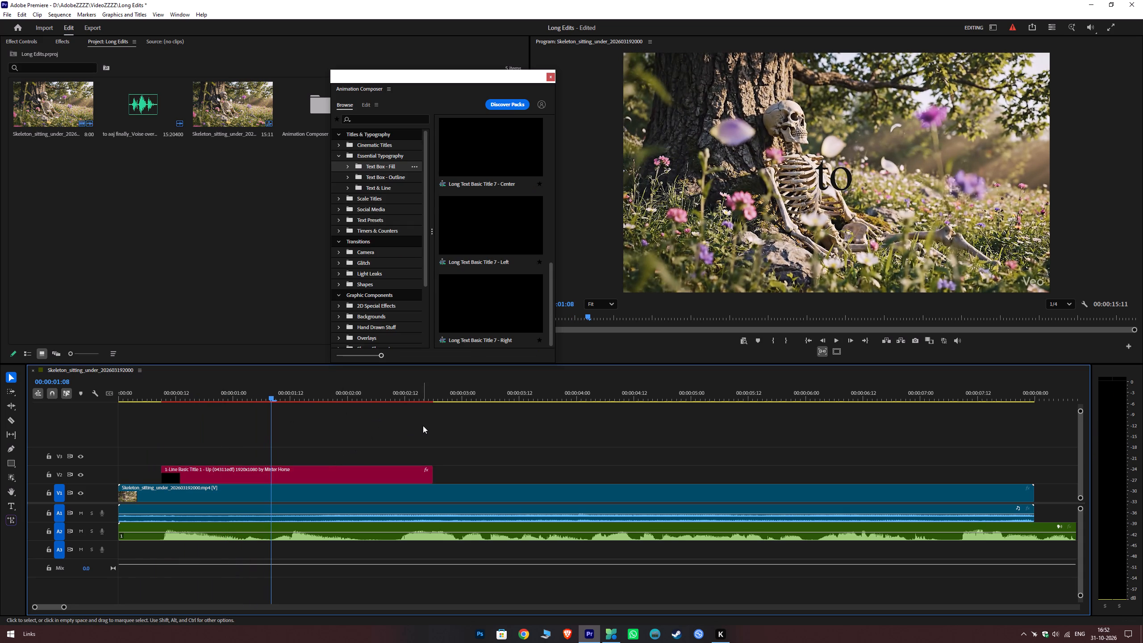
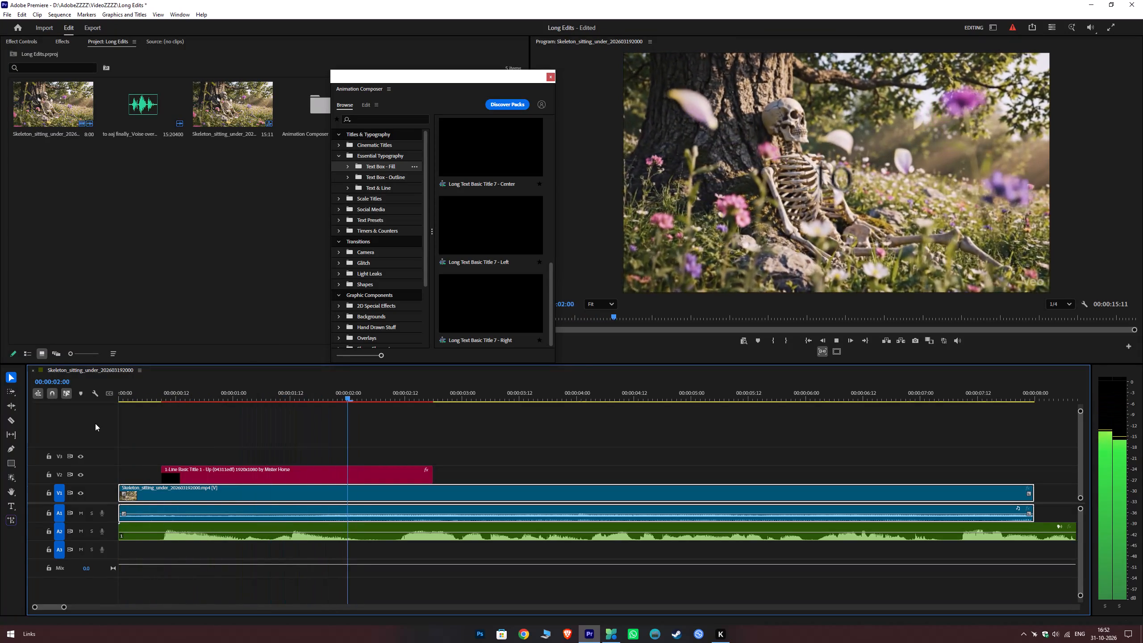
Stop the playback and open the "to" title clip on V2 for editing in Animation Composer.
key(space)
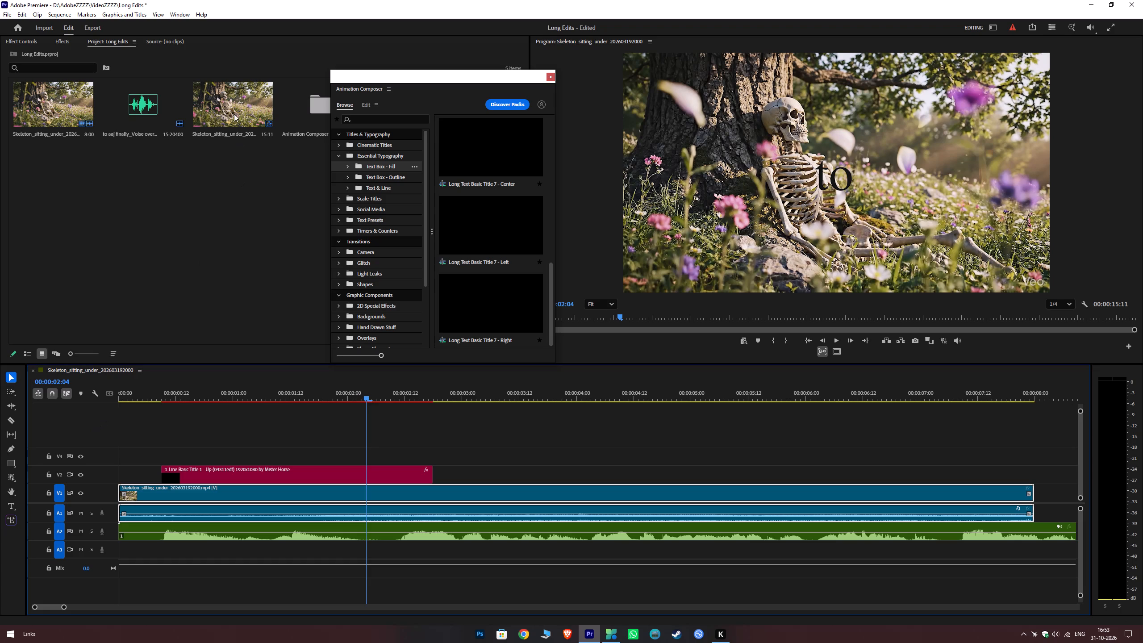
click(365, 100)
click(212, 465)
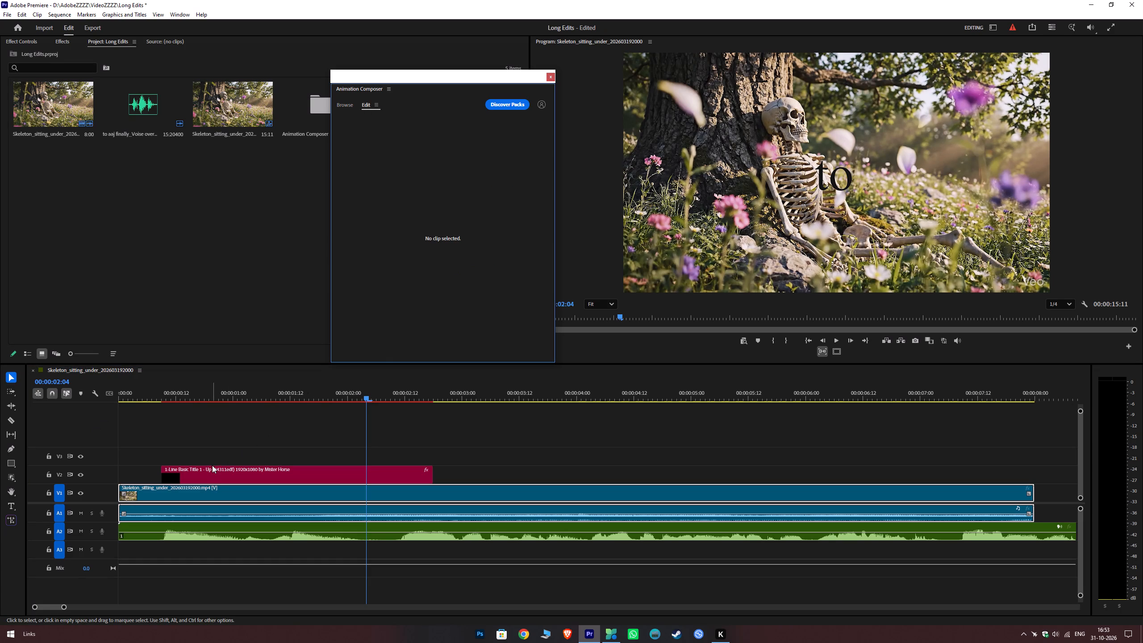
click(210, 471)
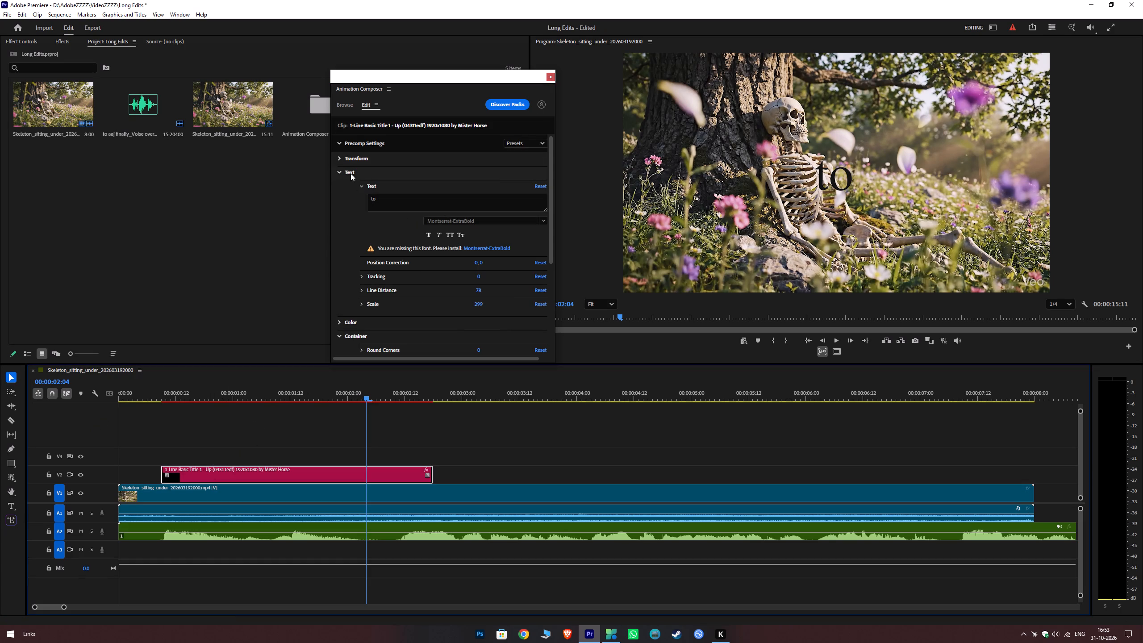
click(339, 158)
click(339, 158)
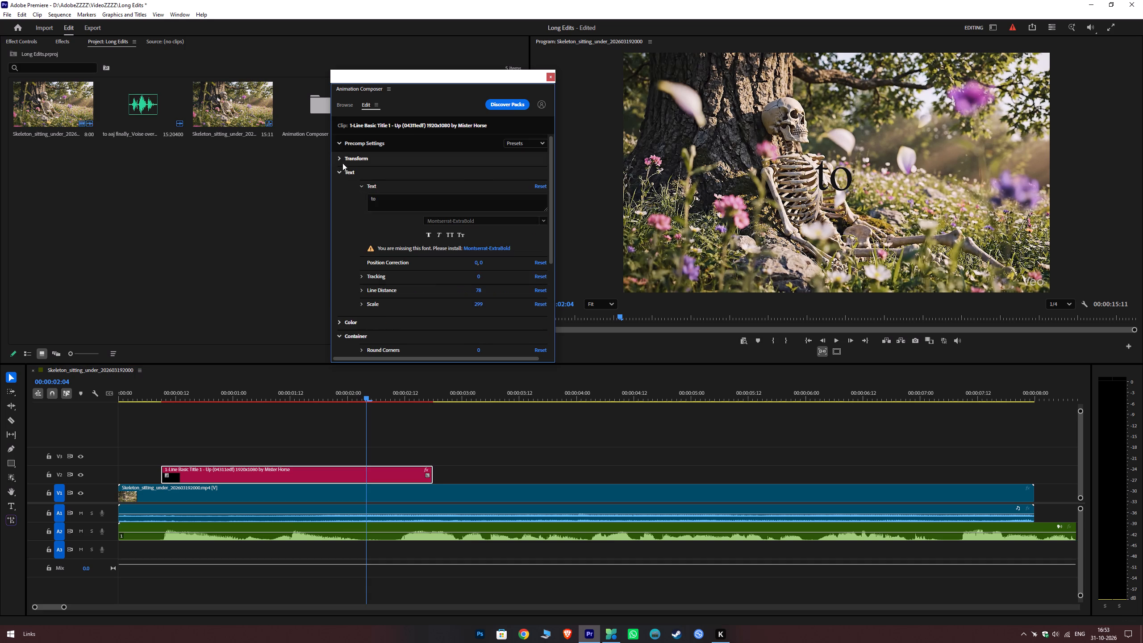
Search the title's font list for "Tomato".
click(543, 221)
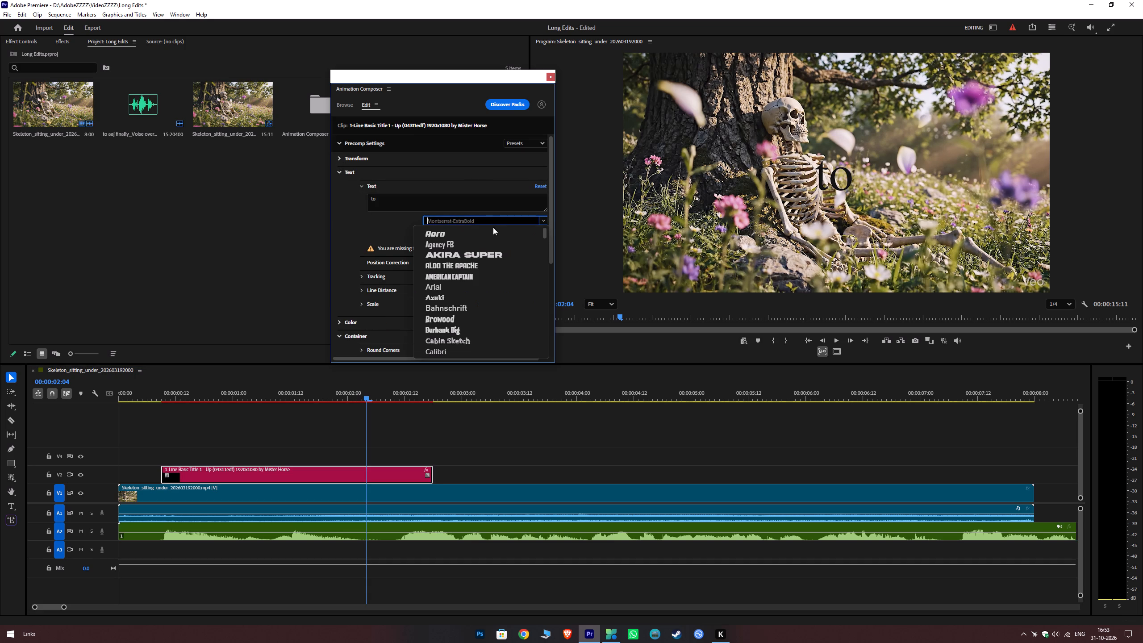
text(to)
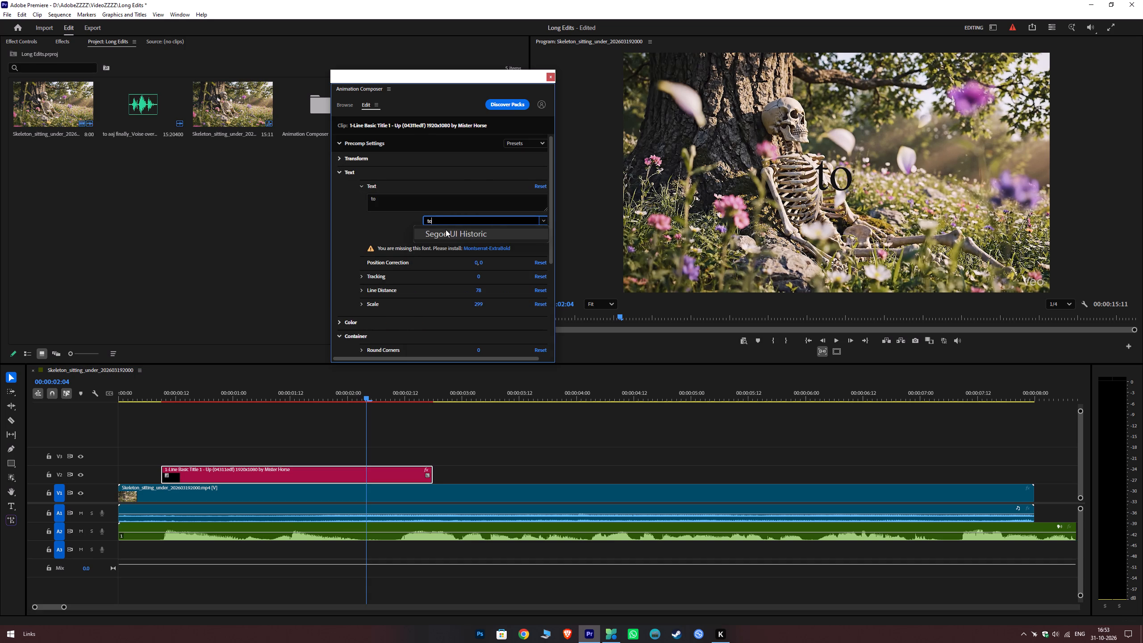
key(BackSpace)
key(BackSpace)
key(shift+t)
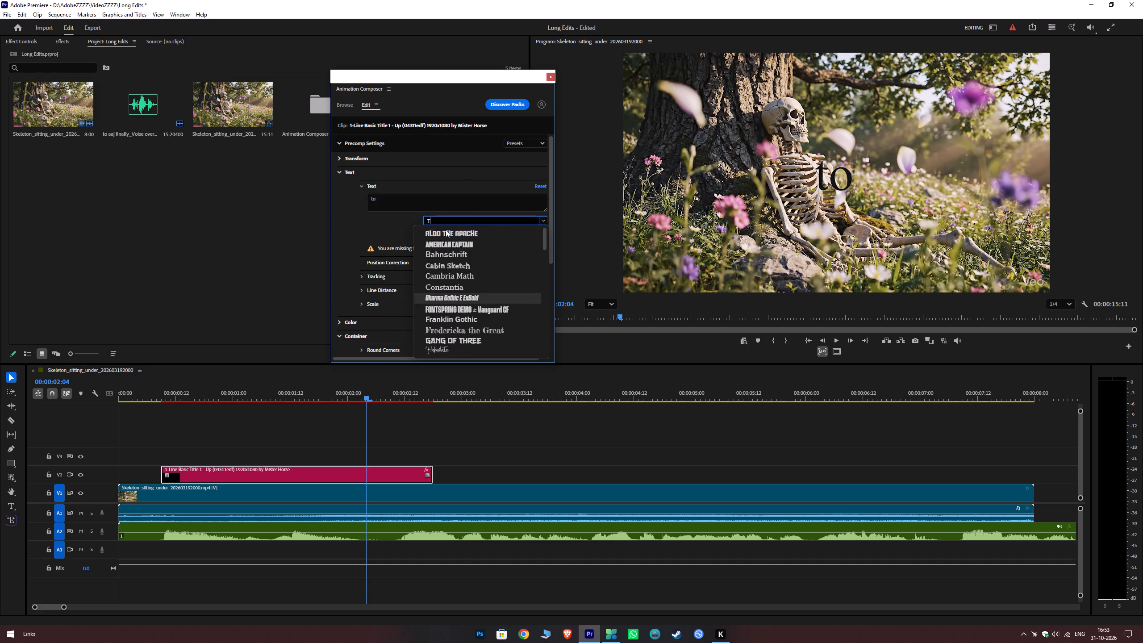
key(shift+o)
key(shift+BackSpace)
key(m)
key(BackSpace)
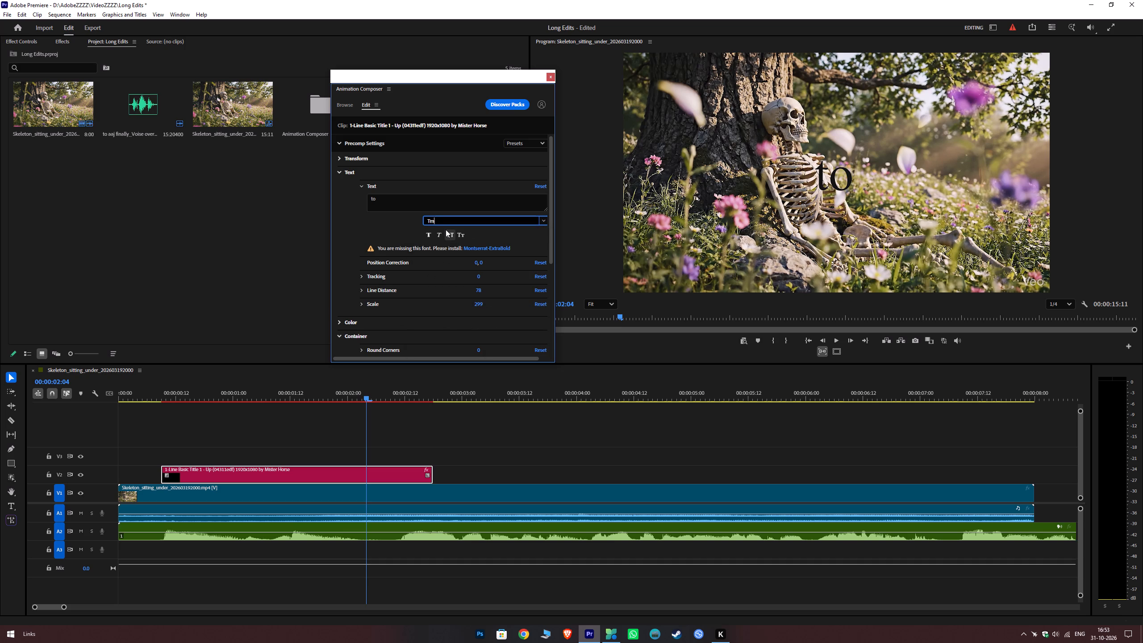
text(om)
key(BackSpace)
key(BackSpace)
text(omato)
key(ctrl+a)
Find fonts matching "sp" and set the title's font to SF Pro Display.
text(sp)
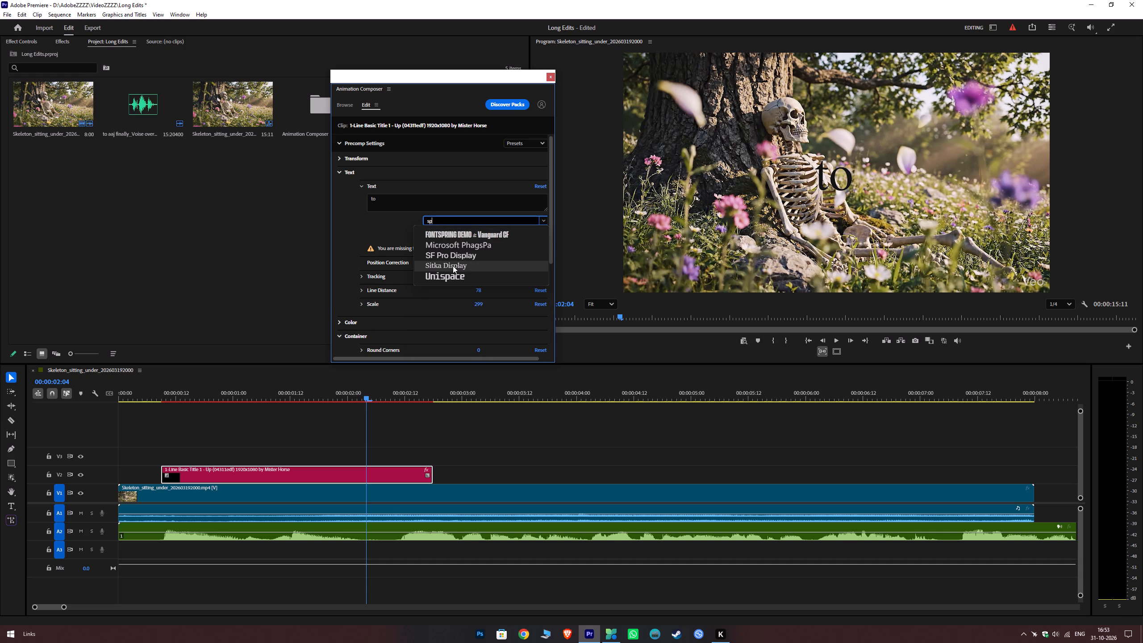
click(451, 256)
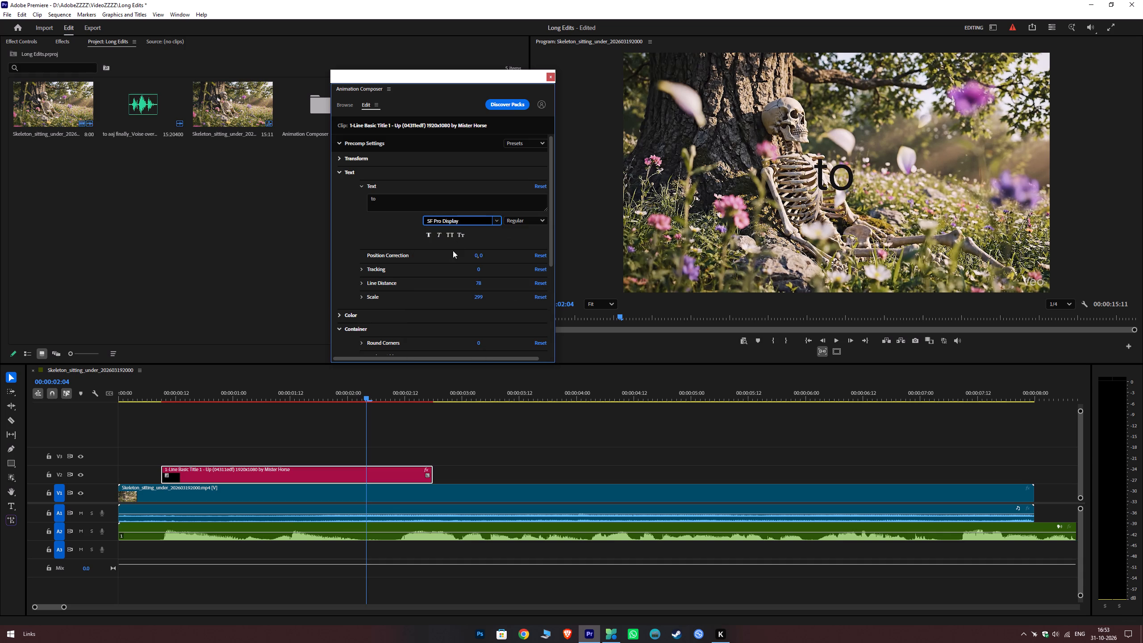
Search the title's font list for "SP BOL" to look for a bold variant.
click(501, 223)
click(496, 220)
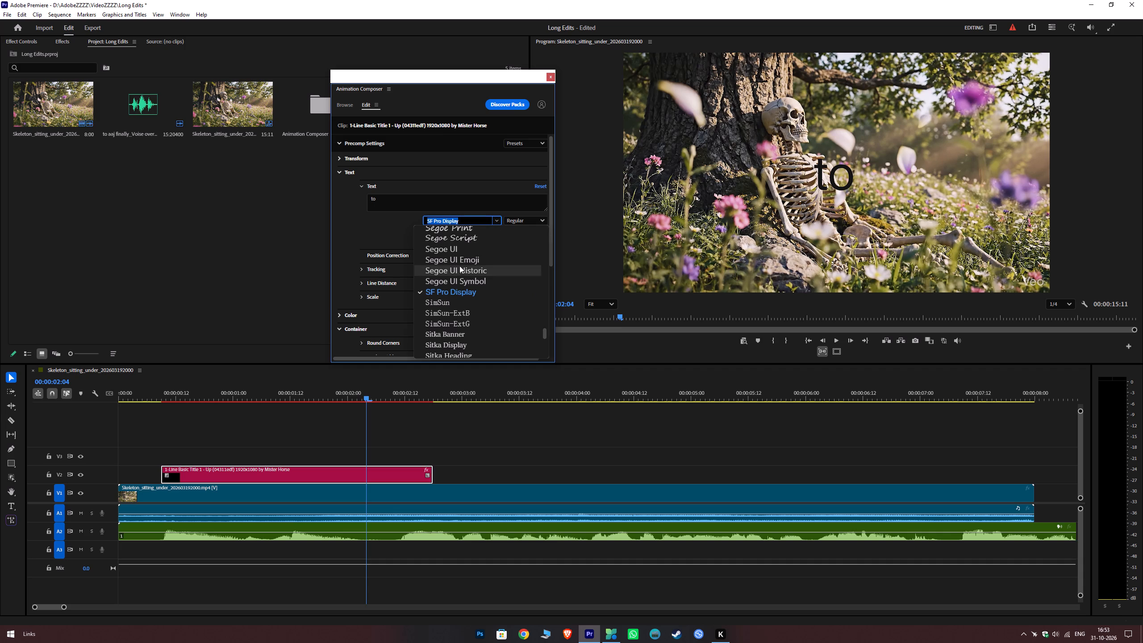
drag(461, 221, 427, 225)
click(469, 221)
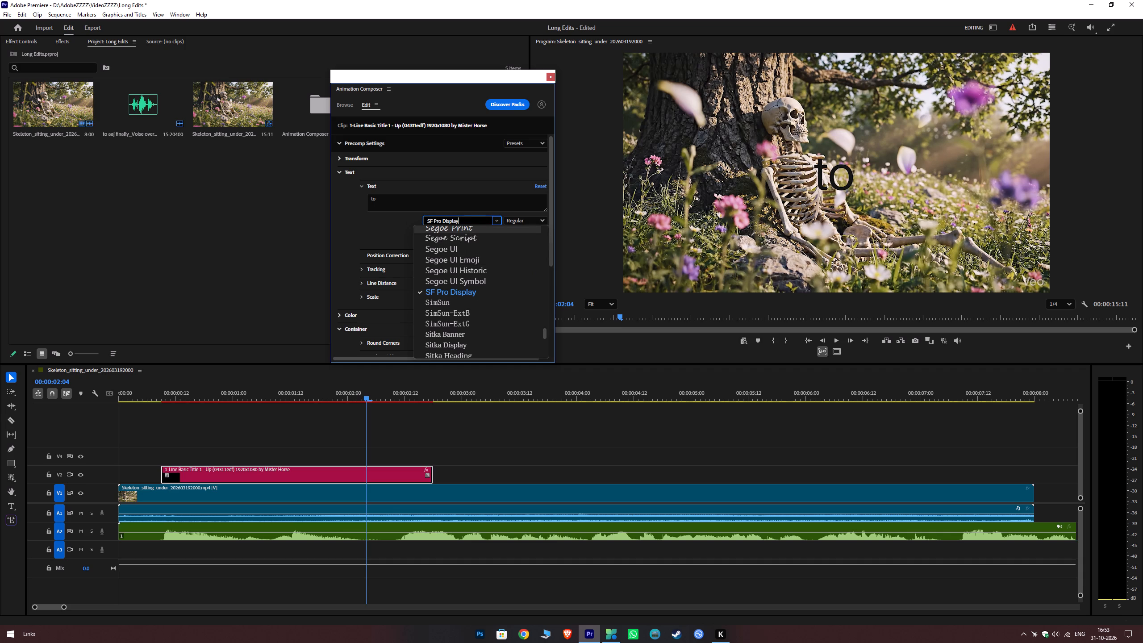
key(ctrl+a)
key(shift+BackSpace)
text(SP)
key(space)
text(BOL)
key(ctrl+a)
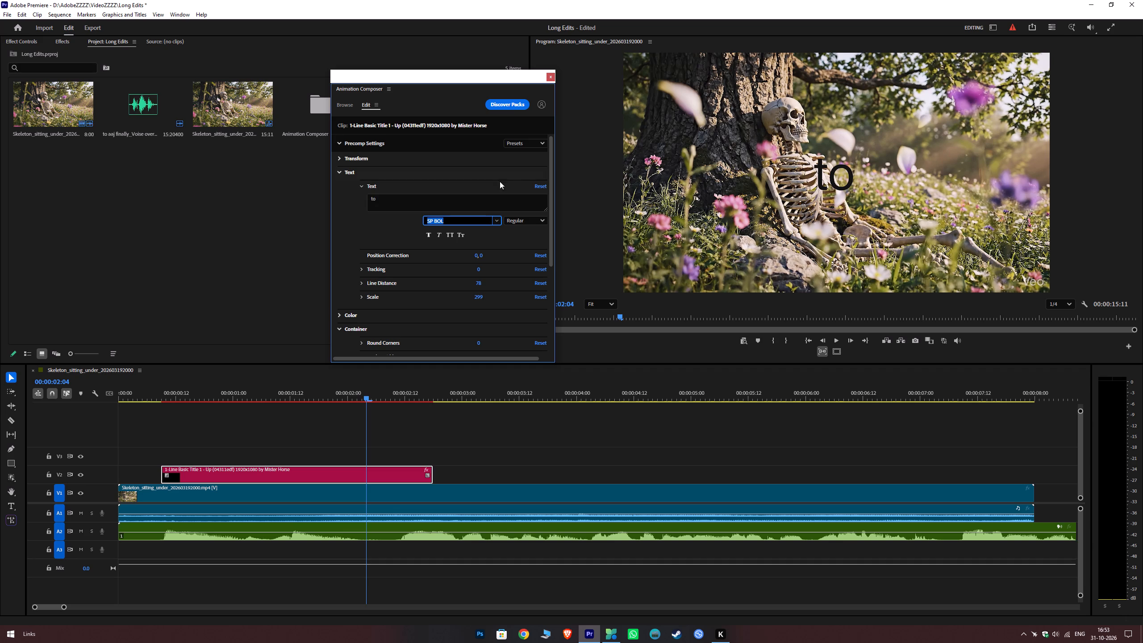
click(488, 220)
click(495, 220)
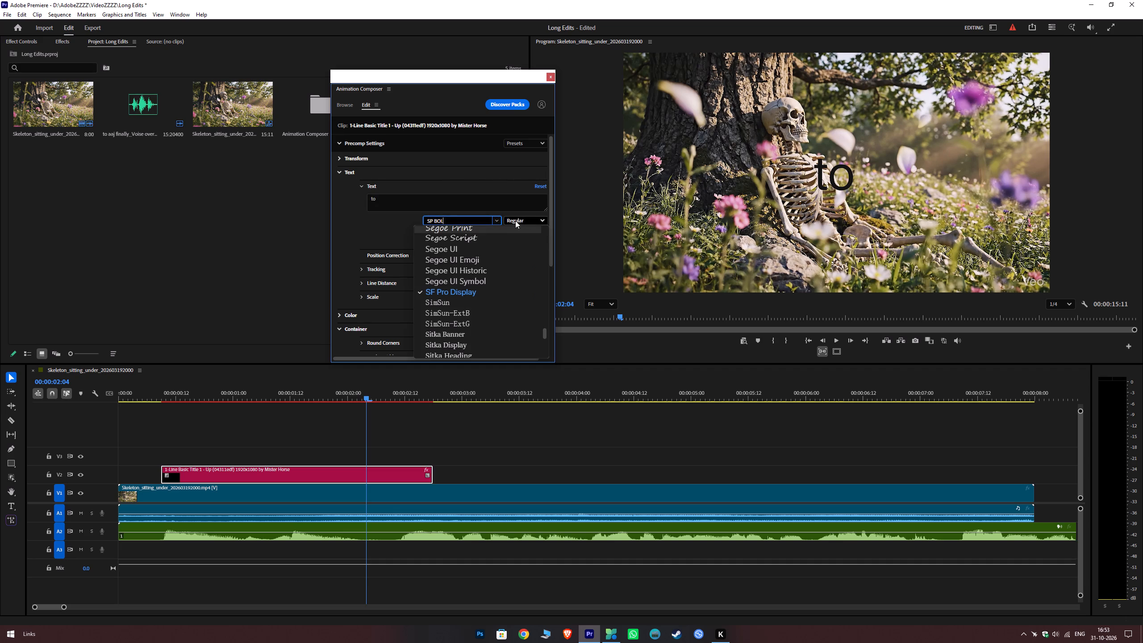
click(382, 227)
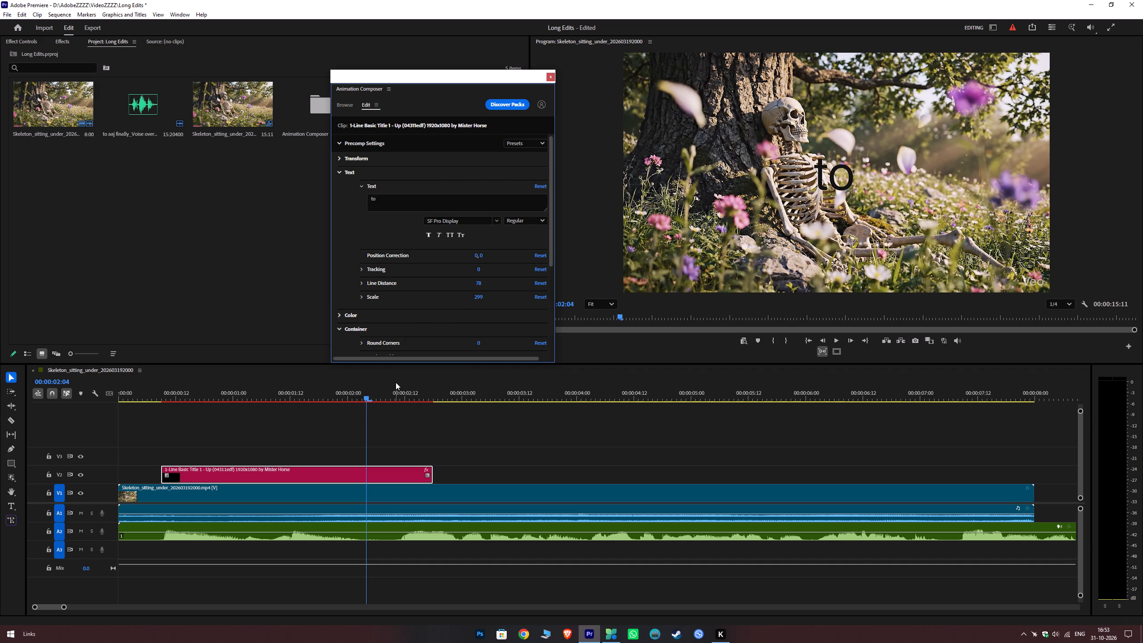
Set the title's SF Pro Display font style to Bold.
click(518, 218)
click(503, 286)
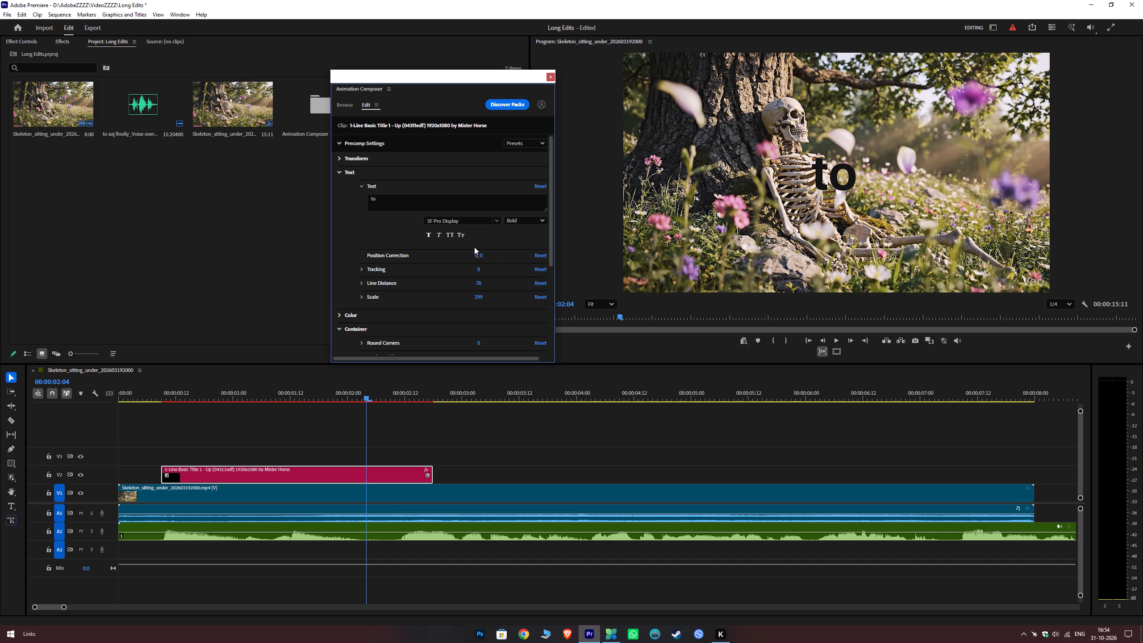
Set the title's text Scale to 310.
click(477, 296)
text(310)
key(Return)
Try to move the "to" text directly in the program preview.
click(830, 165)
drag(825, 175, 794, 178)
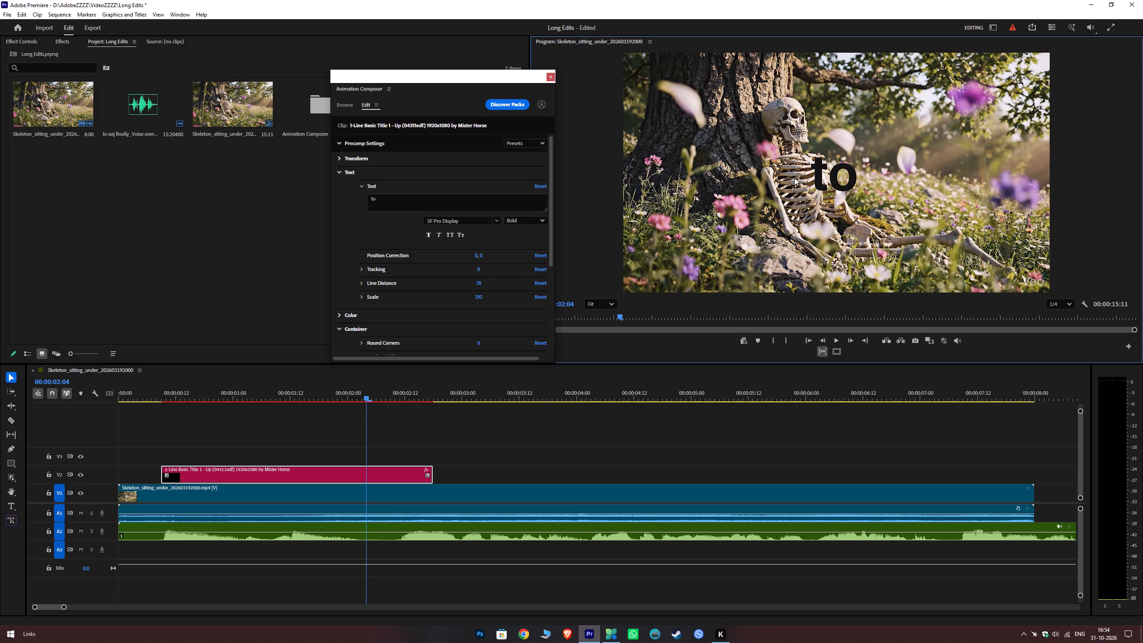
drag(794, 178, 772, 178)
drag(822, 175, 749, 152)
Set the title's Transform Position to about 259, 304, placing "to" over the tree trunk beside the skeleton's head.
click(337, 173)
click(335, 159)
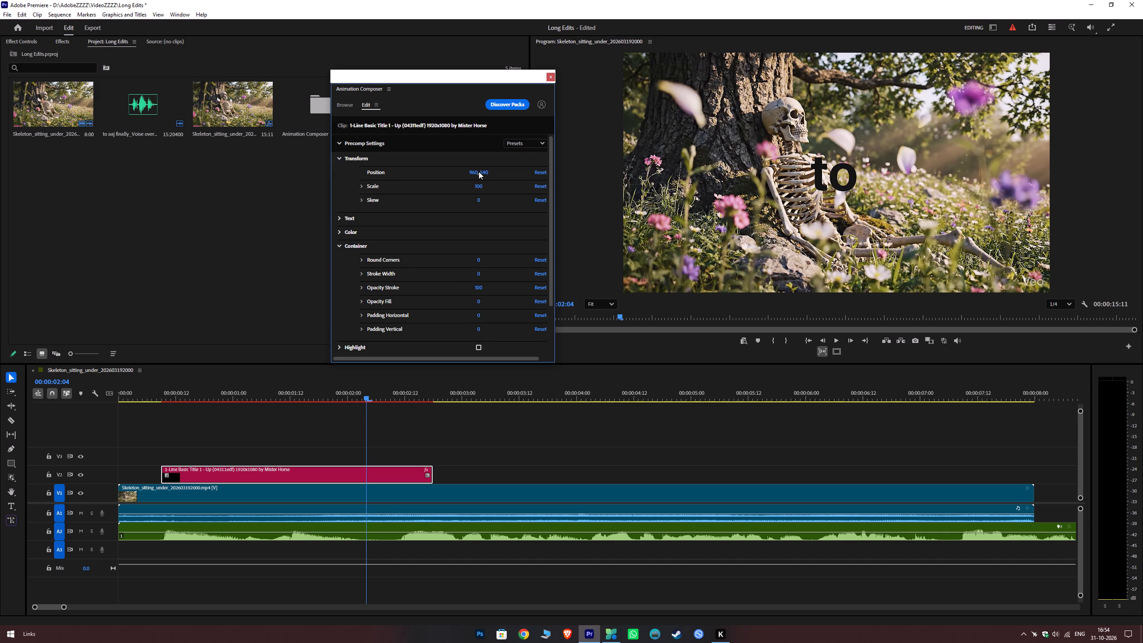
drag(475, 172, 254, 200)
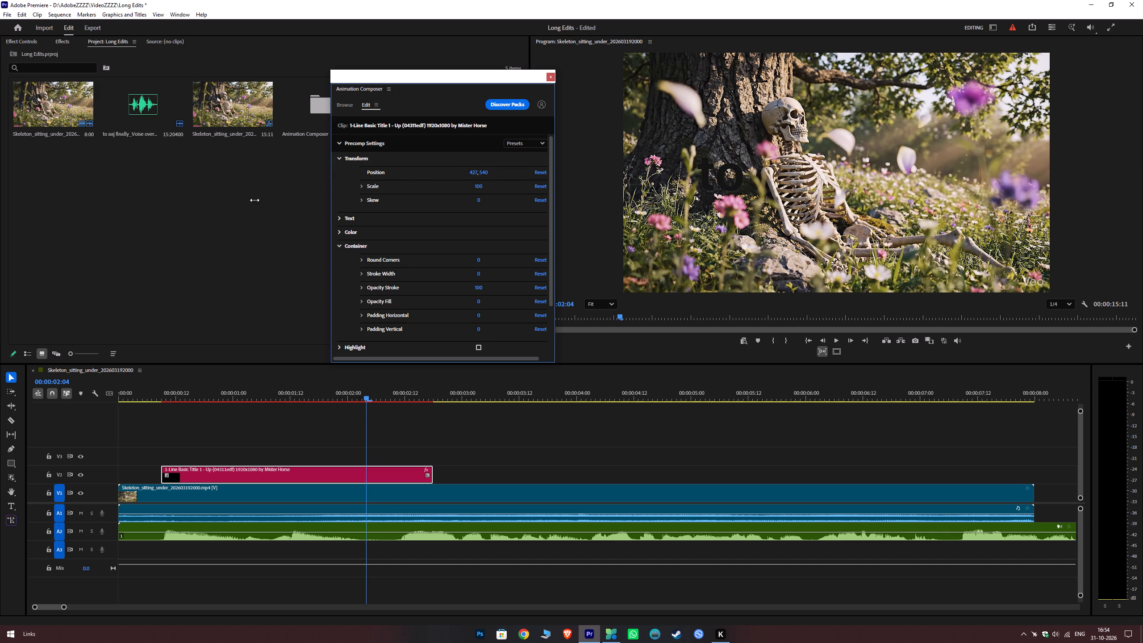
drag(254, 200, 185, 196)
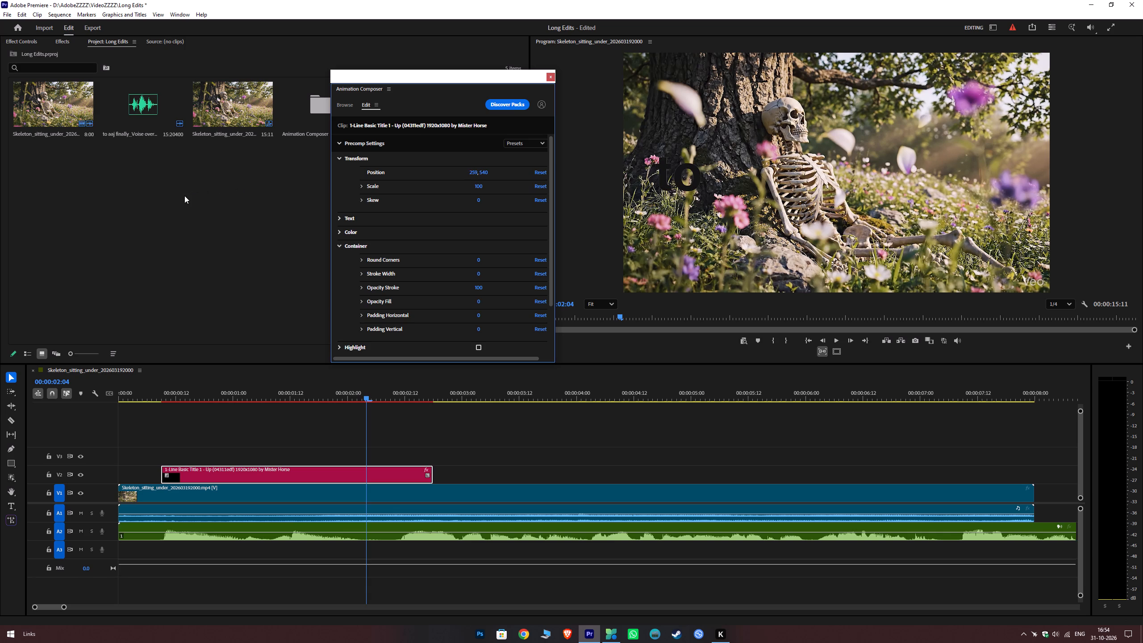
drag(486, 173, 497, 230)
drag(497, 230, 516, 309)
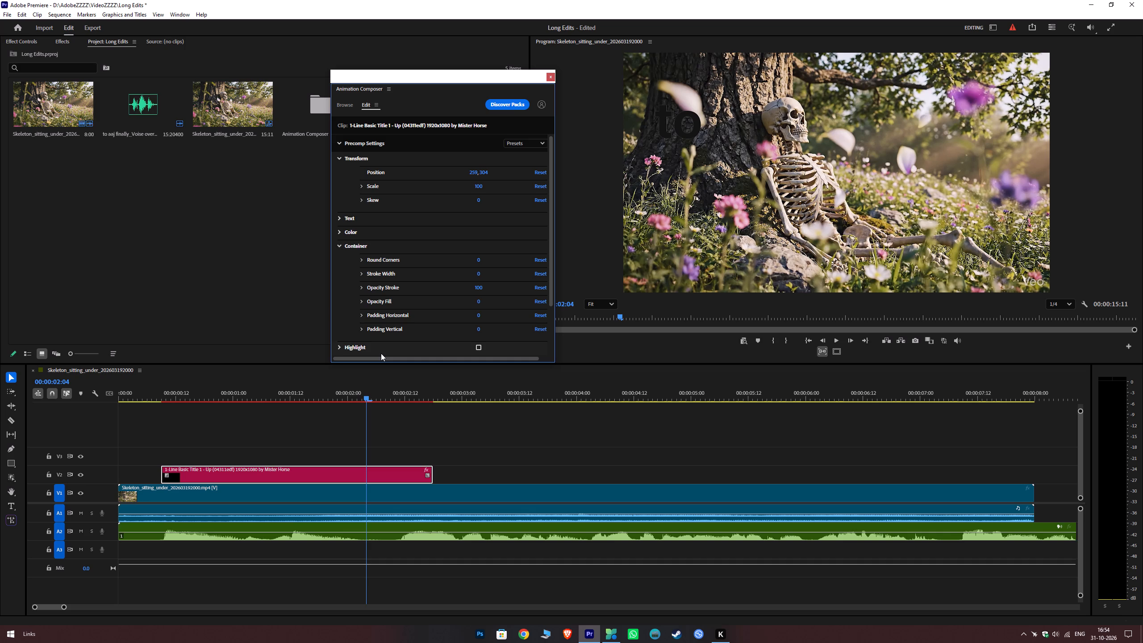
Change the title's dark text colour to white (#ffffff).
scroll(406, 264, down, 8)
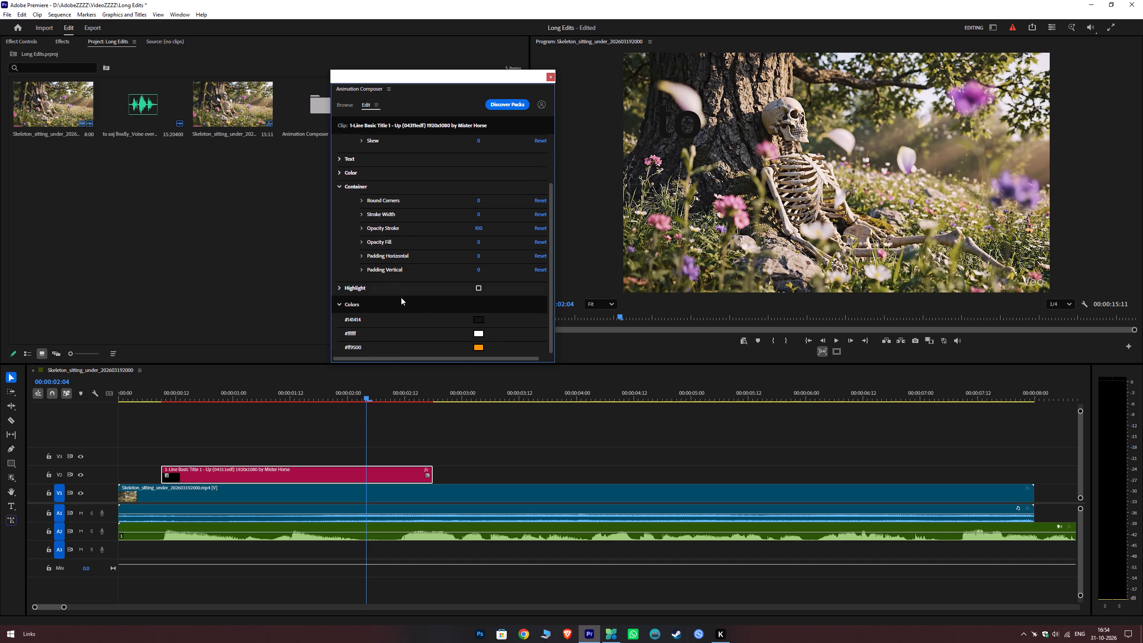
click(475, 319)
drag(410, 184, 403, 203)
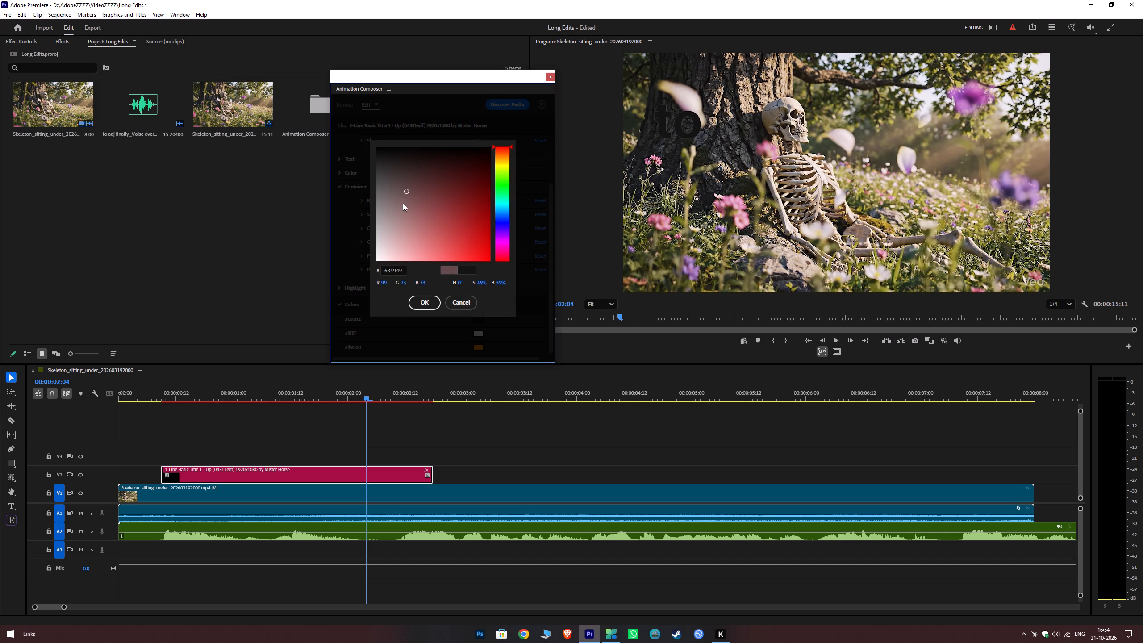
drag(403, 203, 391, 255)
click(417, 299)
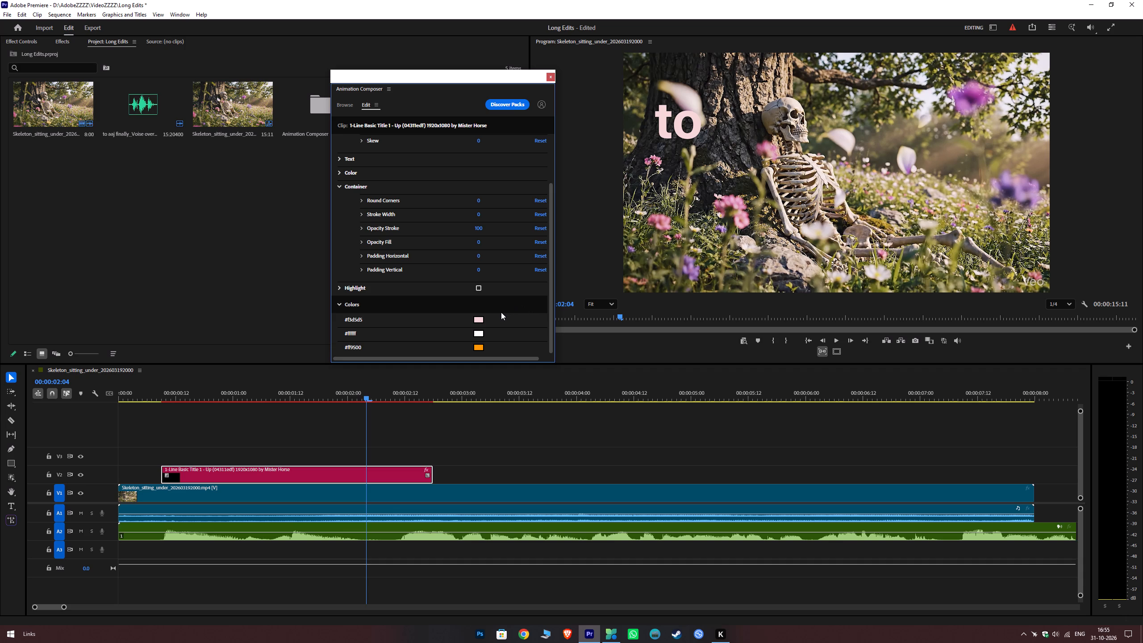
click(478, 319)
drag(416, 237, 305, 295)
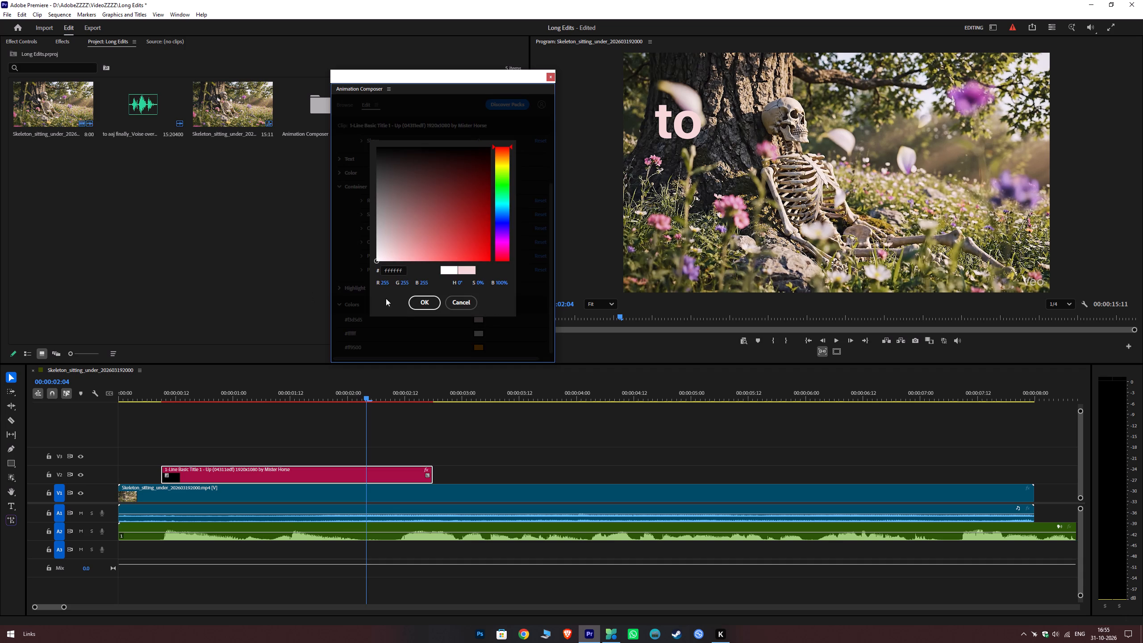
click(415, 299)
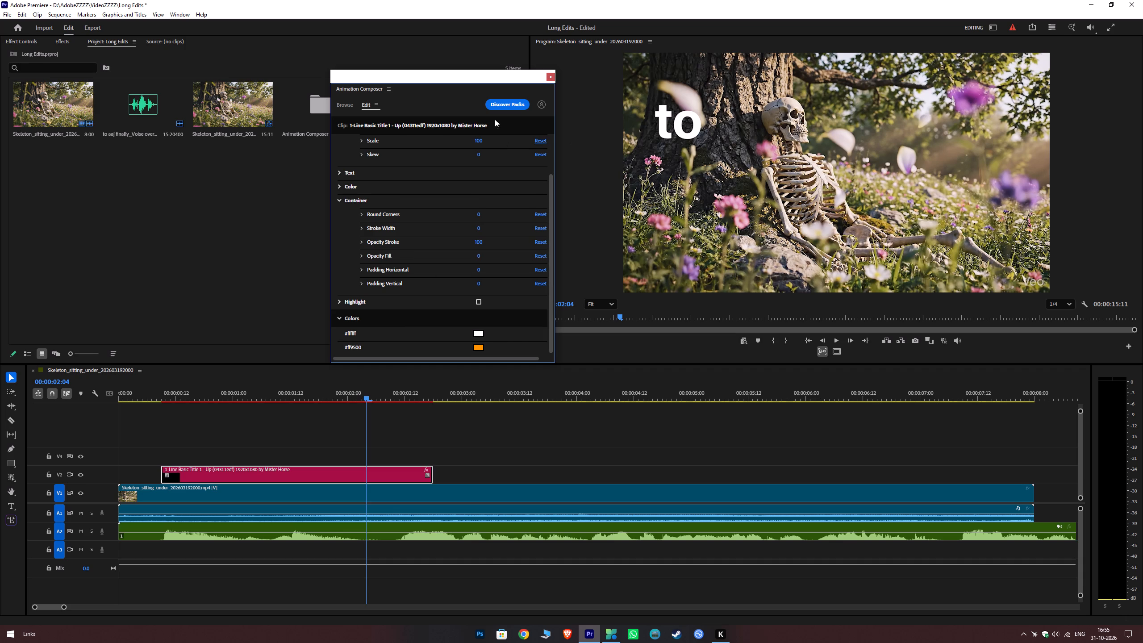
Move the Animation Composer window clear of the program preview controls.
drag(374, 77, 248, 82)
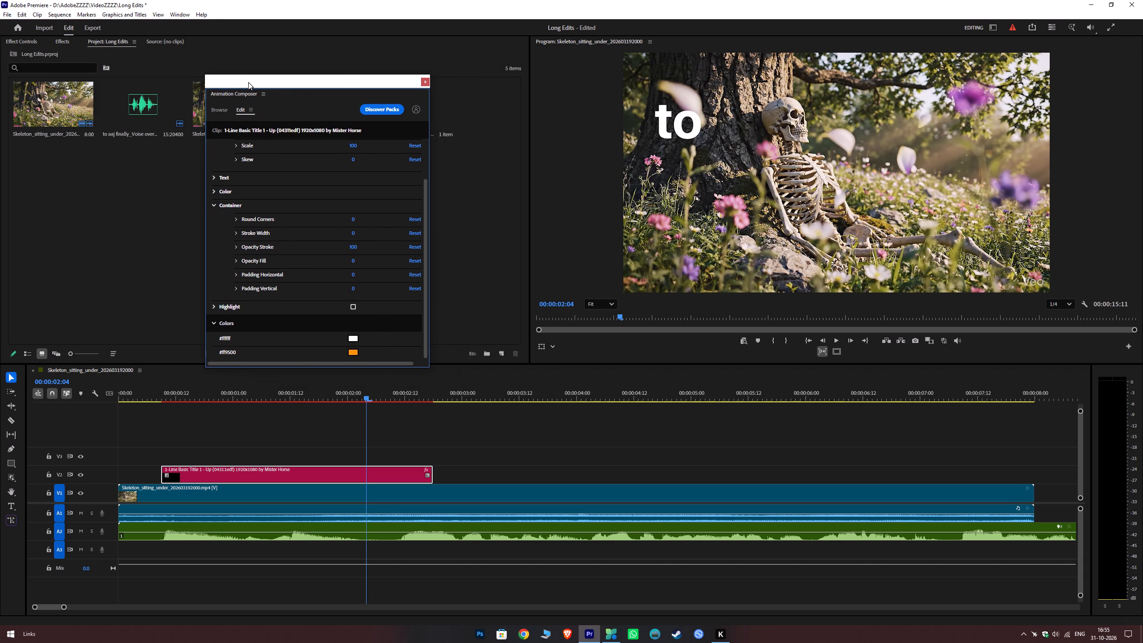
Play back the opening of the sequence to check the "to" title's timing against the voice-over.
drag(248, 82, 296, 86)
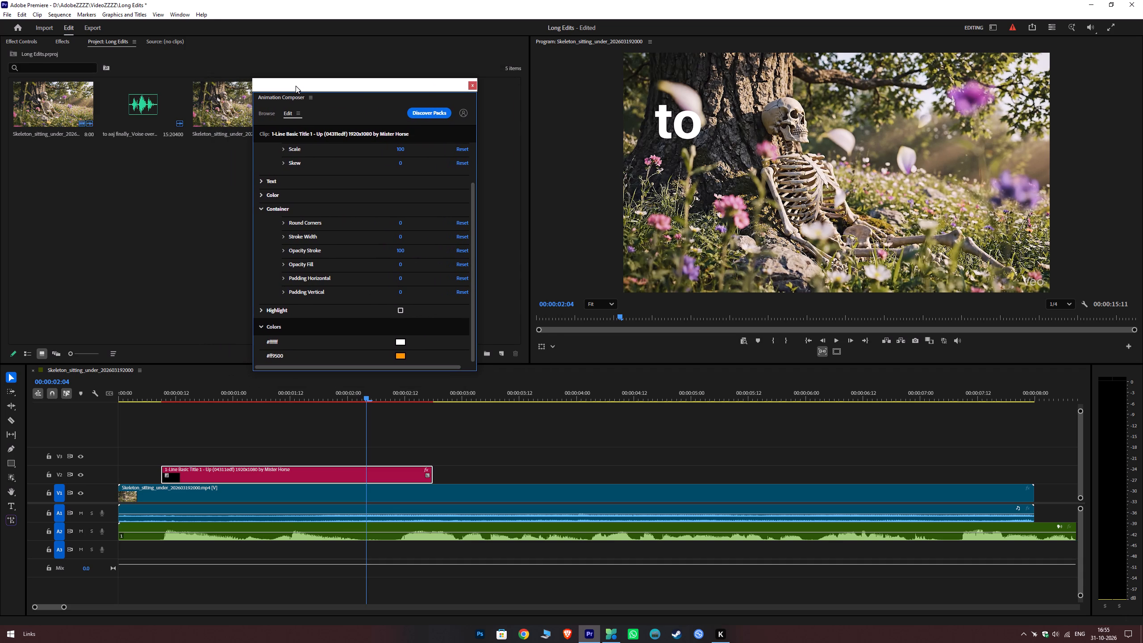
drag(296, 86, 296, 86)
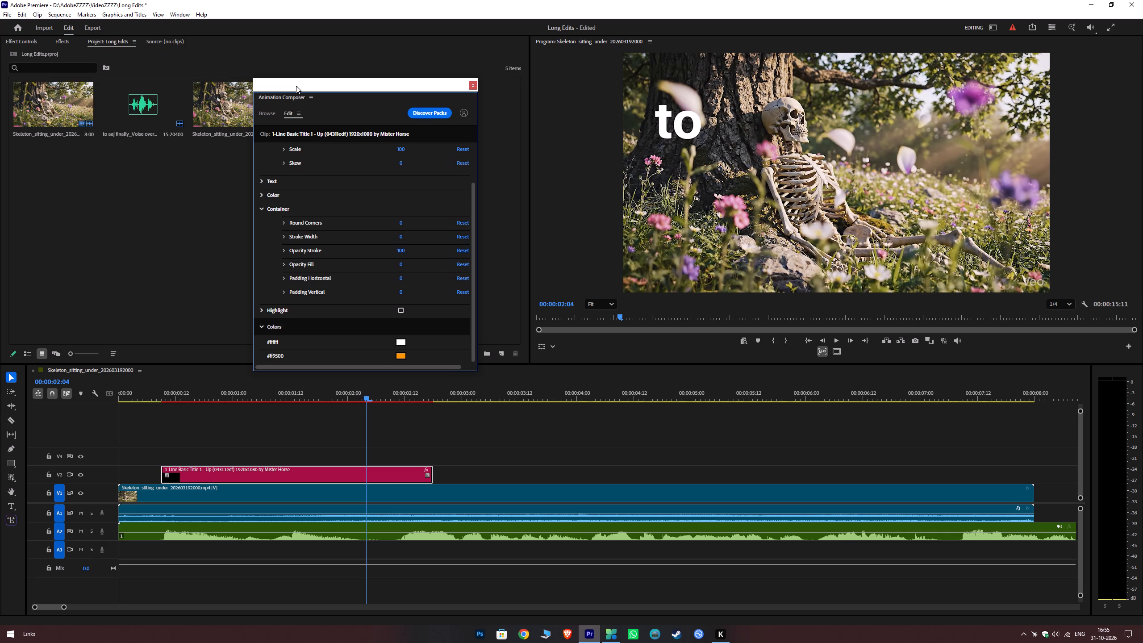
drag(296, 86, 272, 76)
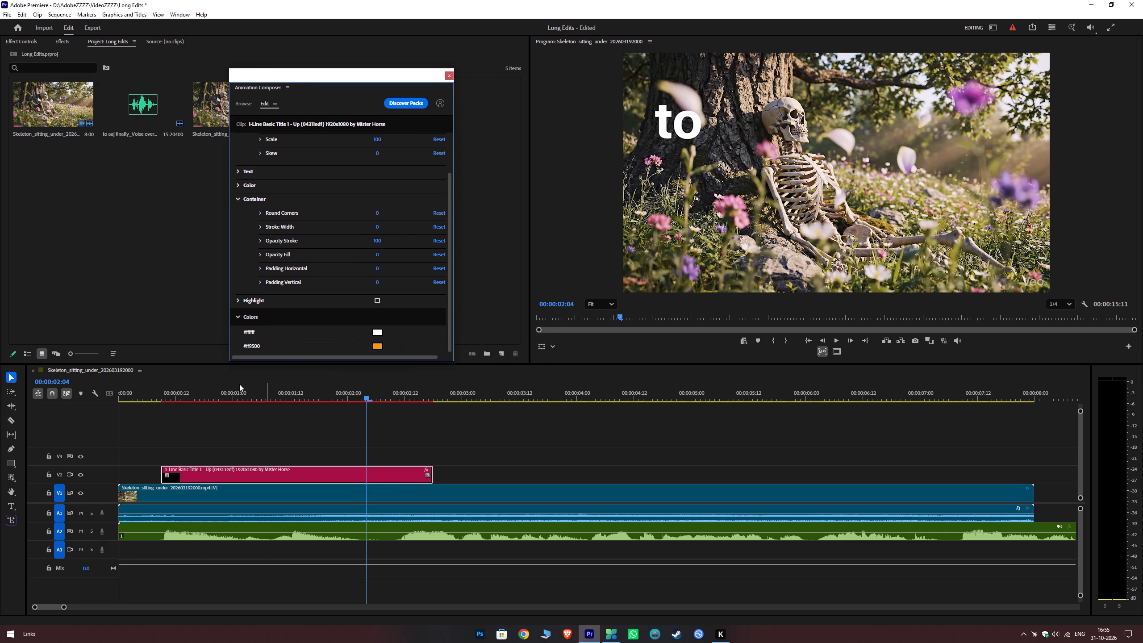
drag(208, 397, 149, 415)
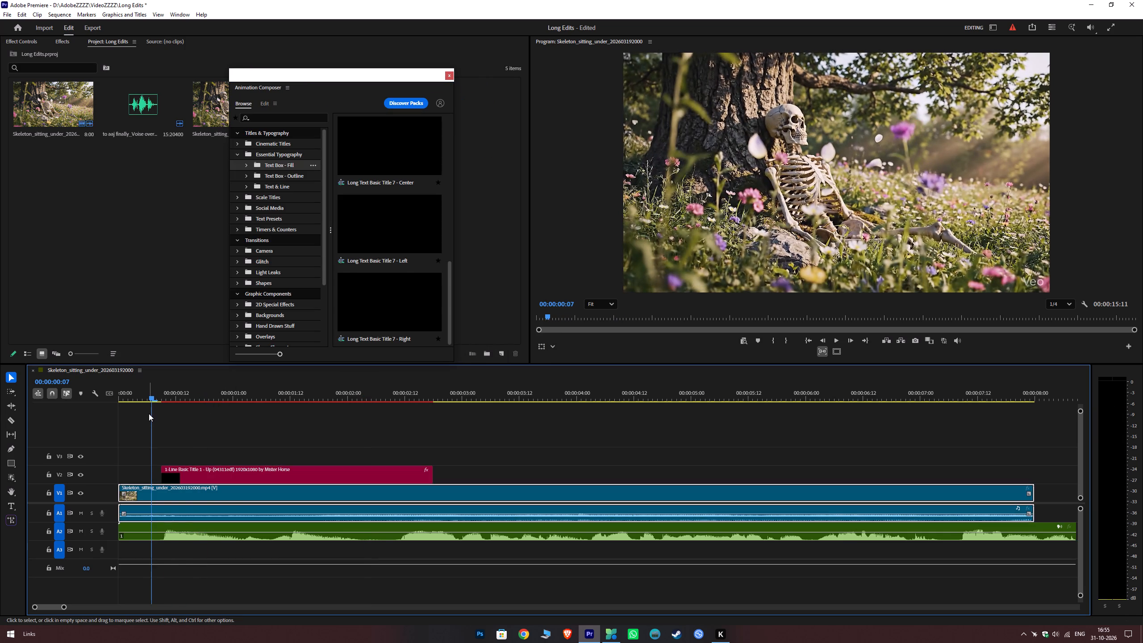
key(space)
key(space)
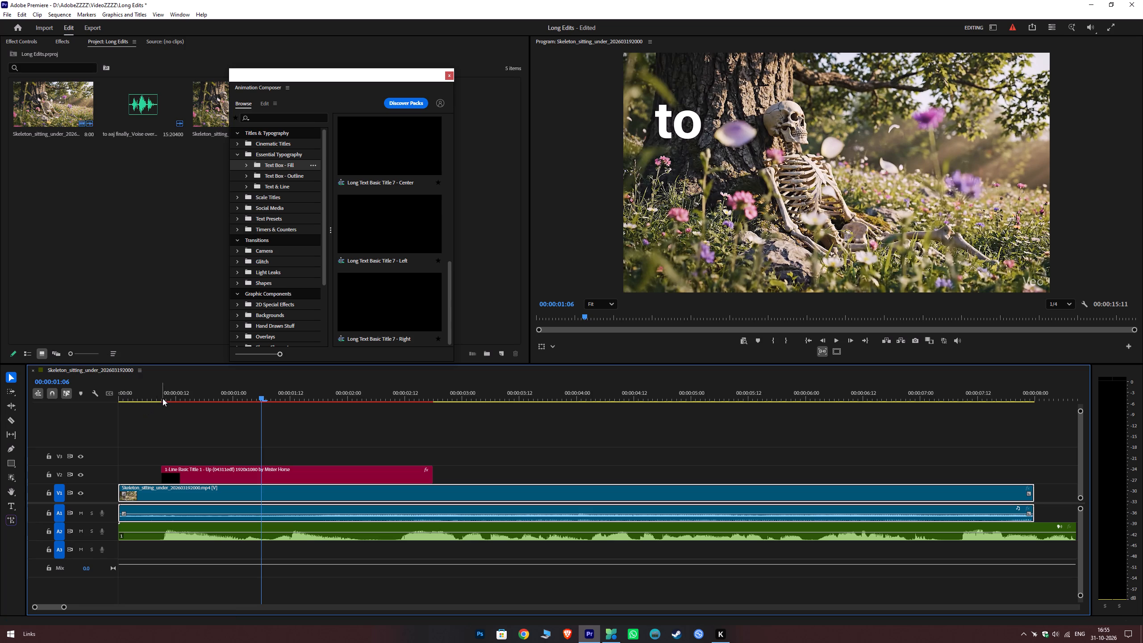
click(154, 396)
key(space)
key(space)
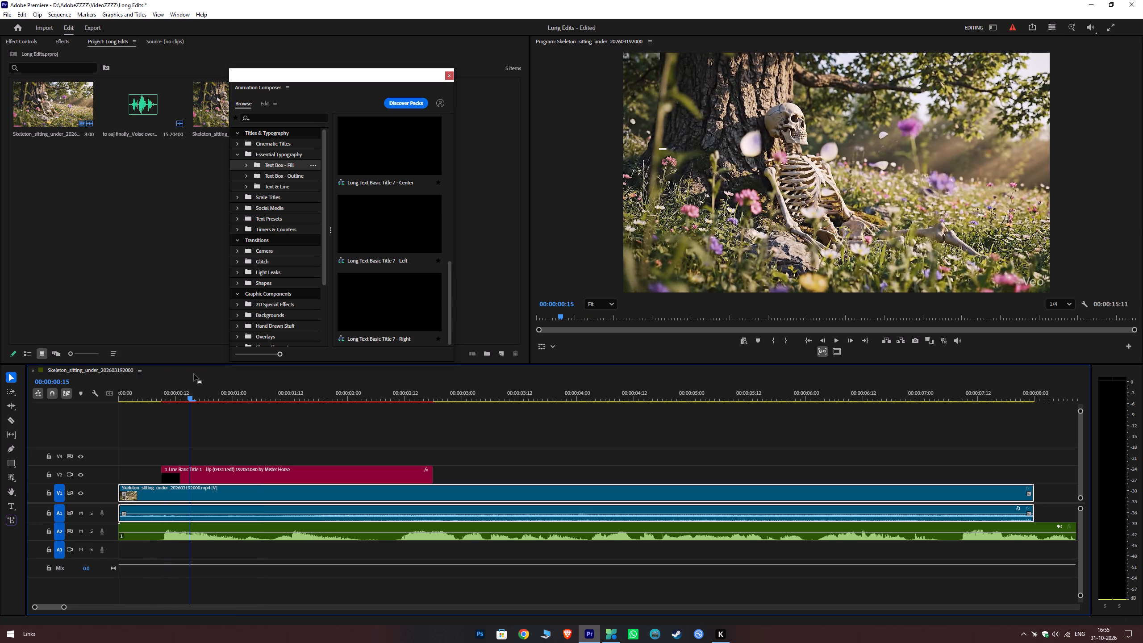
drag(183, 393, 184, 398)
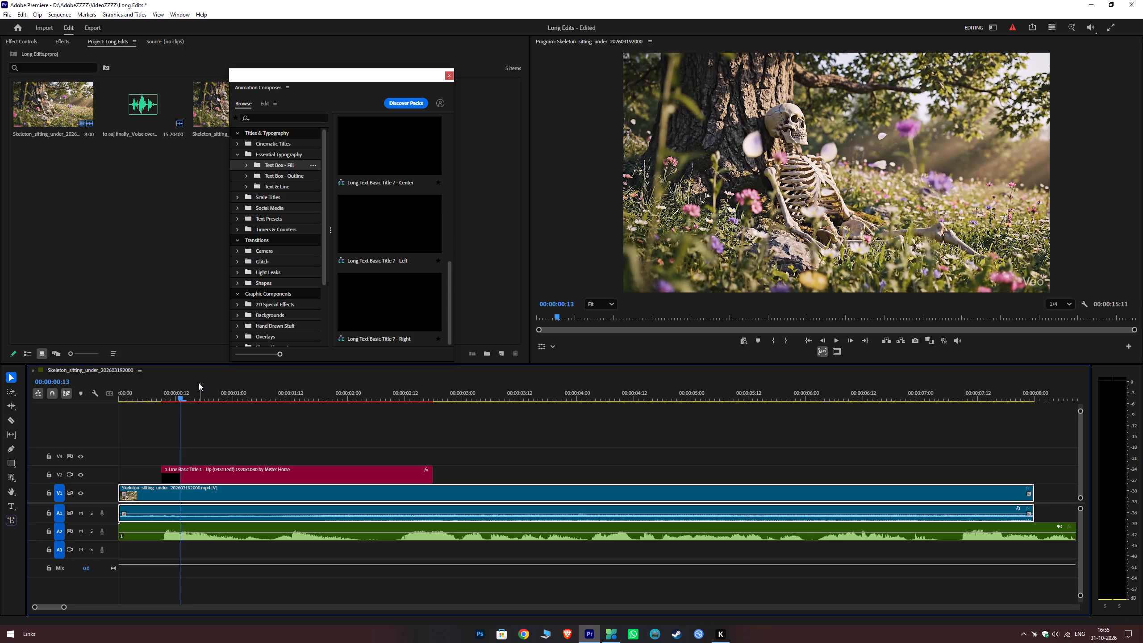
Move the title clip from track V2 up to V3, keeping its start time.
drag(201, 472, 201, 455)
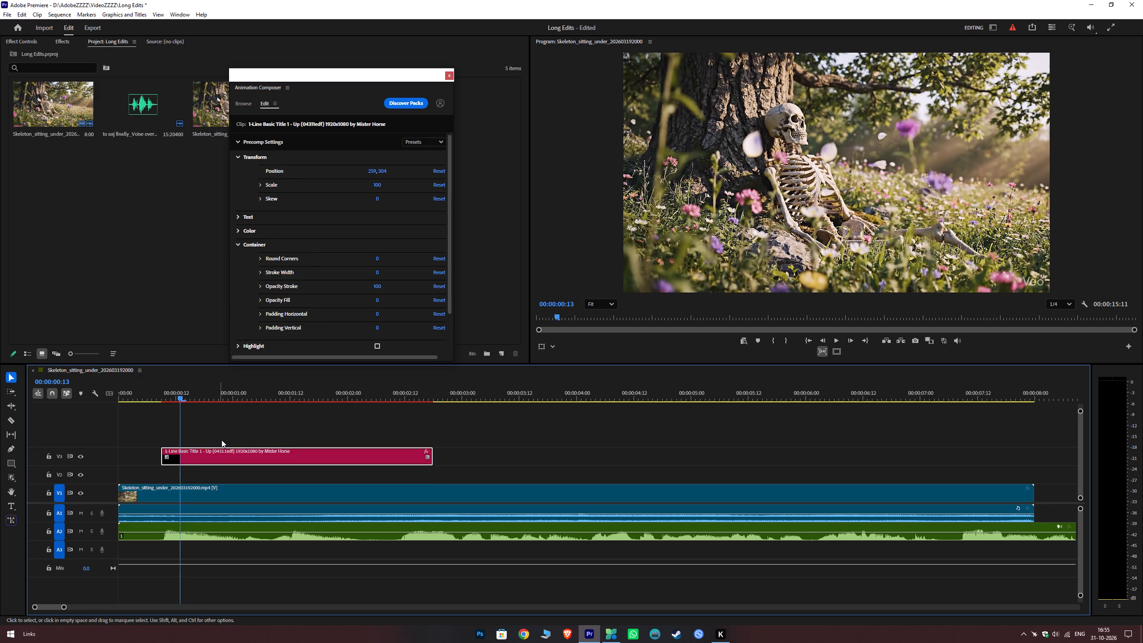
click(222, 439)
Unlink the skeleton video from its original audio and delete that audio clip from track A1.
click(173, 489)
click(166, 511)
click(158, 527)
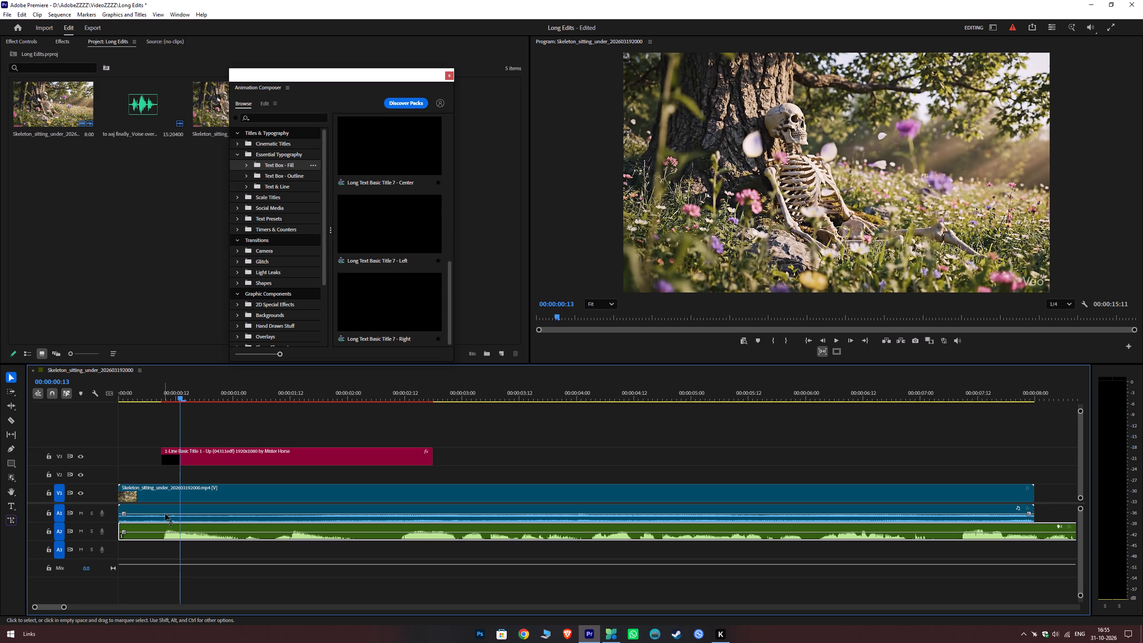
click(166, 498)
key(ctrl+l)
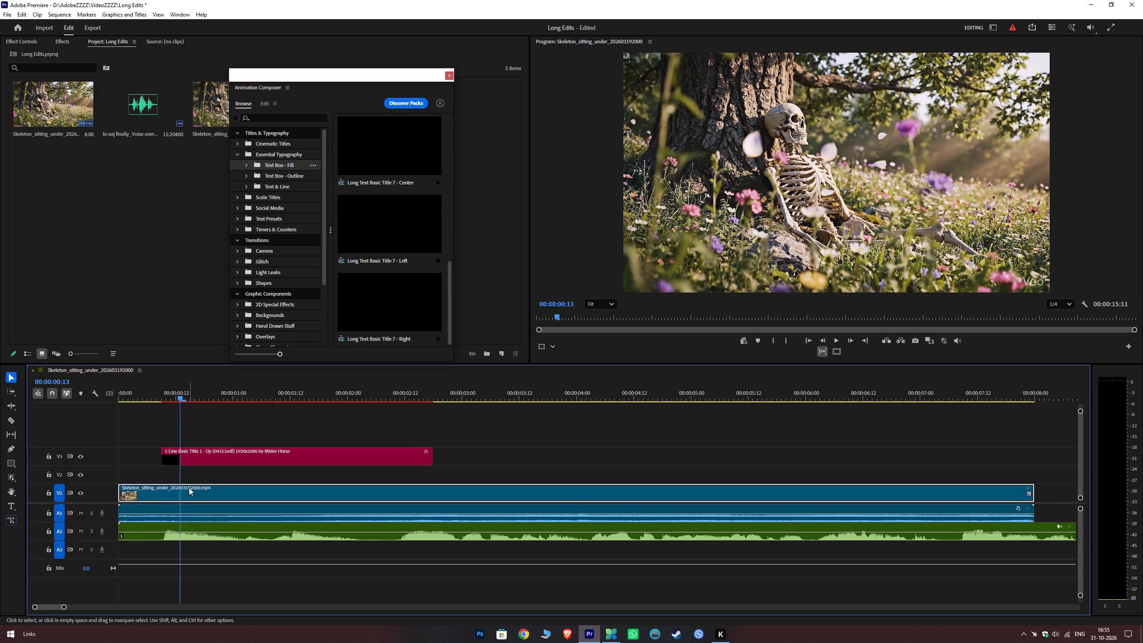
click(186, 510)
key(BackSpace)
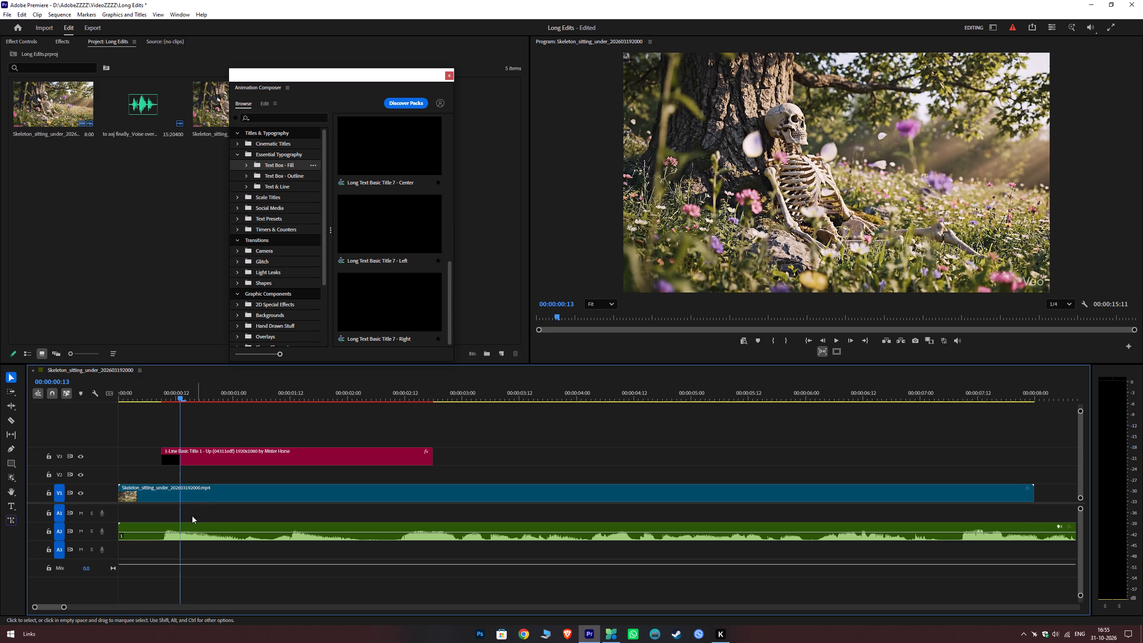
Move the voice-over clip from track A2 up to the emptied track A1.
drag(159, 528, 159, 517)
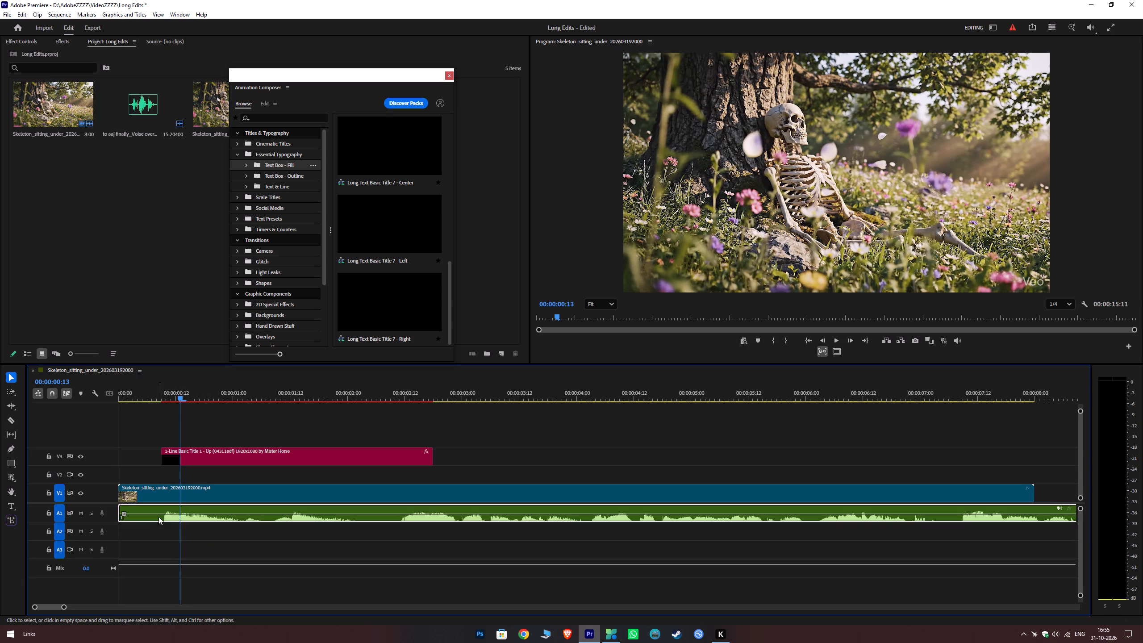
Create a new adjustment layer in the project with the default video settings.
drag(272, 76, 346, 75)
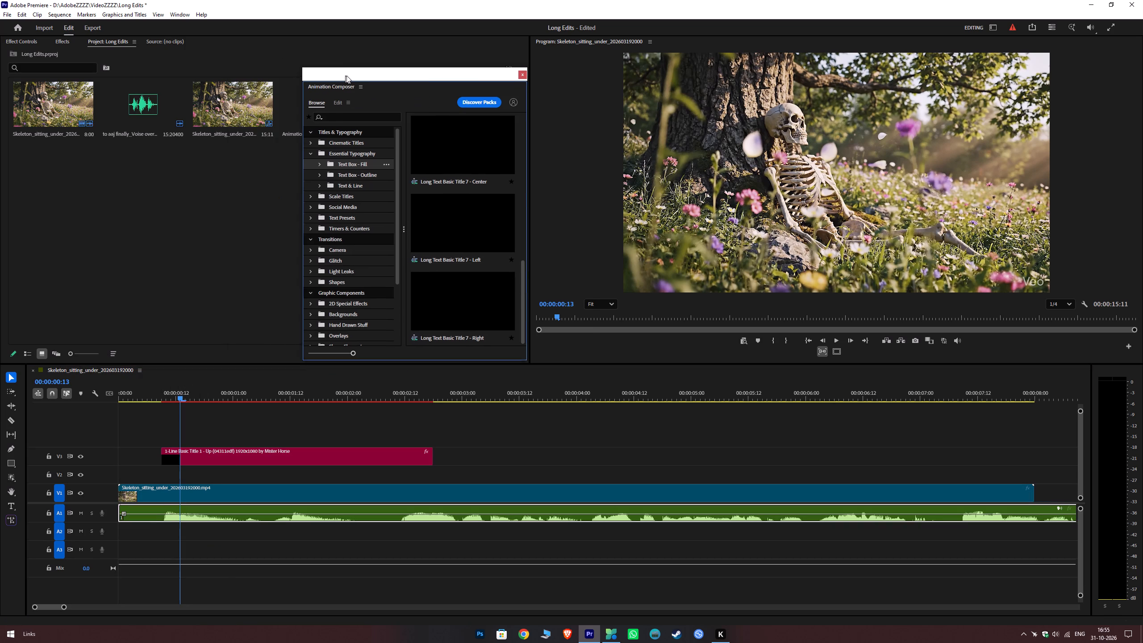
drag(346, 75, 411, 72)
click(253, 163)
right_click(253, 163)
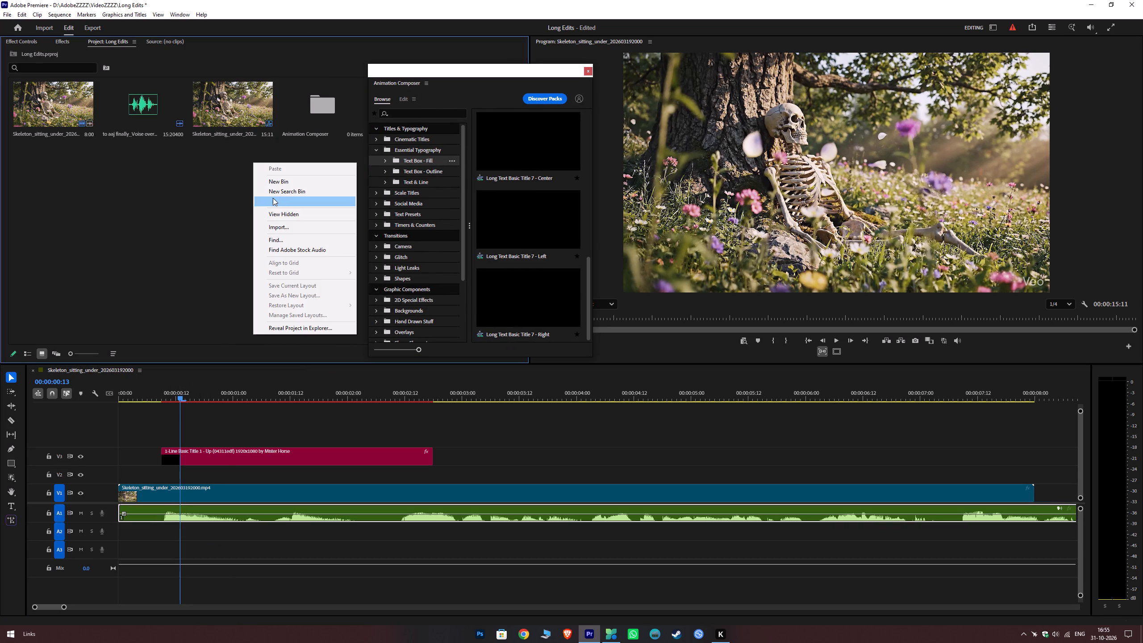
click(278, 201)
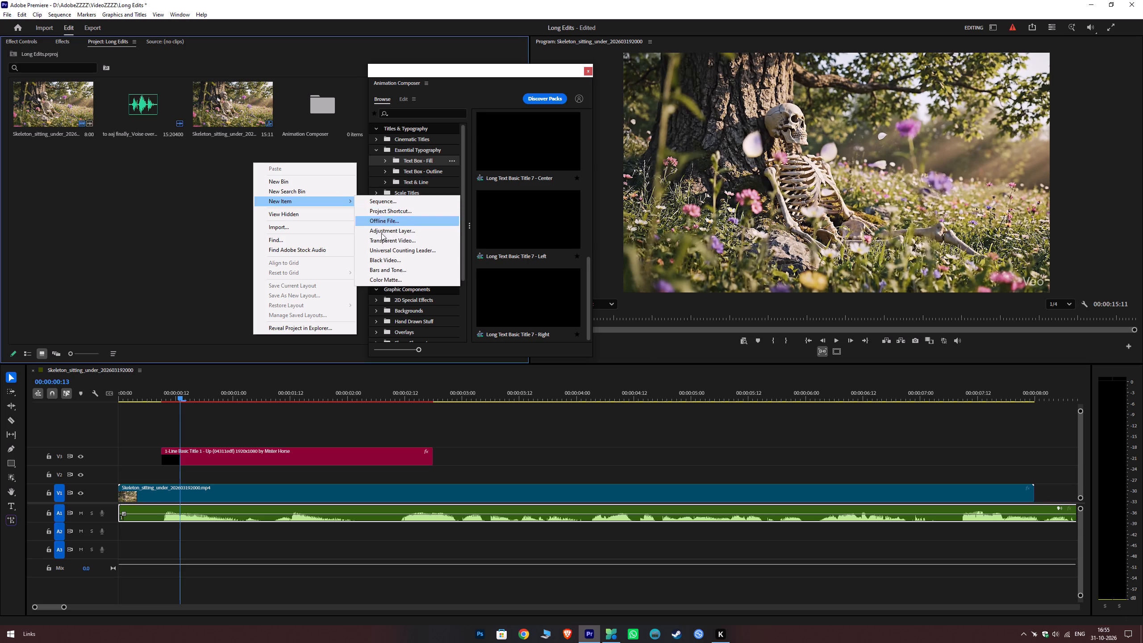
click(381, 233)
click(593, 356)
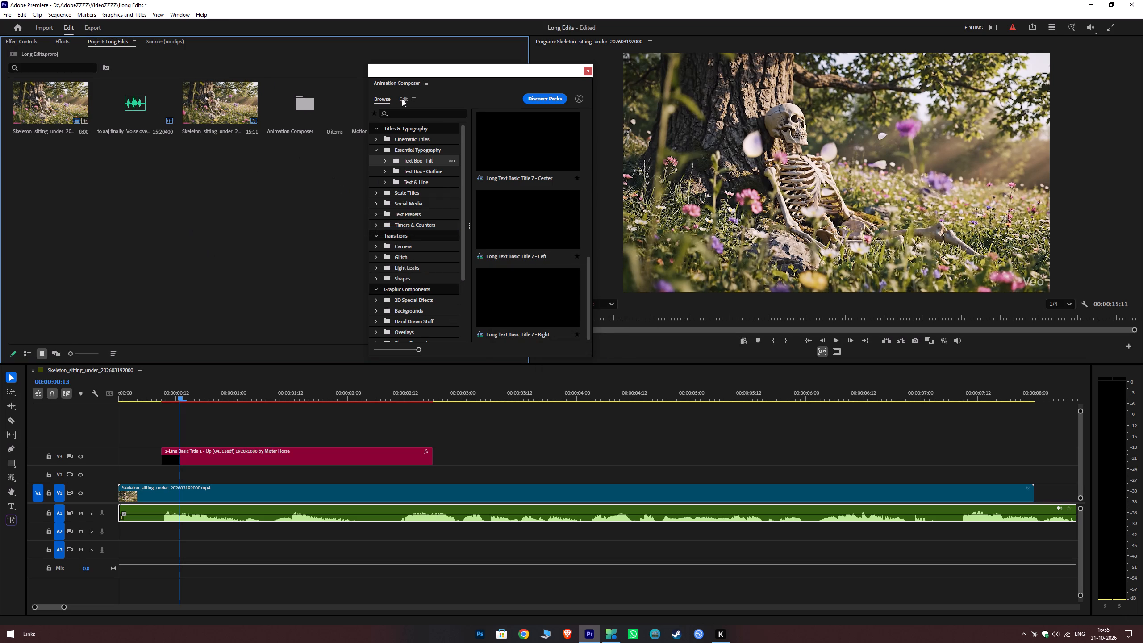
Place the adjustment layer on track V2 at the start of the sequence, between the title and the skeleton video.
drag(422, 71, 680, 56)
alt+scroll(410, 192, down, 6)
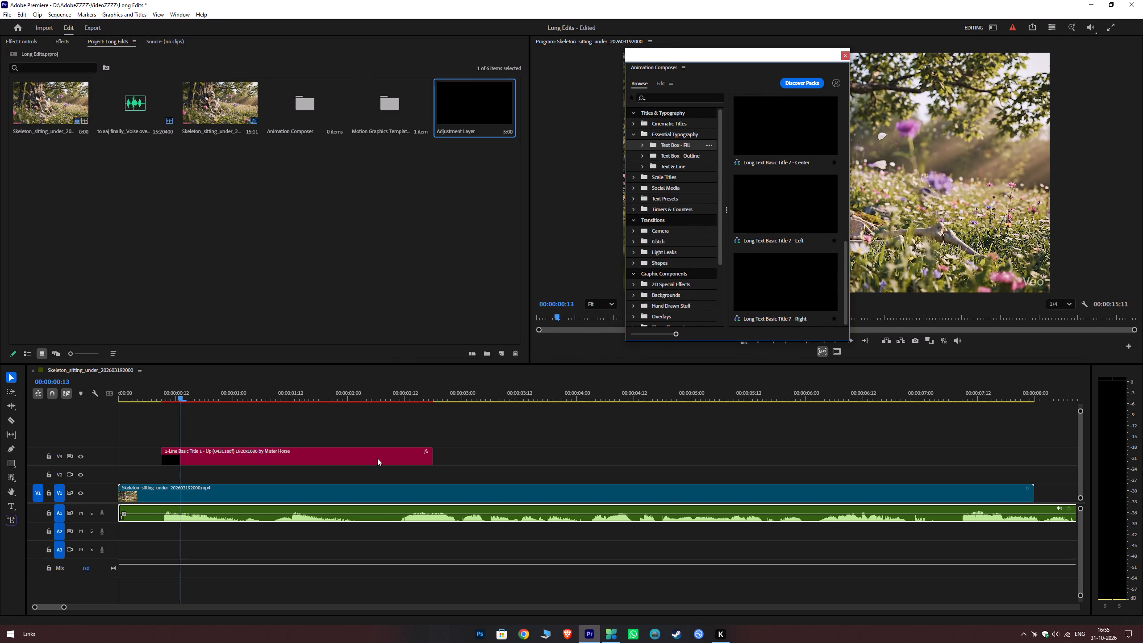
alt+scroll(377, 458, down, 7)
drag(460, 90, 150, 463)
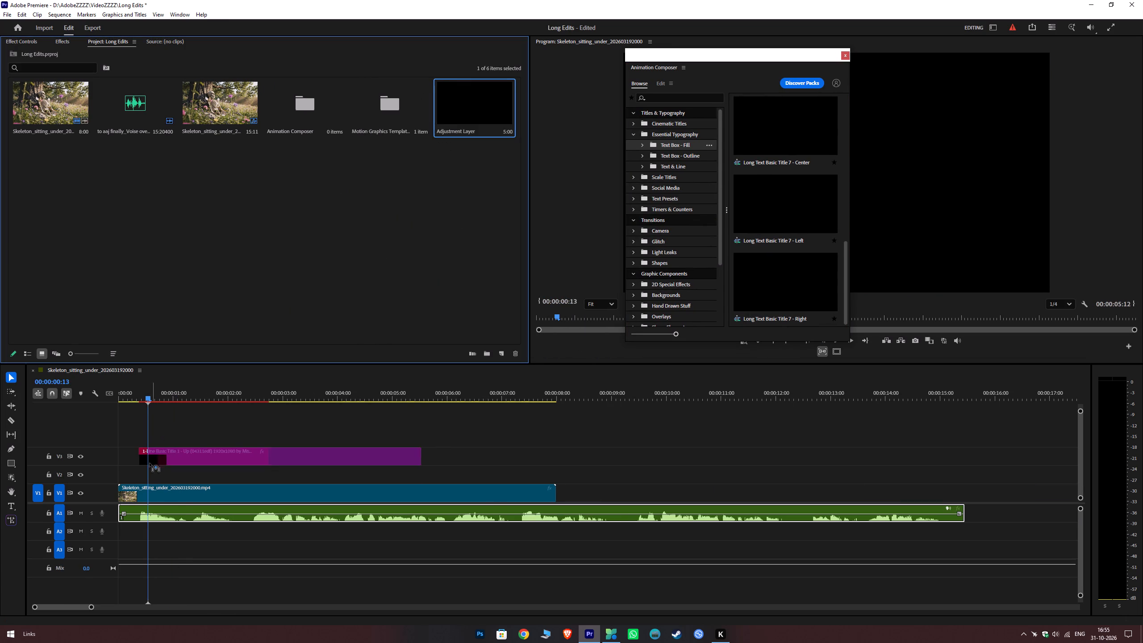
drag(150, 463, 102, 478)
drag(143, 397, 43, 415)
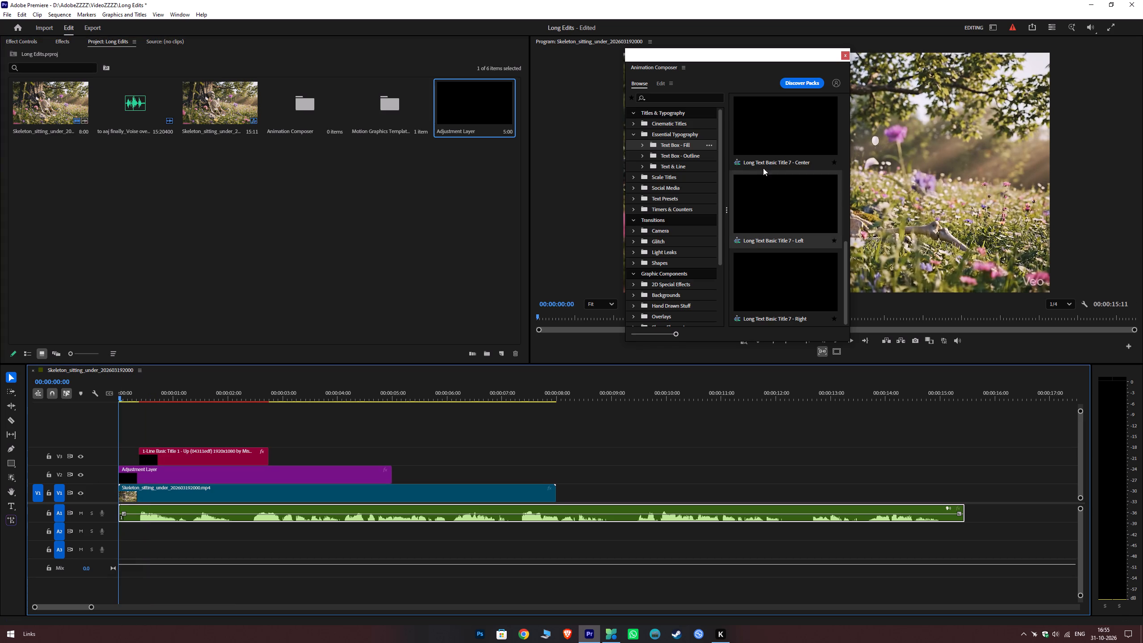
Open Lumetri Color for the adjustment layer, widen its workspace area for readable sliders, and save the project.
drag(715, 55, 239, 42)
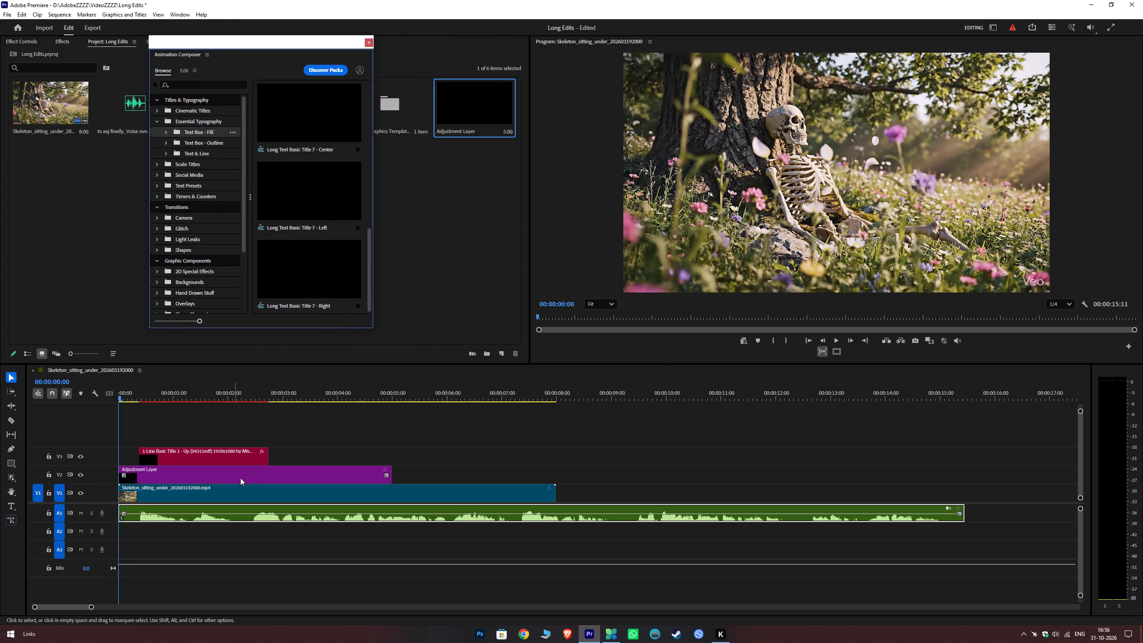
click(256, 472)
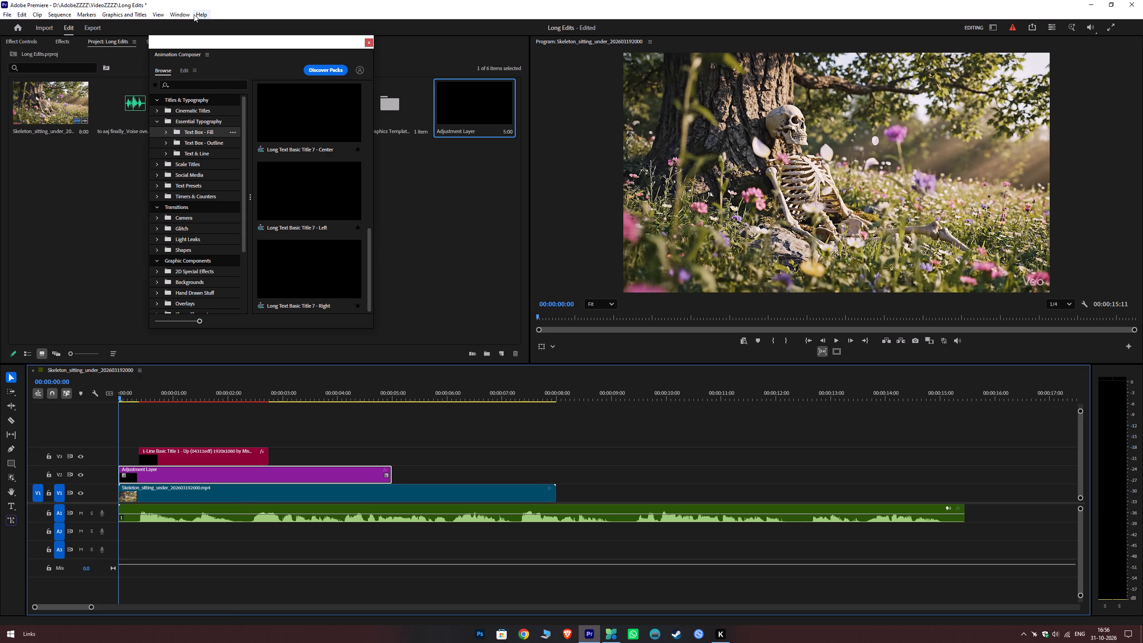
click(175, 15)
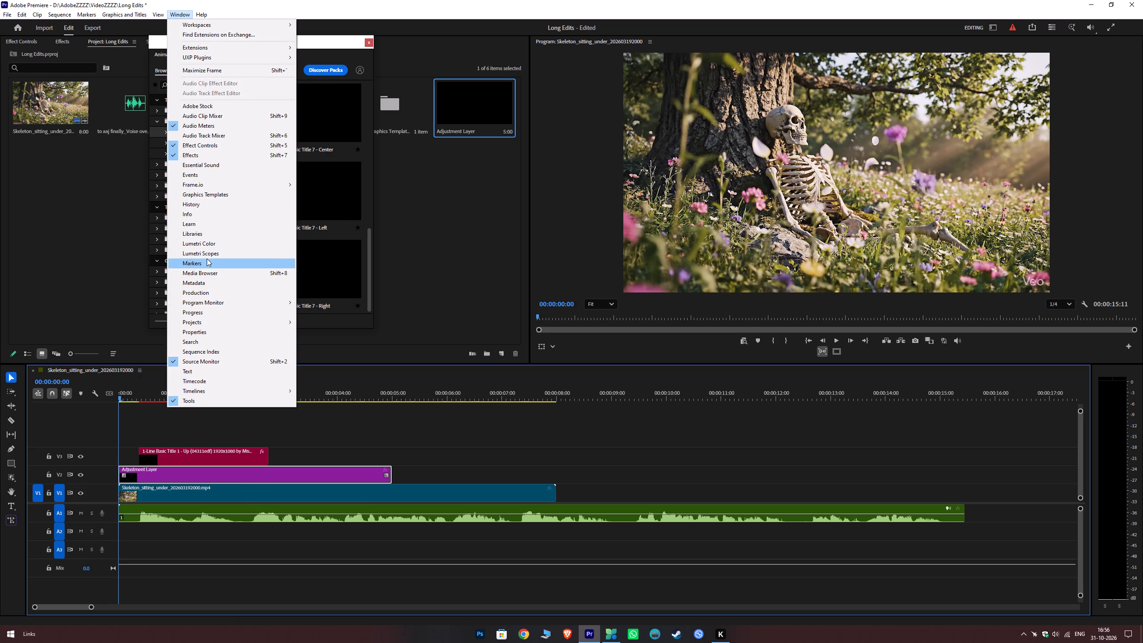
click(208, 243)
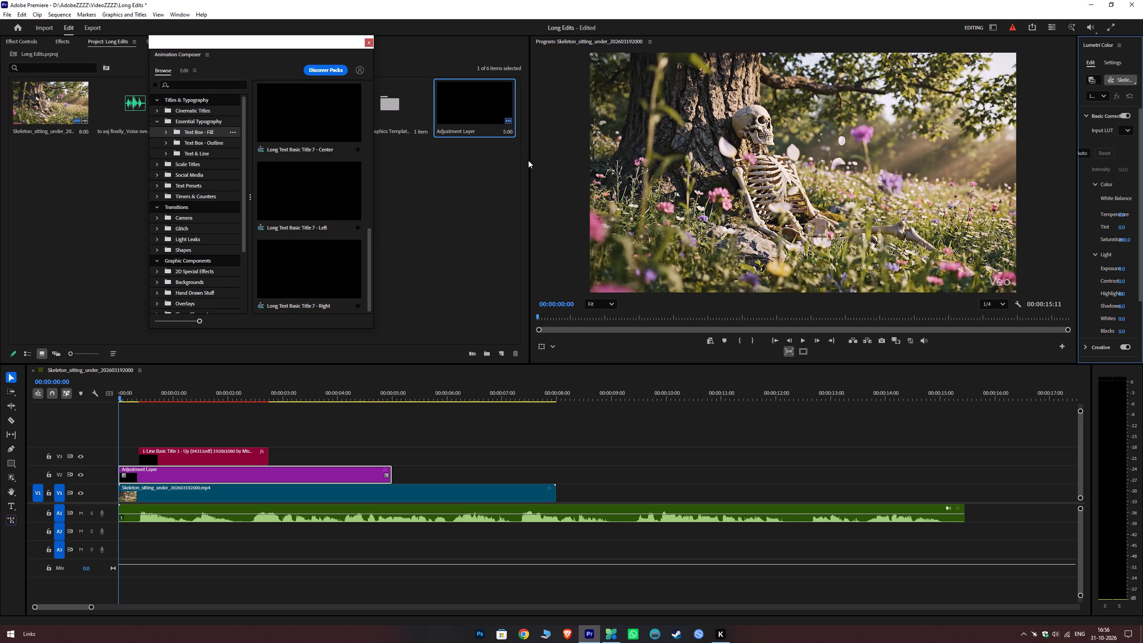
drag(530, 161, 346, 183)
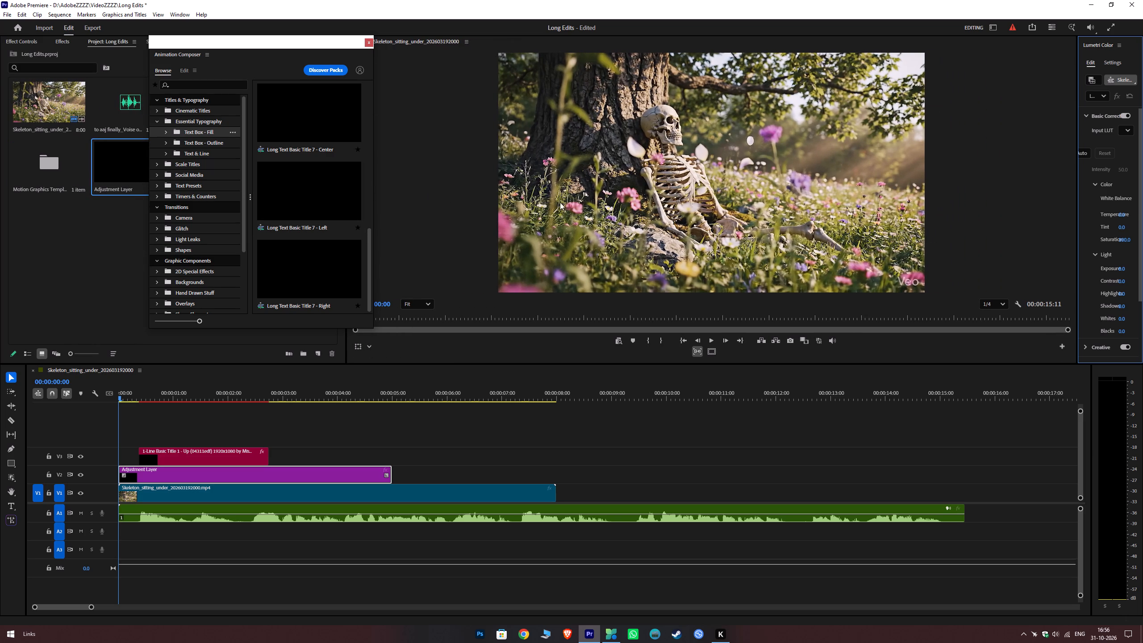
key(ctrl+s)
drag(1076, 168, 1033, 180)
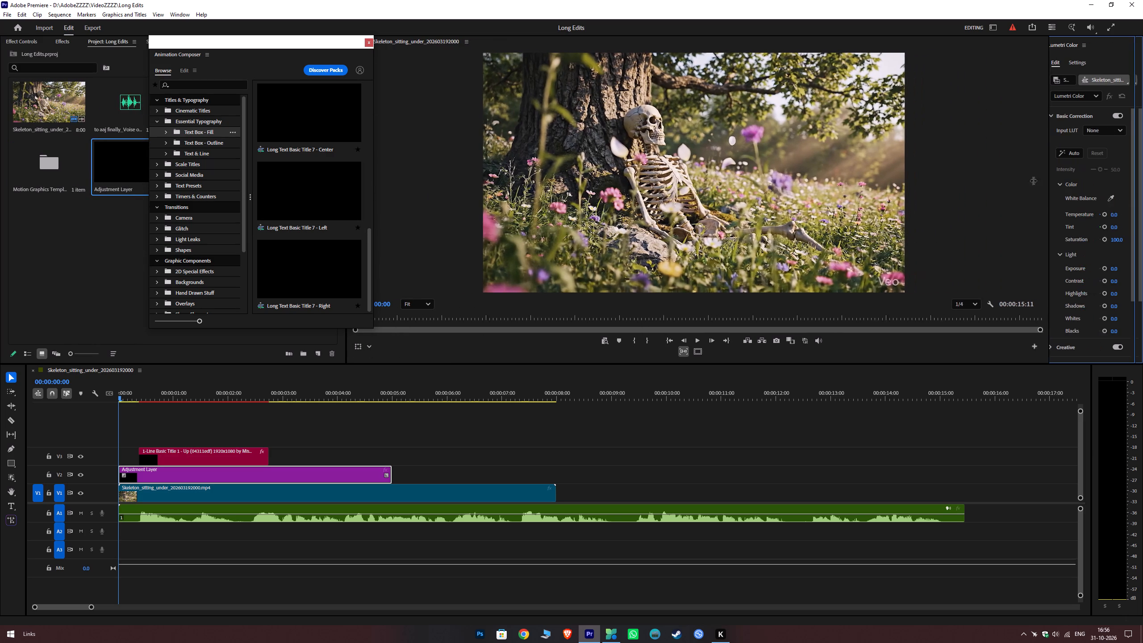
drag(1033, 180, 812, 208)
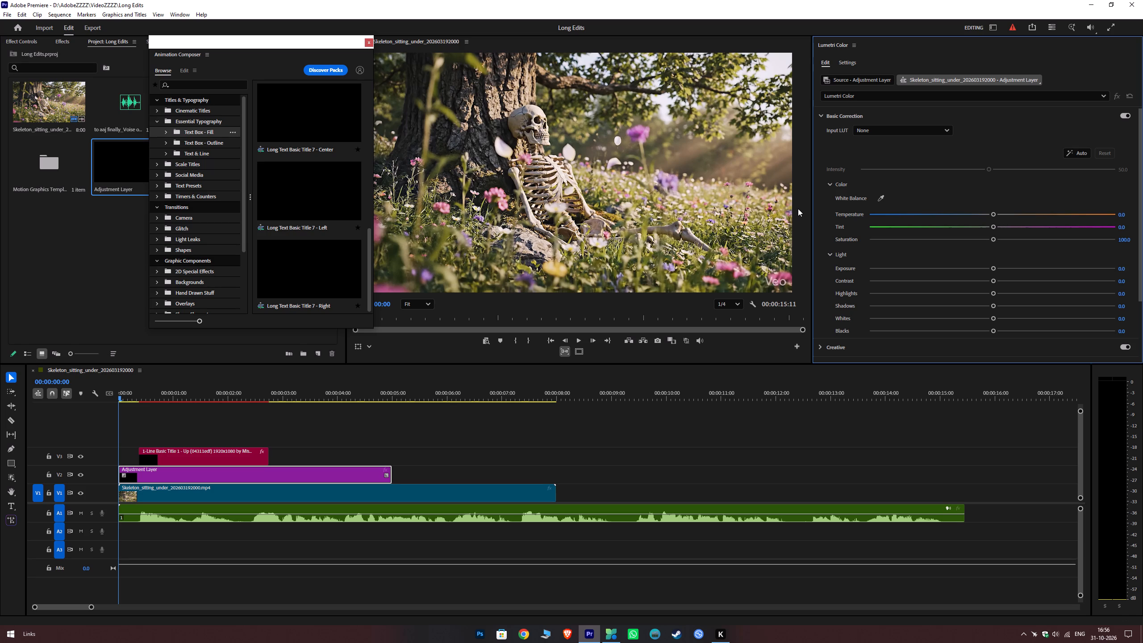
Set the adjustment layer's Lumetri Vignette Amount to -3.0.
click(380, 431)
click(338, 462)
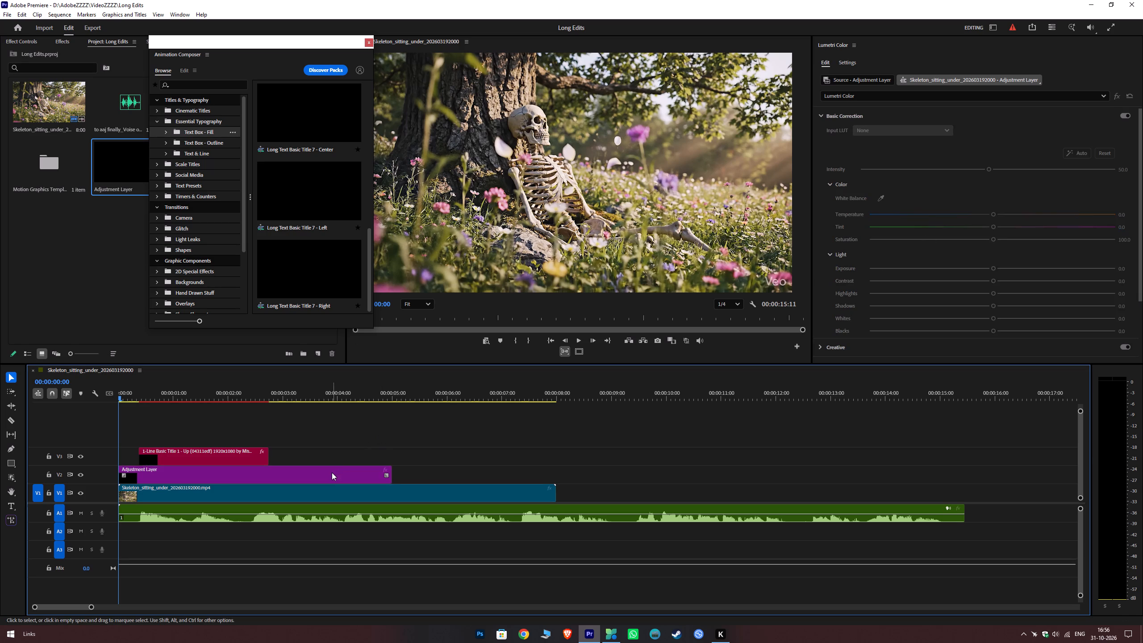
click(332, 472)
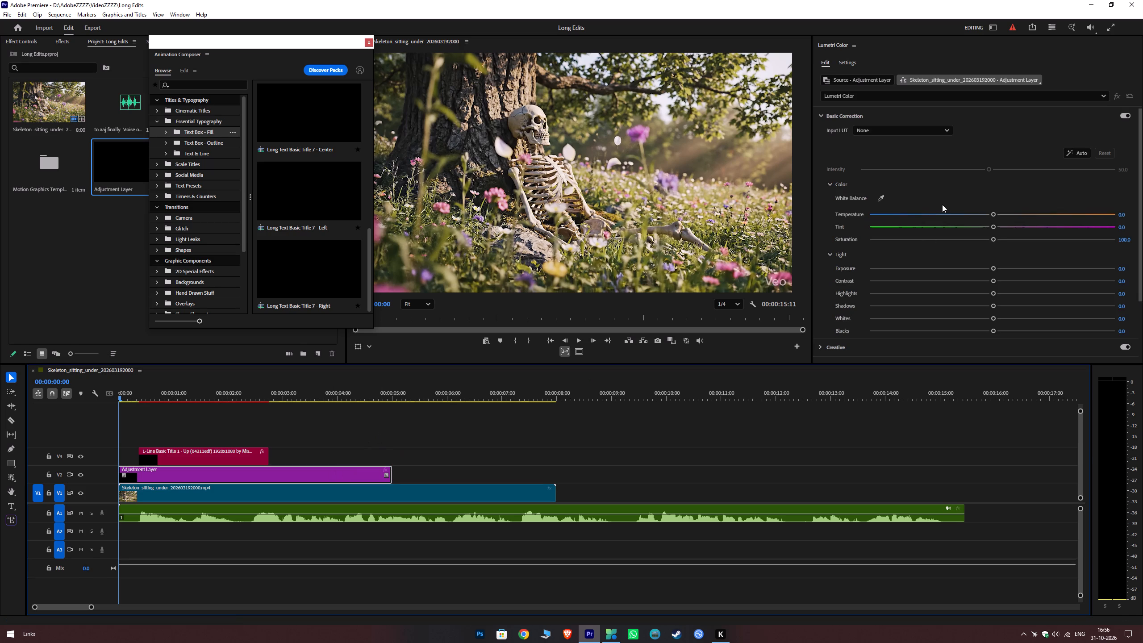
click(830, 184)
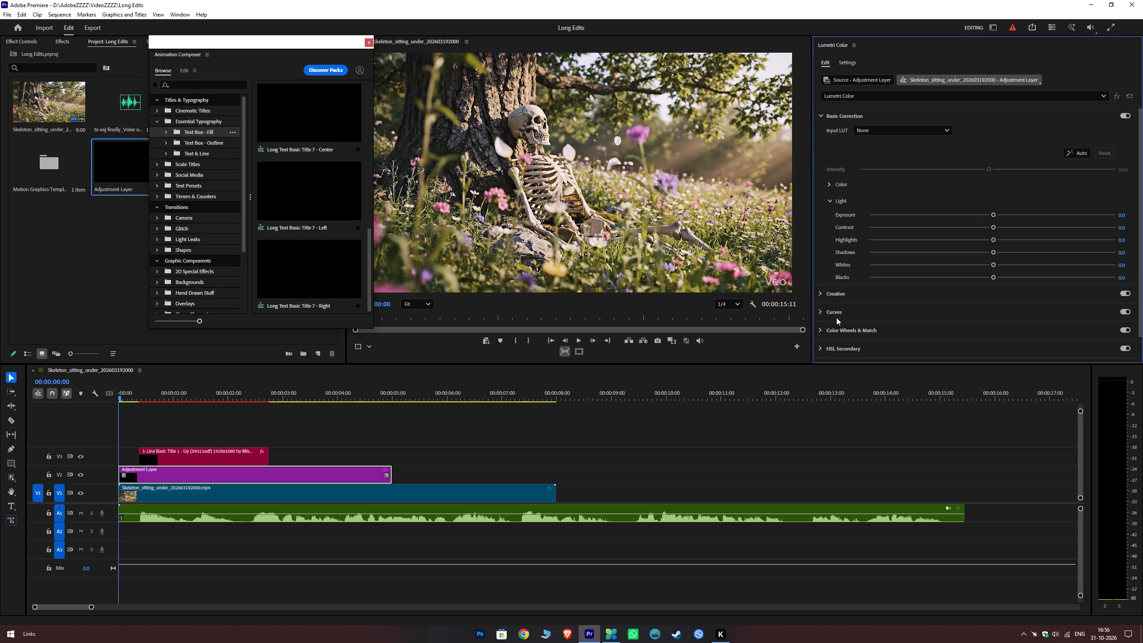
scroll(841, 309, down, 7)
click(820, 332)
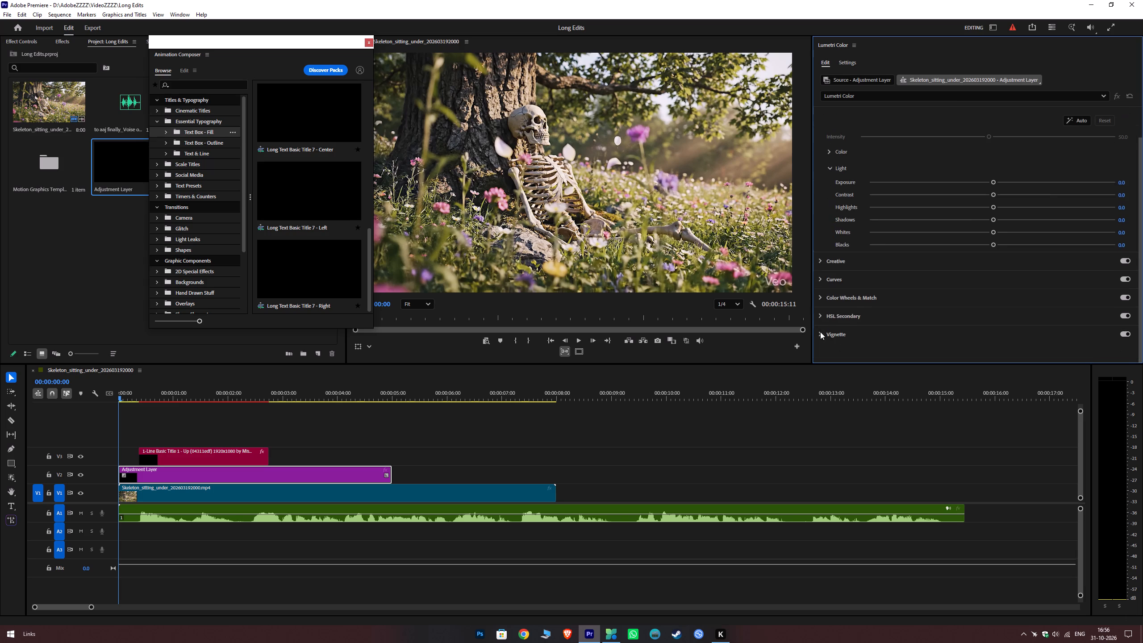
scroll(956, 316, down, 6)
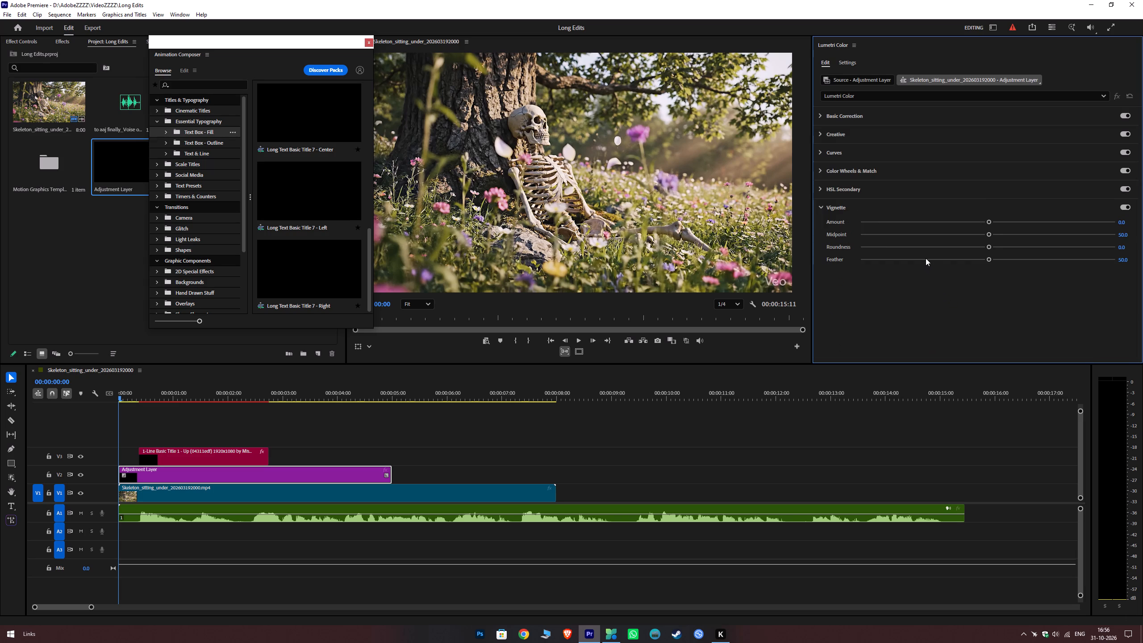
drag(992, 220, 748, 247)
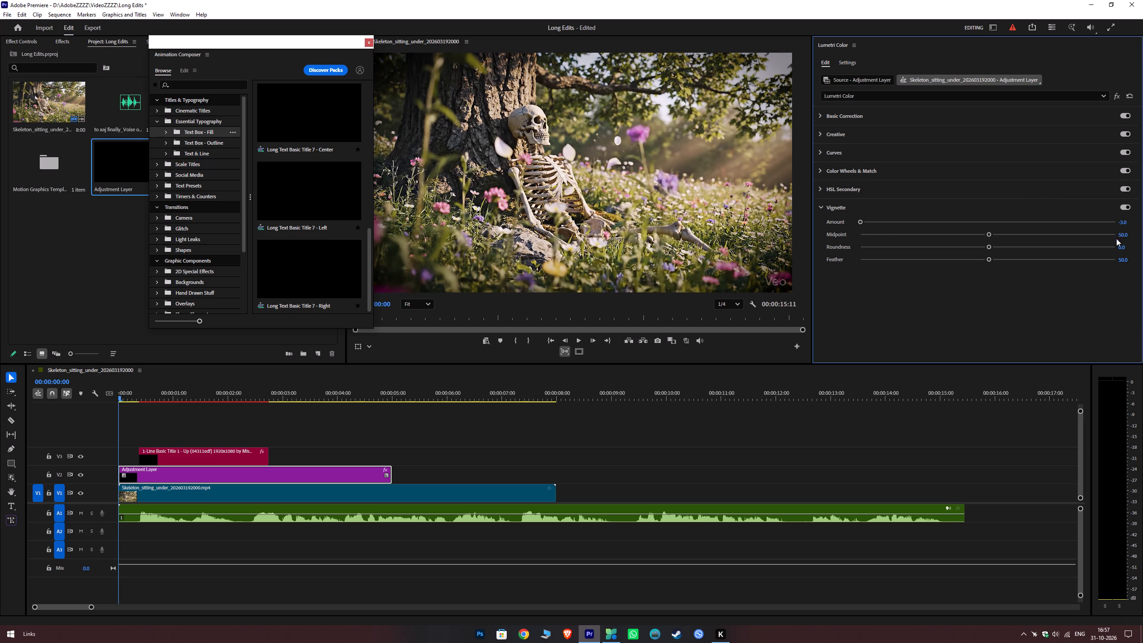
Lower the vignette's Midpoint to 0.0, trying both low and high settings on the way.
drag(985, 233, 862, 248)
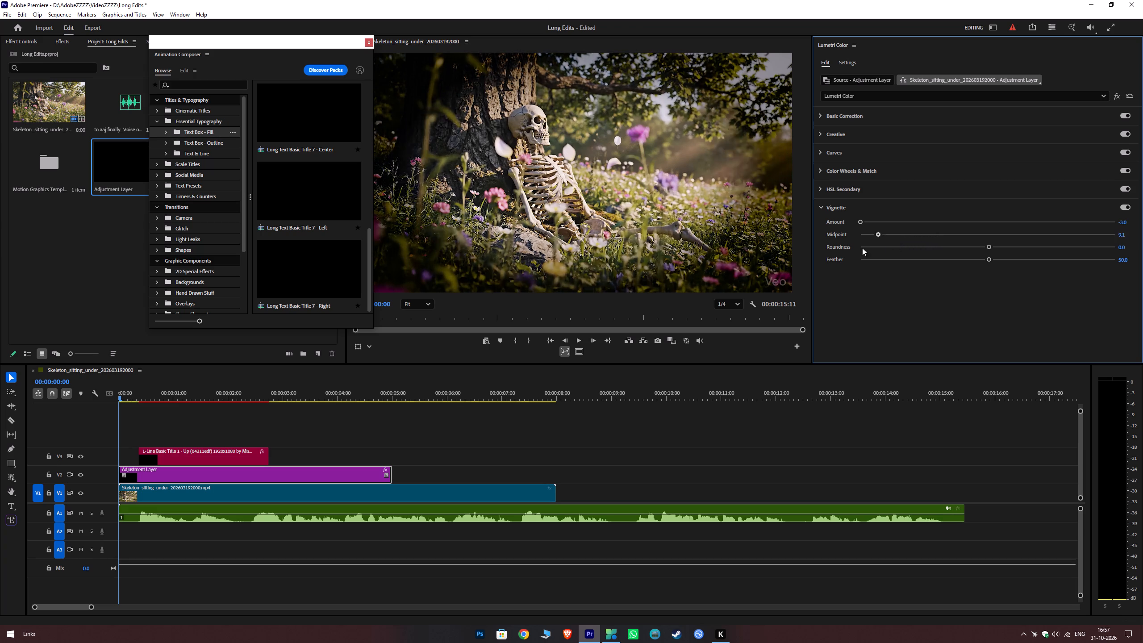
drag(862, 248, 1093, 245)
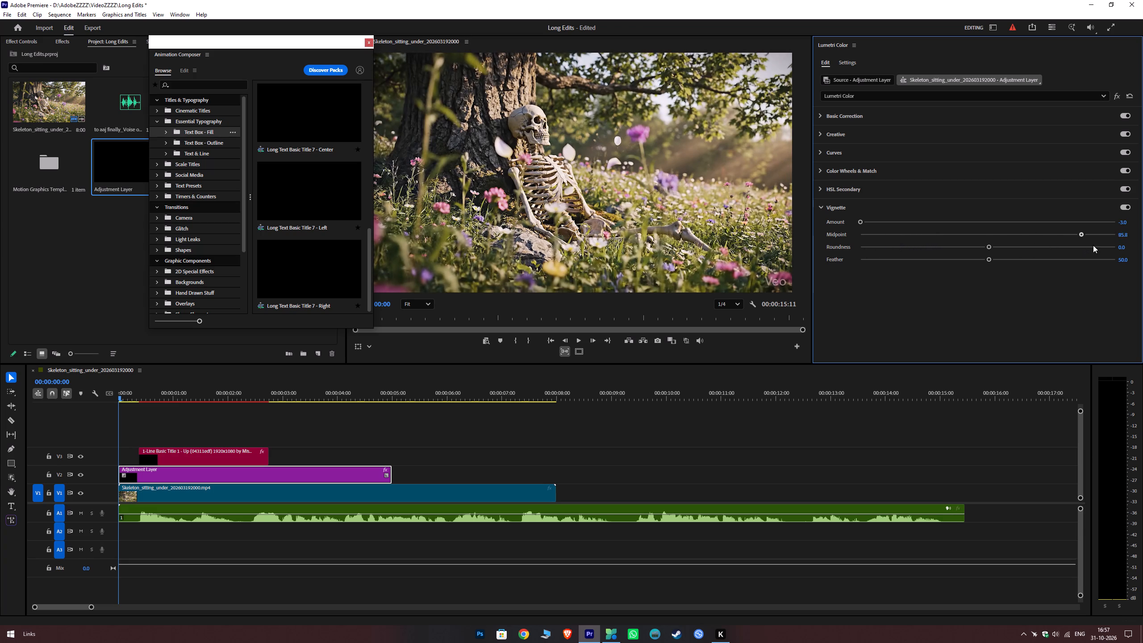
drag(1093, 245, 756, 279)
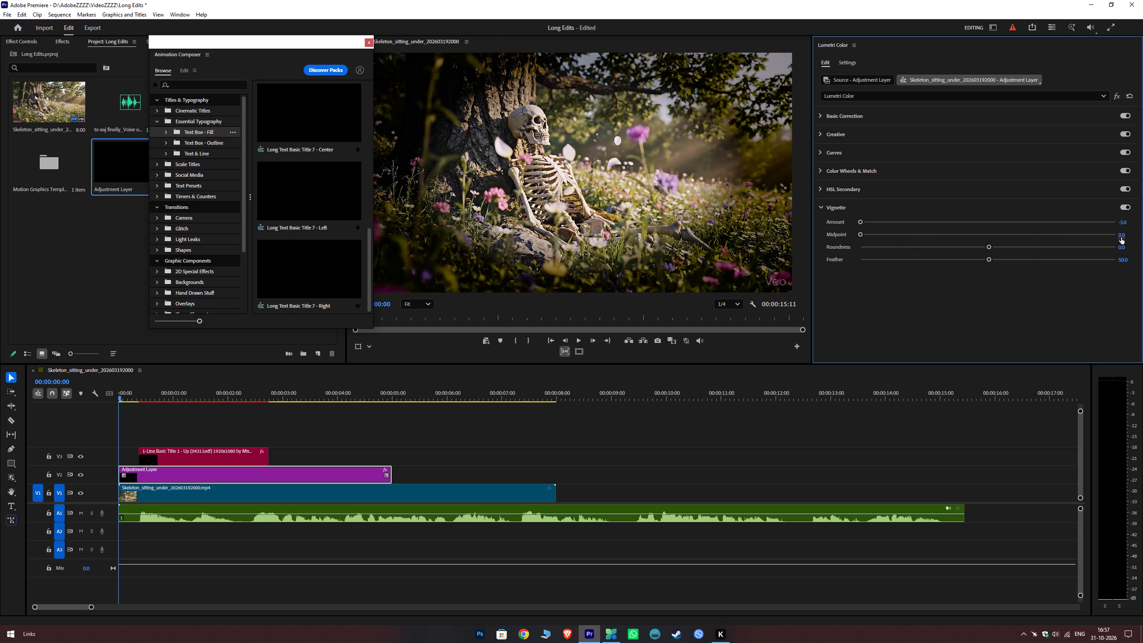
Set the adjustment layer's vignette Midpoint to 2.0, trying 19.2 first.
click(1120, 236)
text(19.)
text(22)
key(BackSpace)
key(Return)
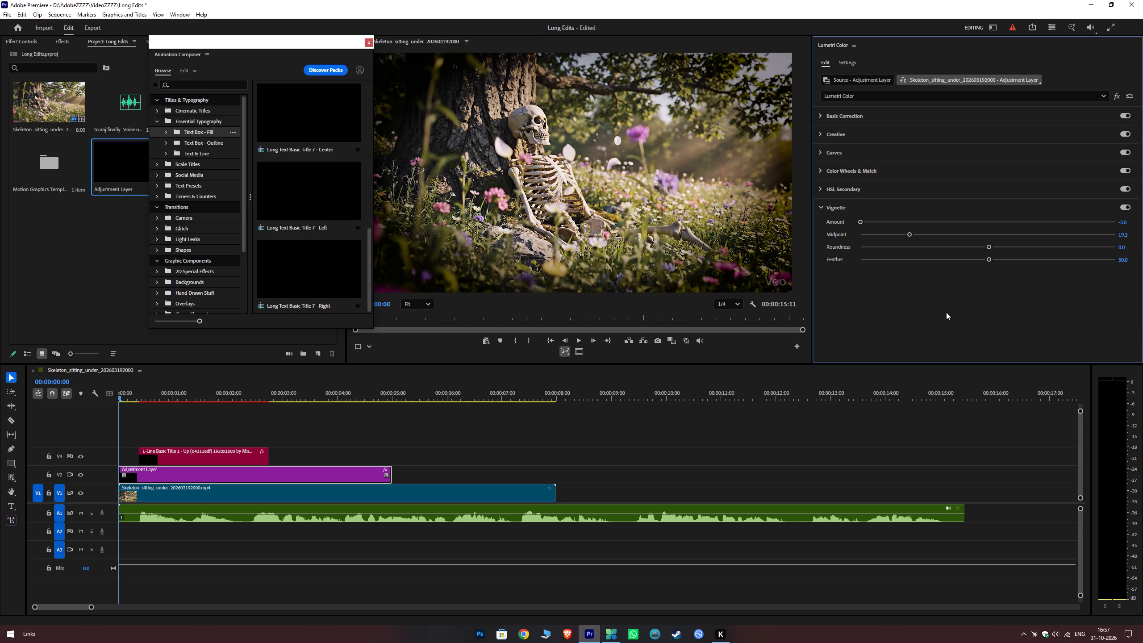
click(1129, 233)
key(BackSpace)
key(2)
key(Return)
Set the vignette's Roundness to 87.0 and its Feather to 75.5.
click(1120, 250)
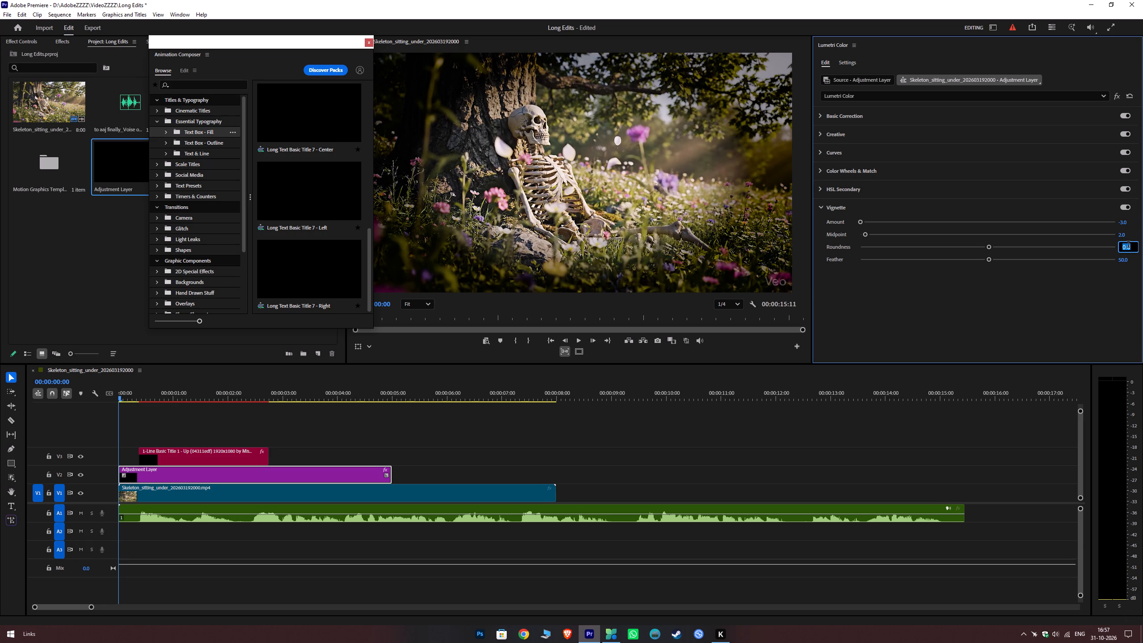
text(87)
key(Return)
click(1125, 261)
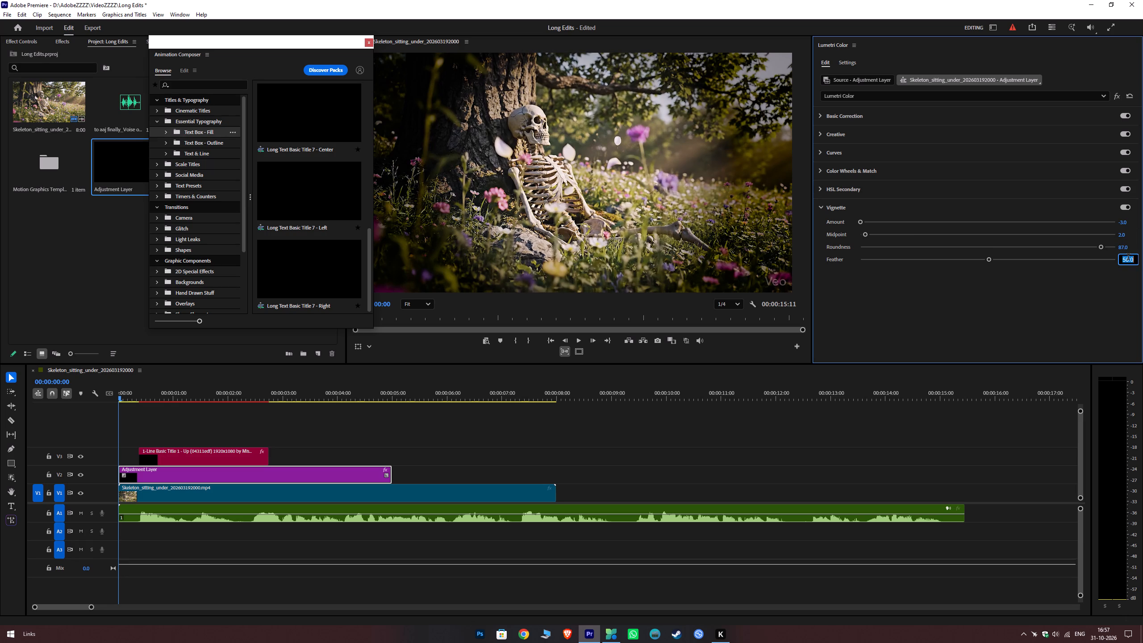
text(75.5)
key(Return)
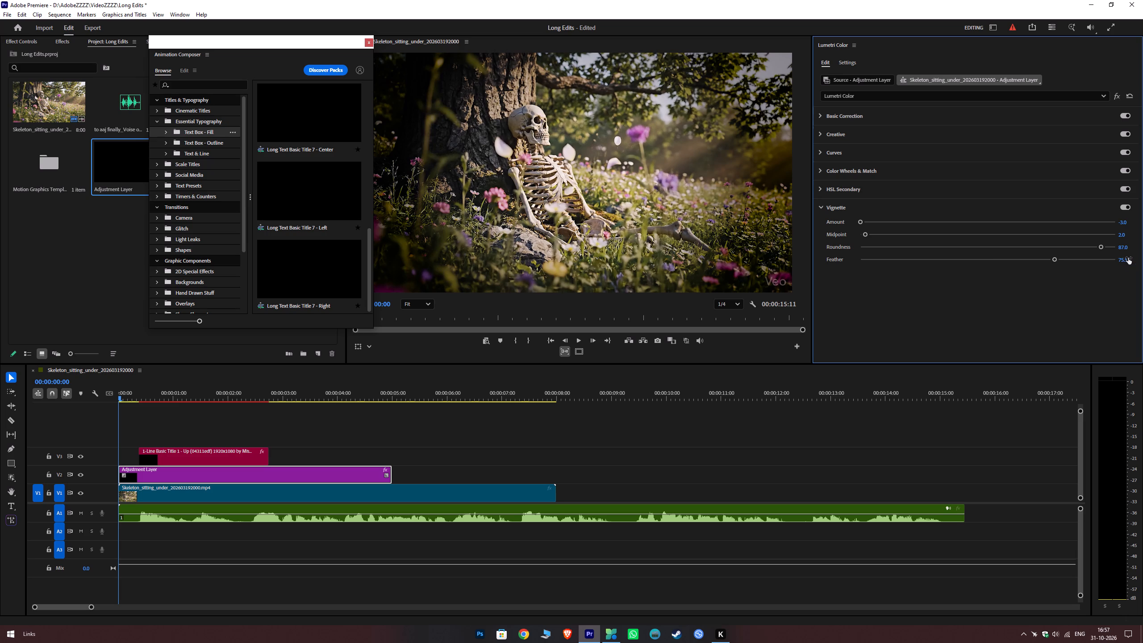
Return the vignette to neutral values: Amount 0.0, Midpoint 50.0, Roundness 0.0 and Feather 50.0.
click(1126, 224)
key(BackSpace)
key(0)
key(Return)
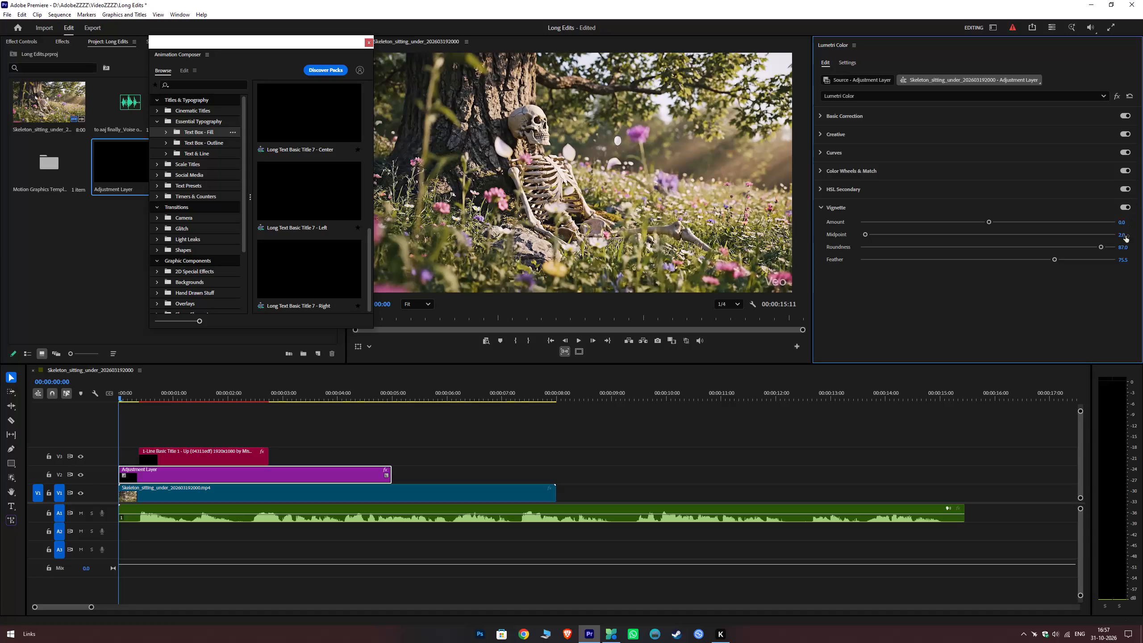
click(1126, 236)
key(BackSpace)
text(50)
key(Return)
click(1121, 245)
key(0)
key(Return)
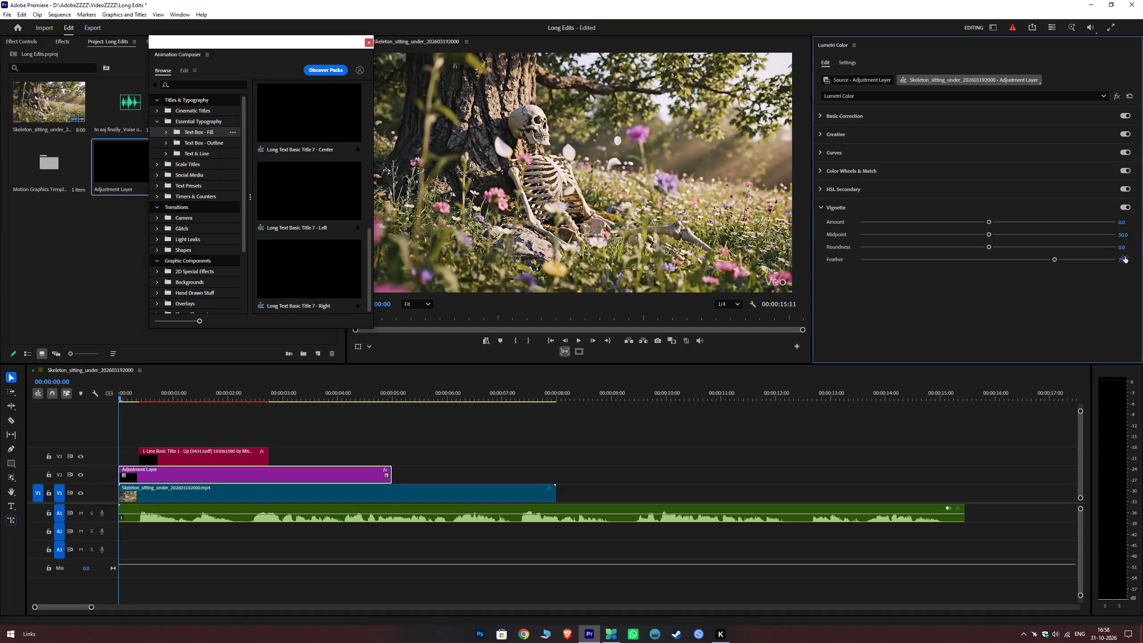
click(1125, 256)
text(50)
key(Return)
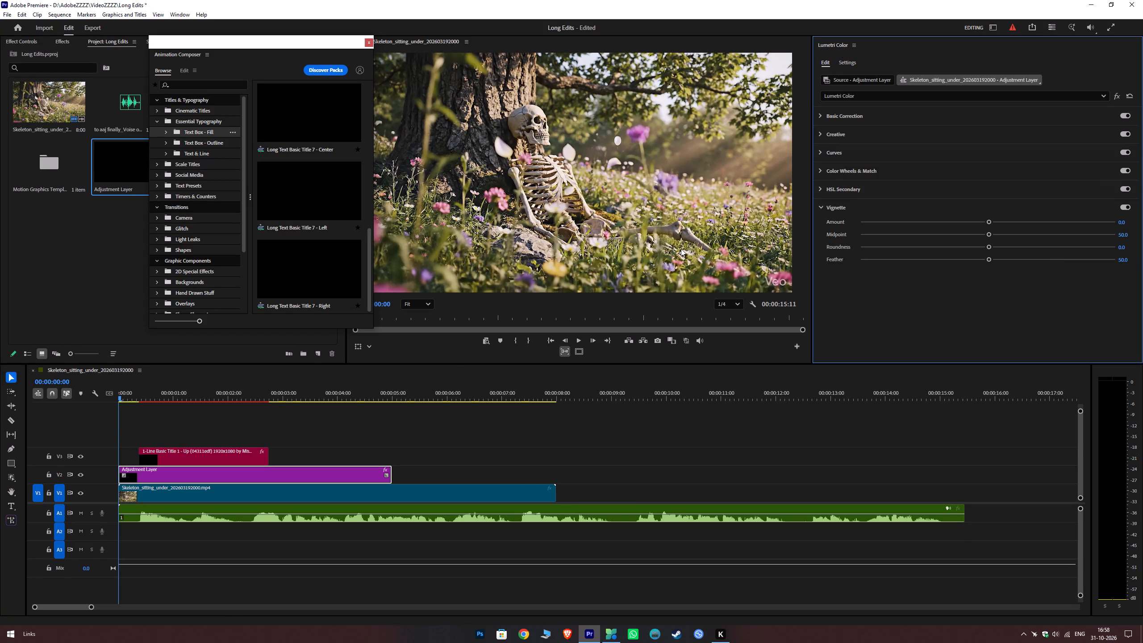
Open the "to" title on track V3 for editing in Animation Composer and park the playhead at 00:00:01:15.
click(190, 73)
click(187, 70)
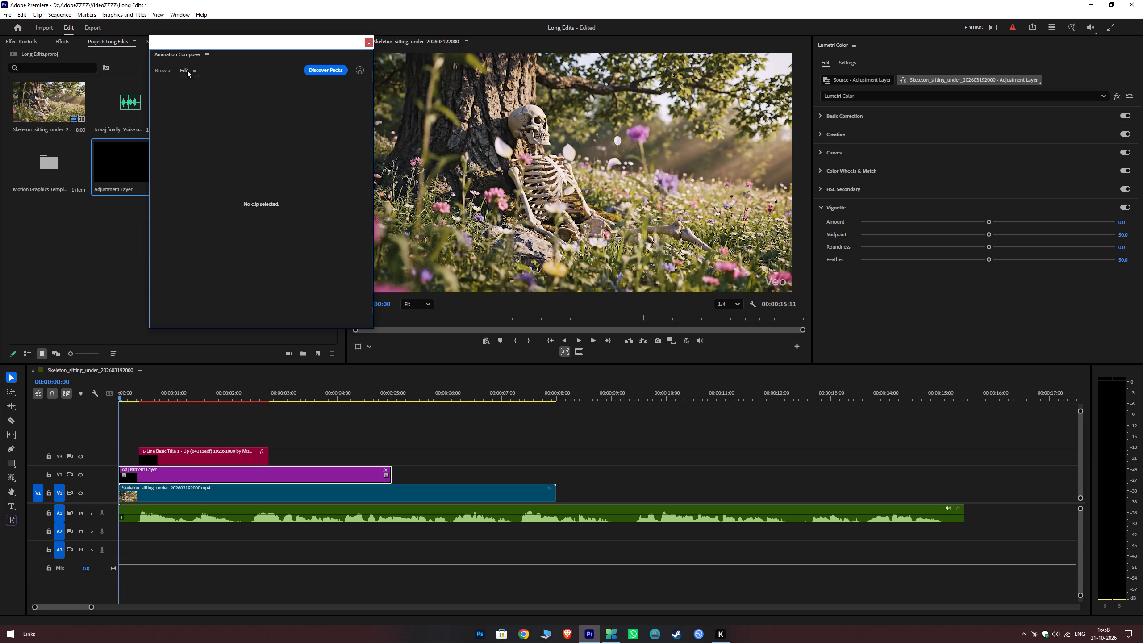
click(196, 455)
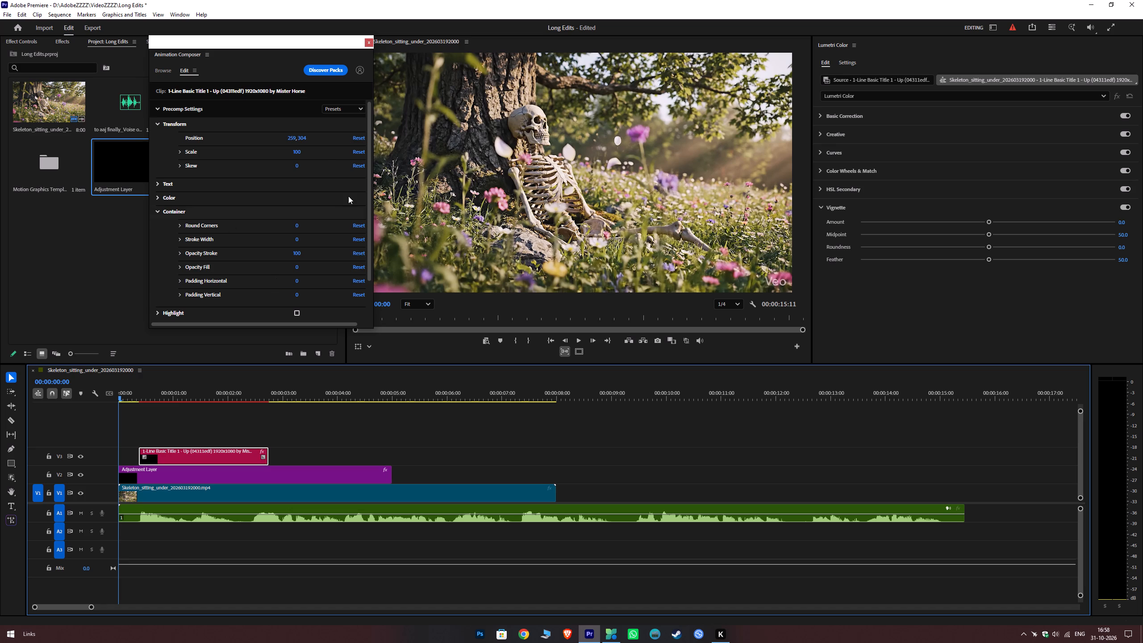
click(163, 397)
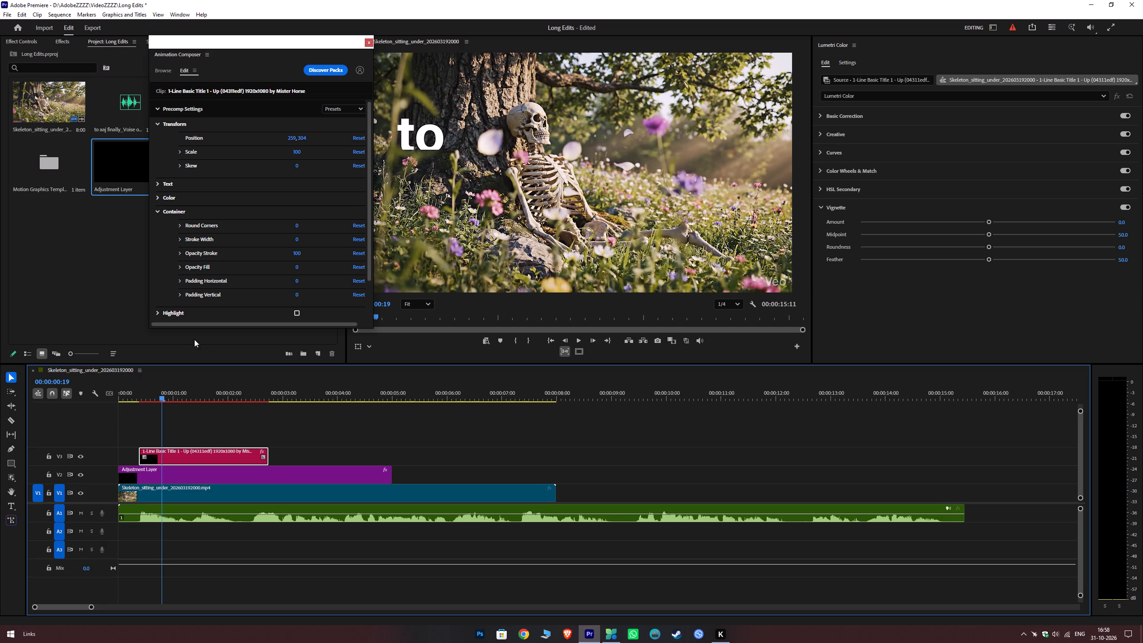
drag(163, 400, 175, 399)
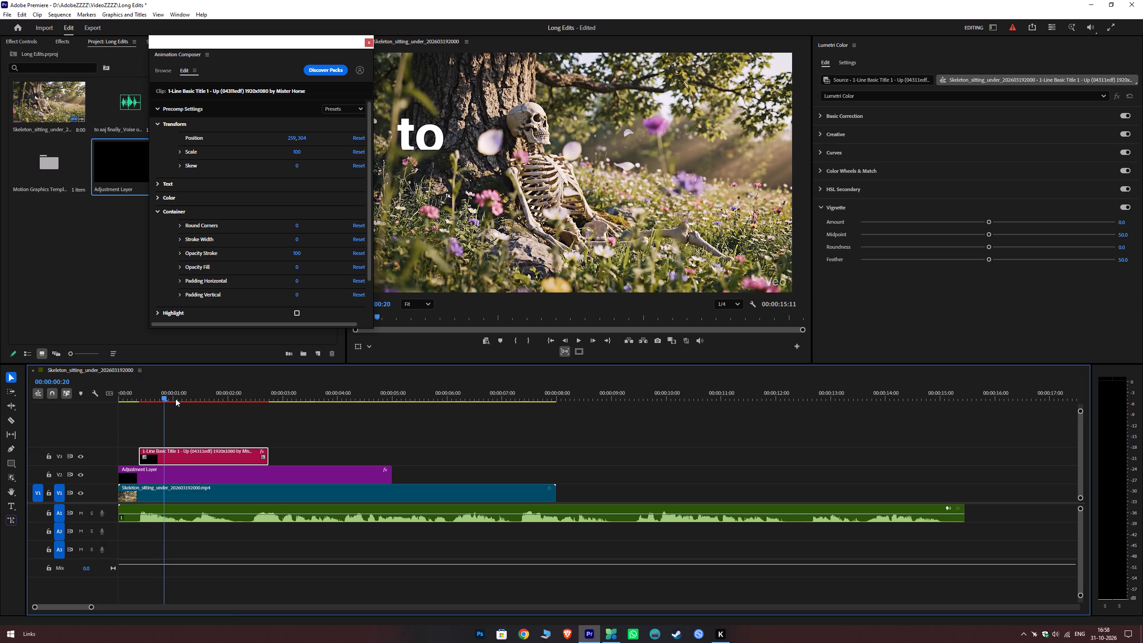
drag(175, 399, 188, 397)
alt+scroll(189, 394, down, 6)
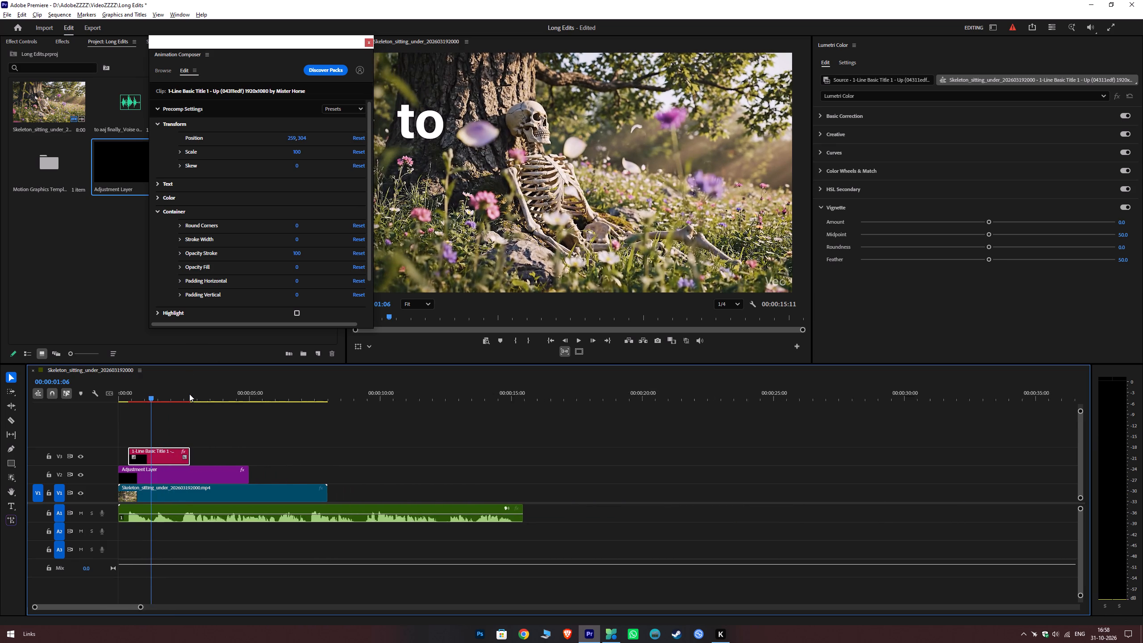
alt+scroll(189, 394, down, 9)
alt+scroll(182, 396, up, 5)
scroll(174, 407, up, 20)
scroll(174, 407, up, 20)
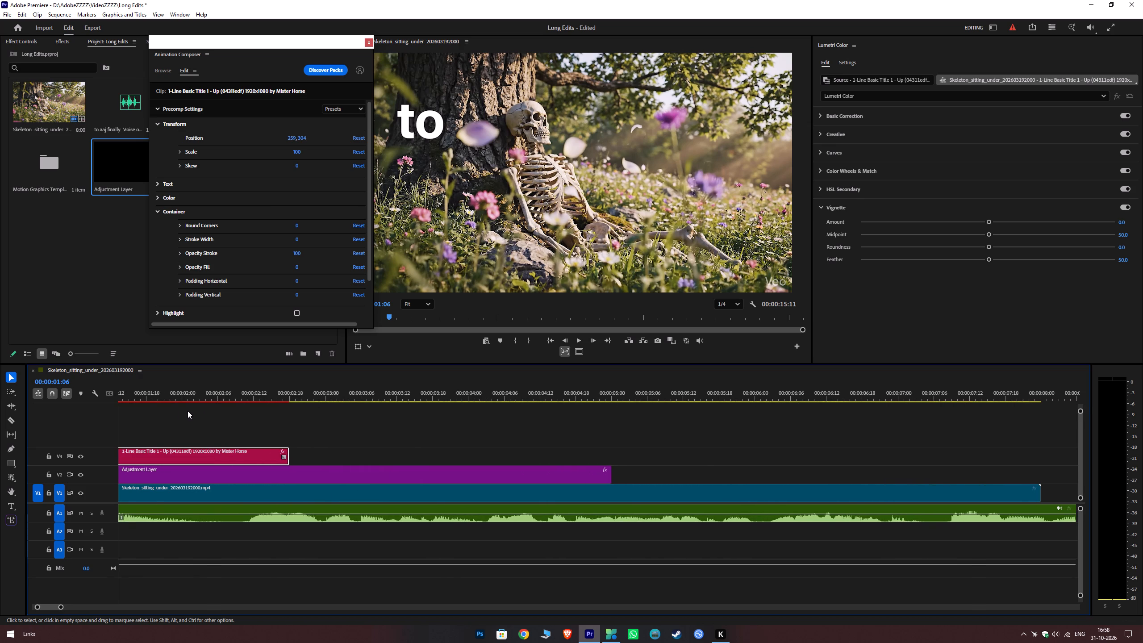
scroll(187, 407, up, 8)
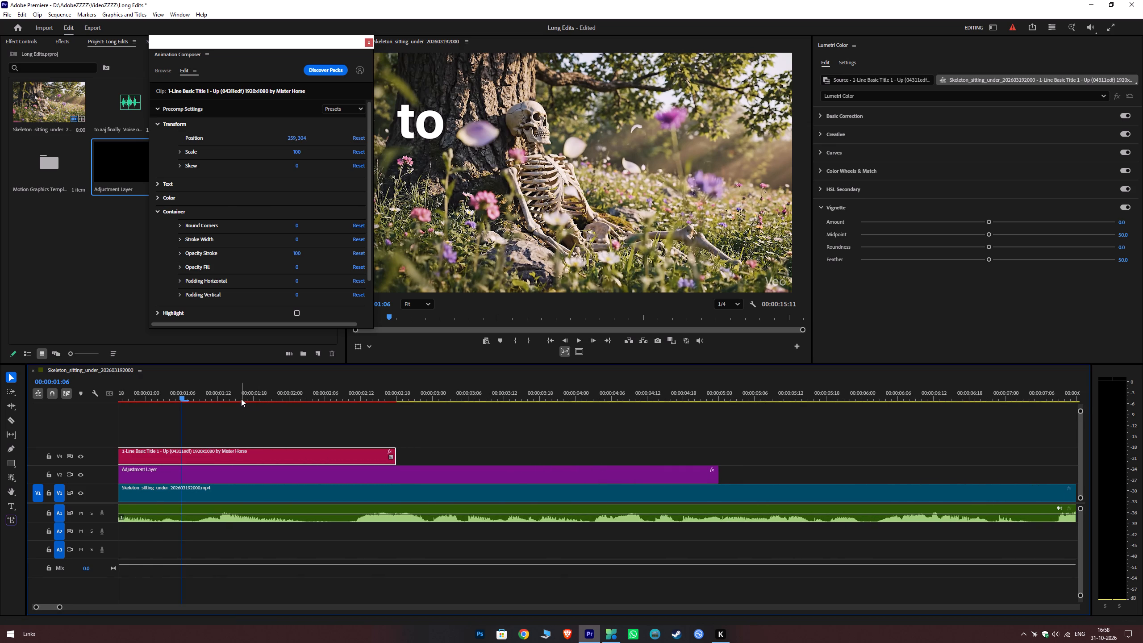
click(239, 399)
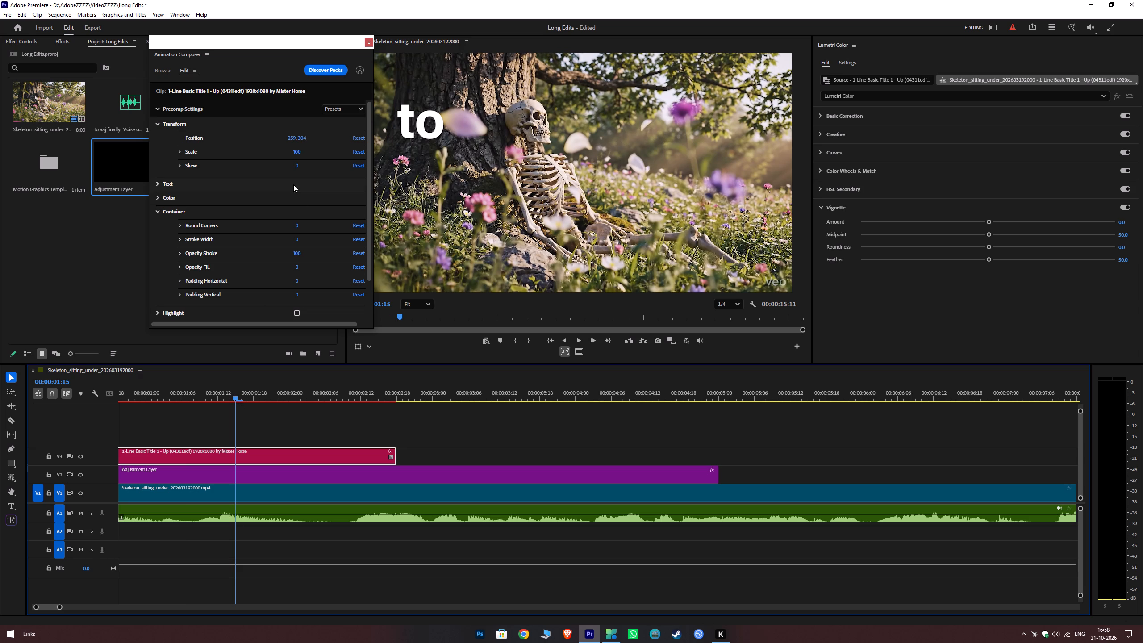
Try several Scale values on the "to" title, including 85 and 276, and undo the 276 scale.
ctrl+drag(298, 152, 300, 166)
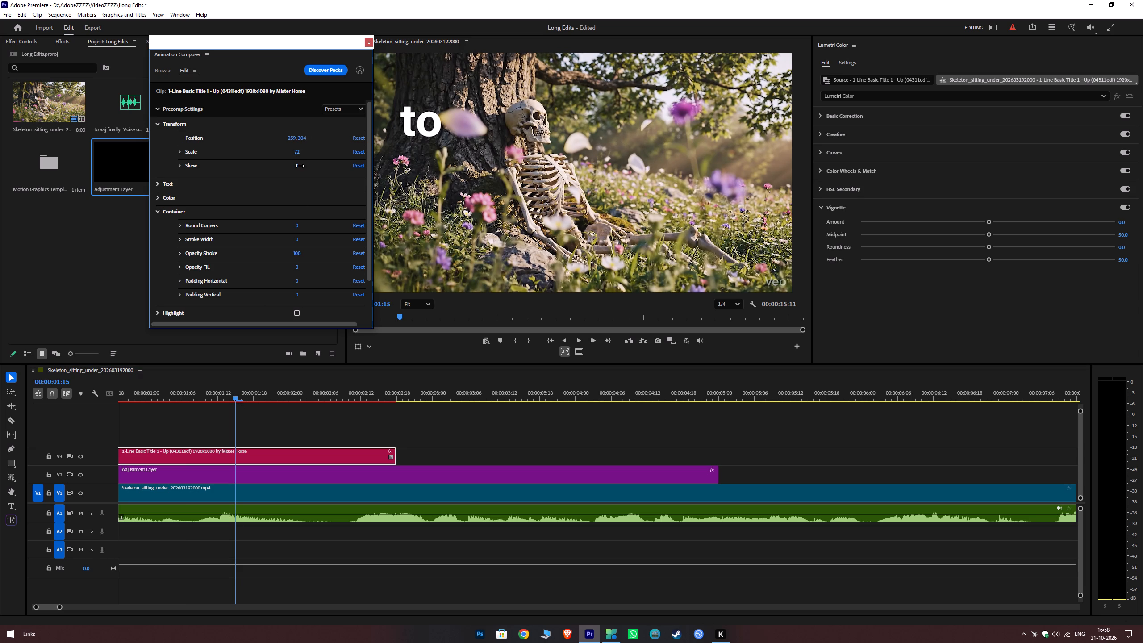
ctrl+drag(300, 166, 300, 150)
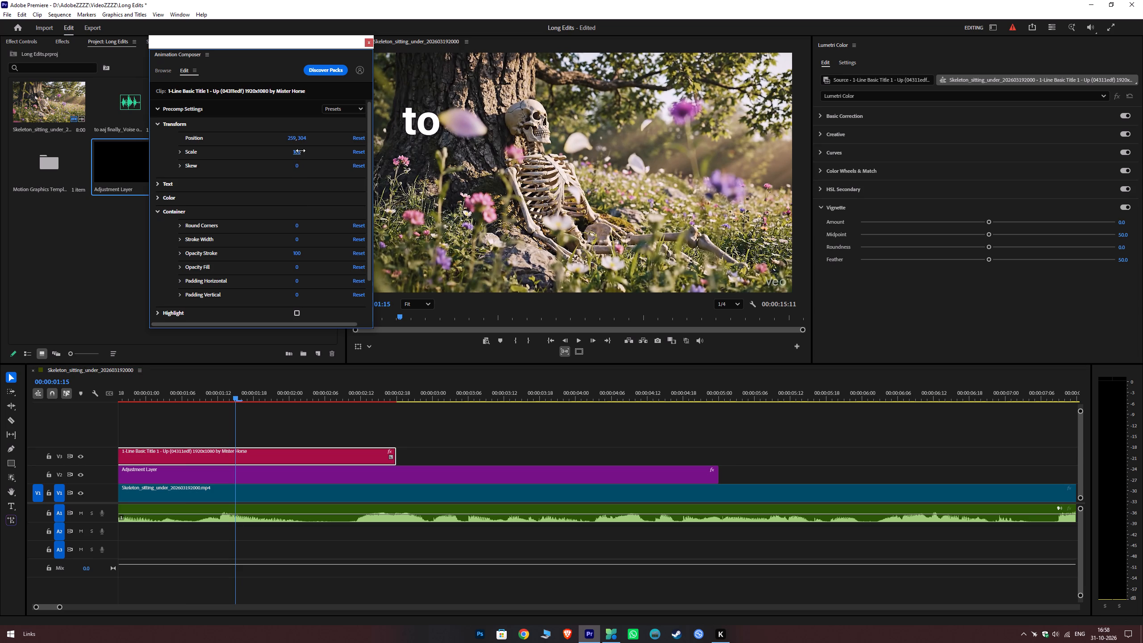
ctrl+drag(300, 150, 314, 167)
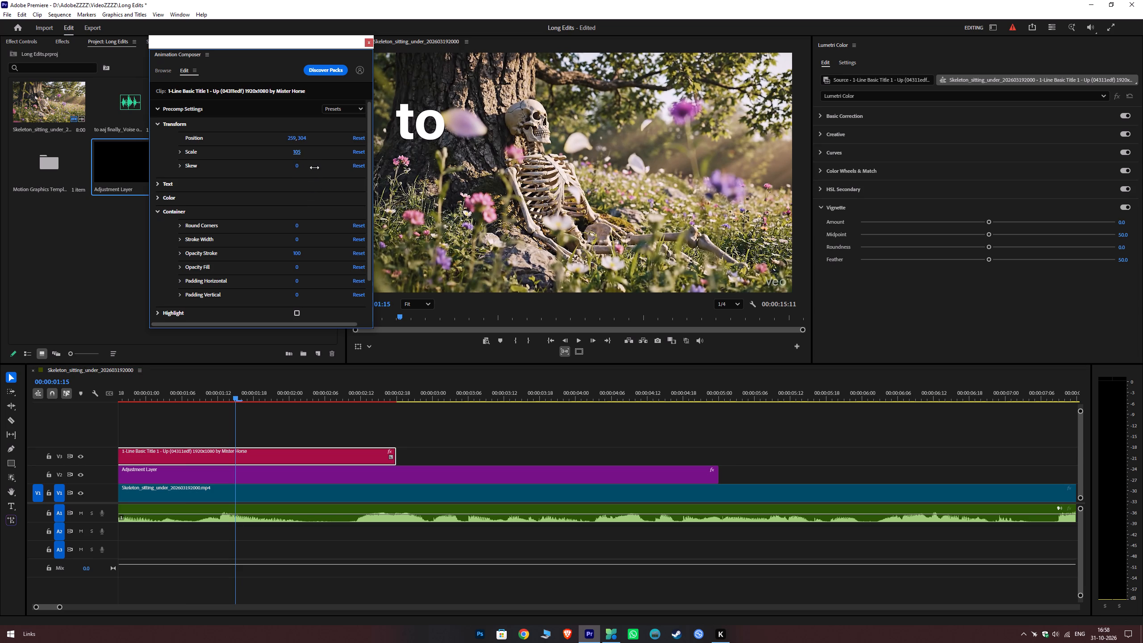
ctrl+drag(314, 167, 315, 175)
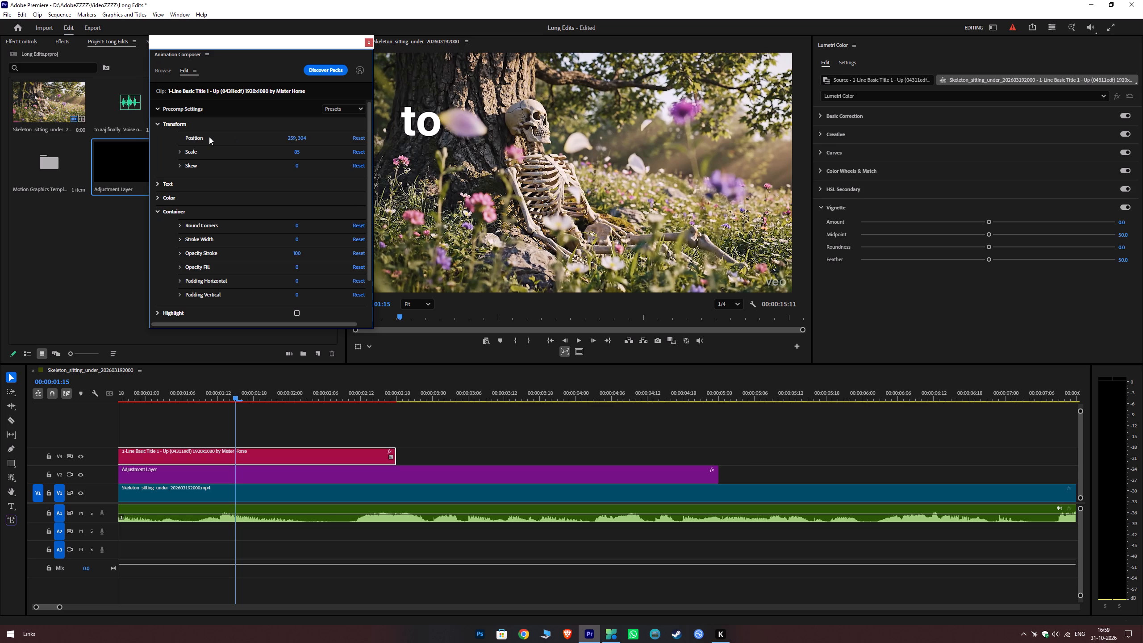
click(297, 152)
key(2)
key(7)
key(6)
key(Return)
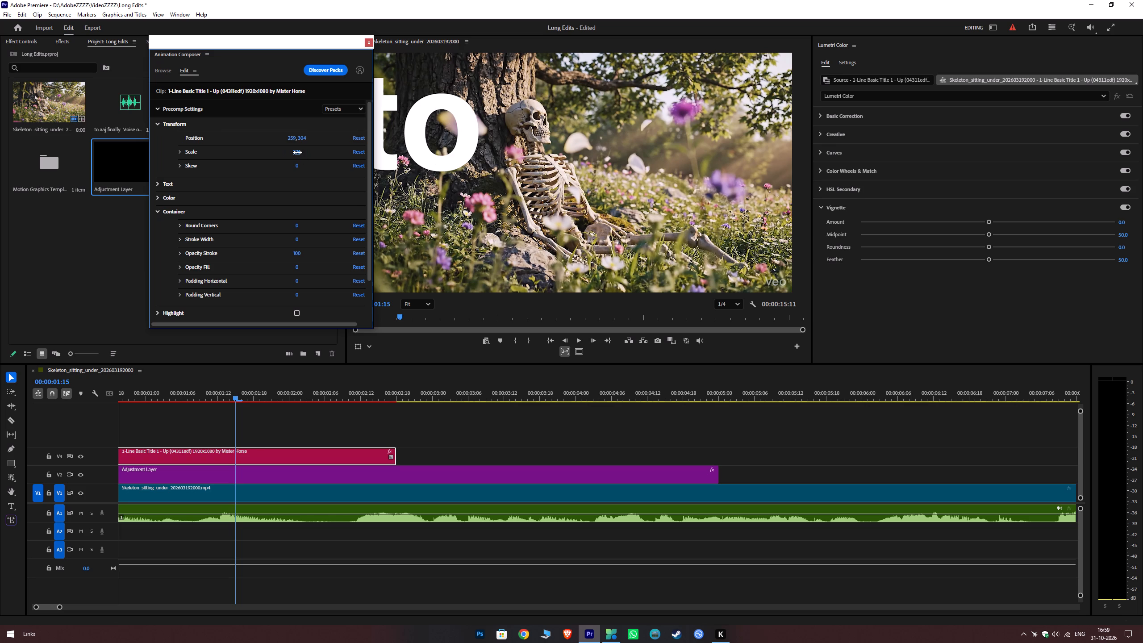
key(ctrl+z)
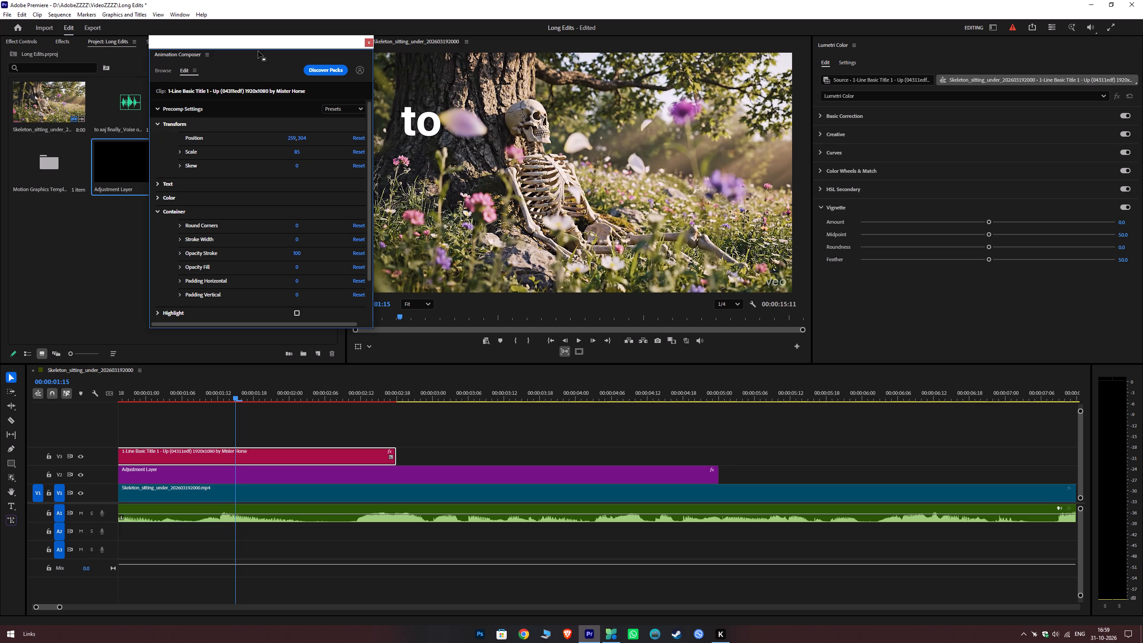
Move the Animation Composer window clear of the video preview and set the "to" title's Scale to 67.
drag(250, 48, 226, 67)
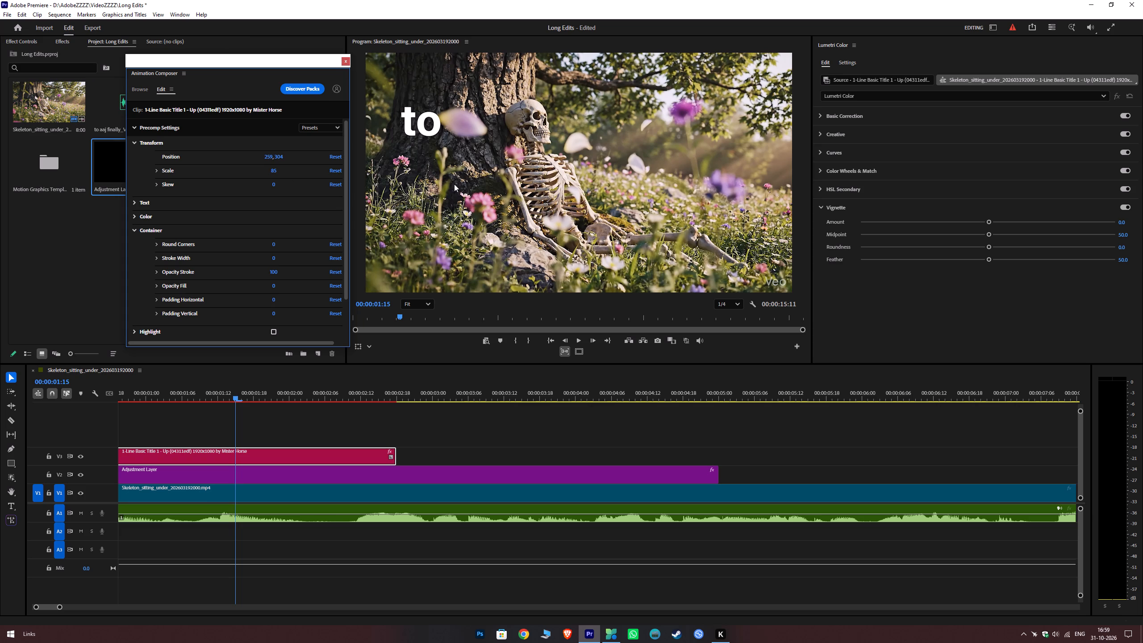
ctrl+drag(275, 171, 269, 175)
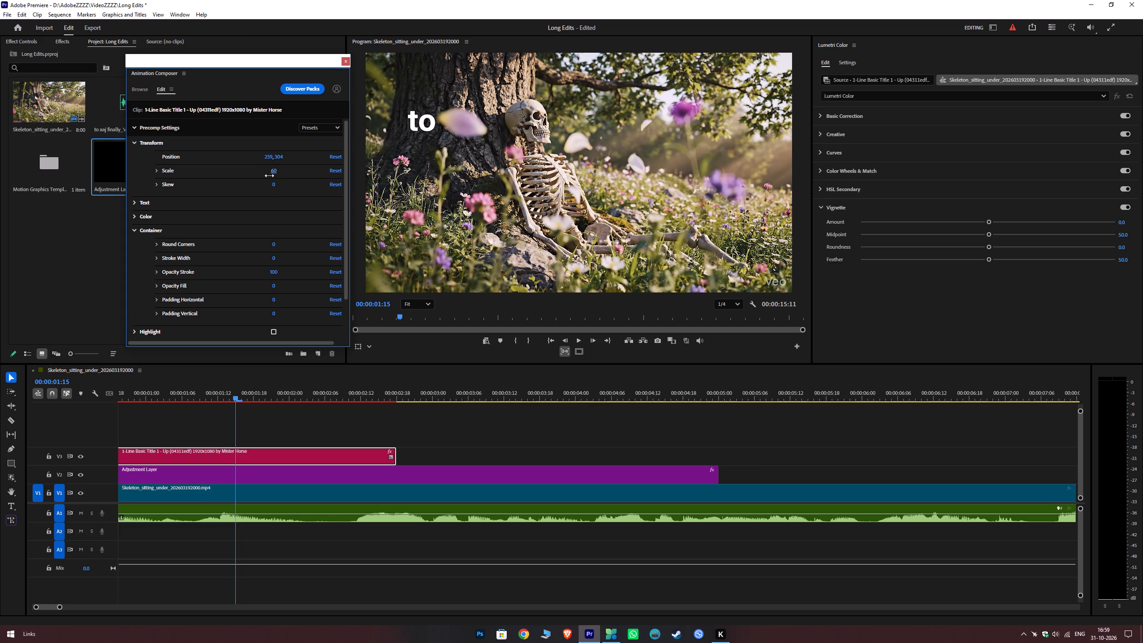
ctrl+drag(269, 175, 279, 179)
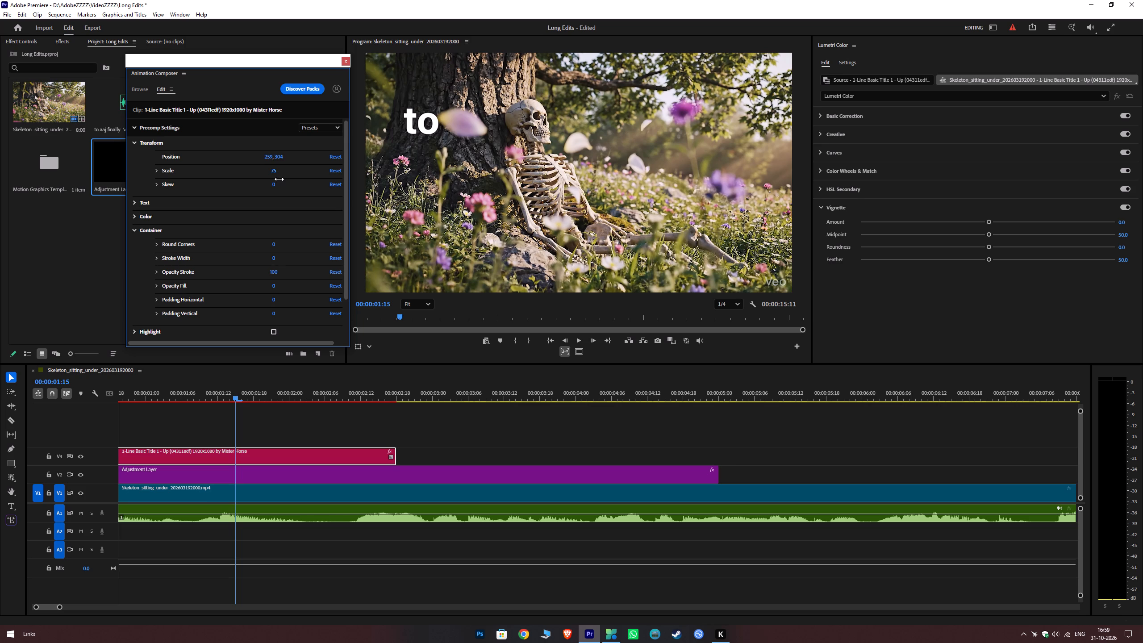
ctrl+drag(279, 179, 276, 180)
Adjust the "to" title's Position to about 260 horizontally and slightly lower in the frame.
ctrl+drag(268, 159, 283, 168)
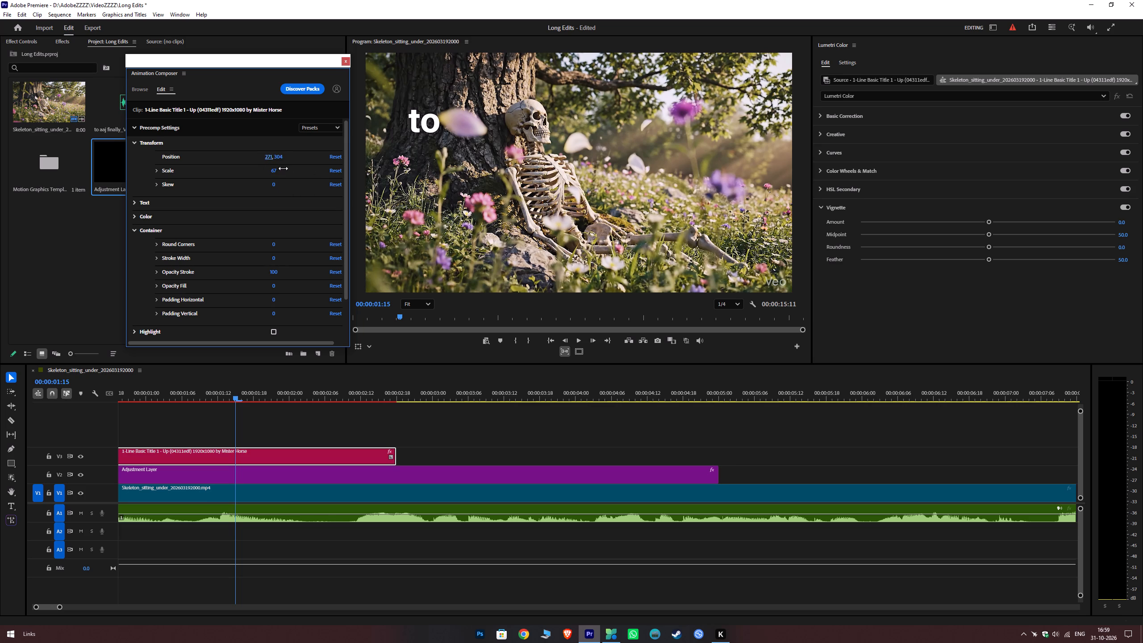
ctrl+drag(283, 168, 278, 168)
ctrl+click(280, 159)
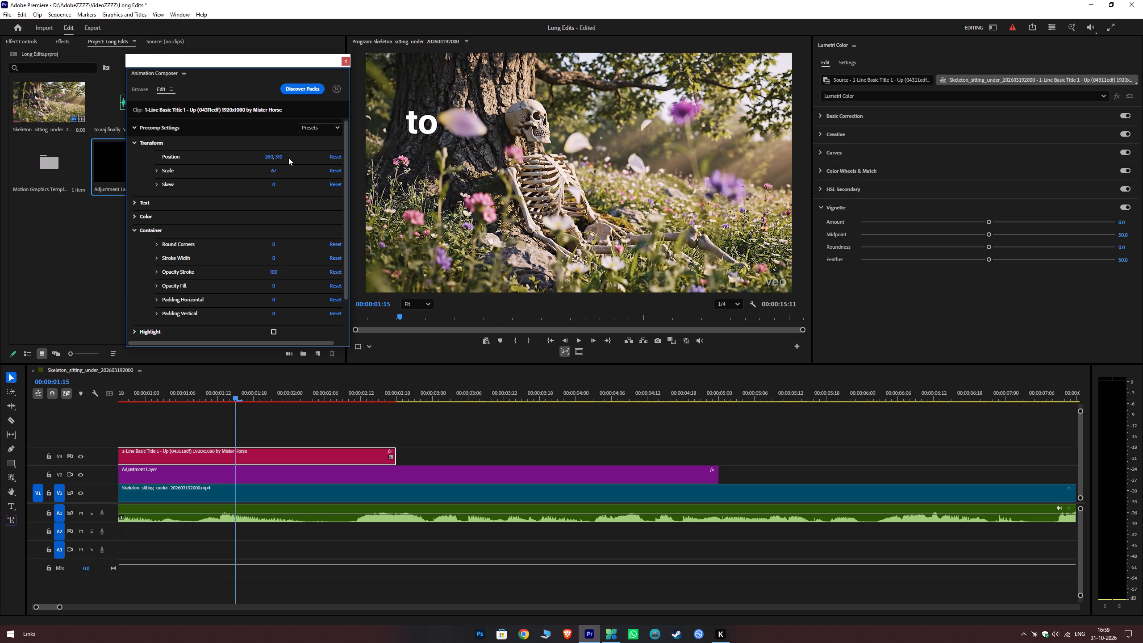
Play the sequence from the start to about 00:00:01:01 to check the "to" title against the voice-over.
drag(149, 389, 0, 436)
key(space)
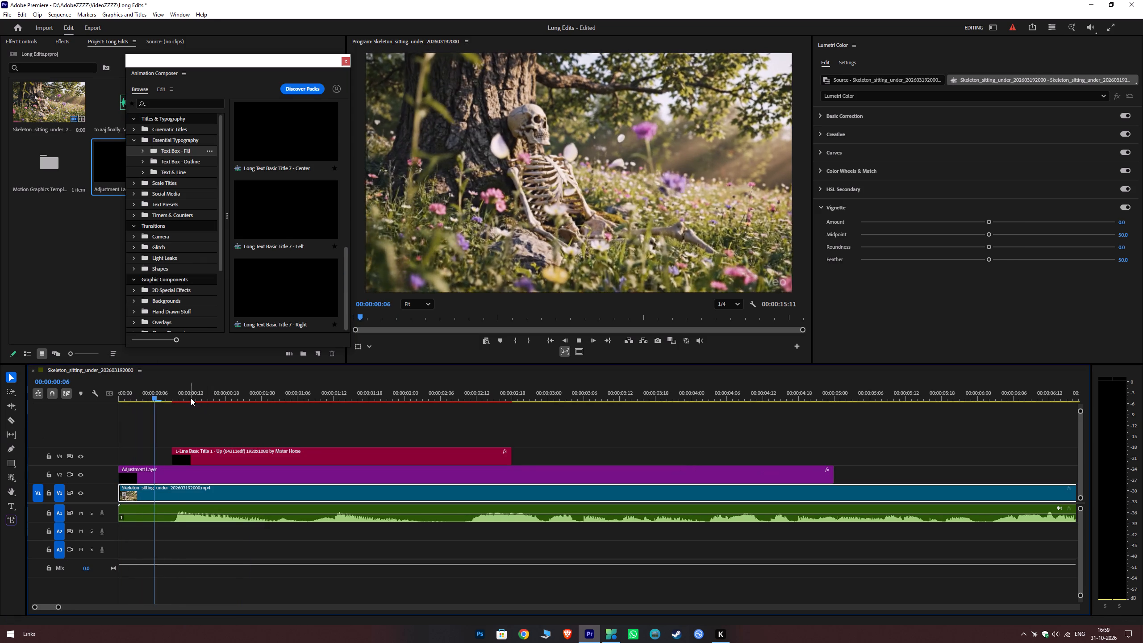
key(space)
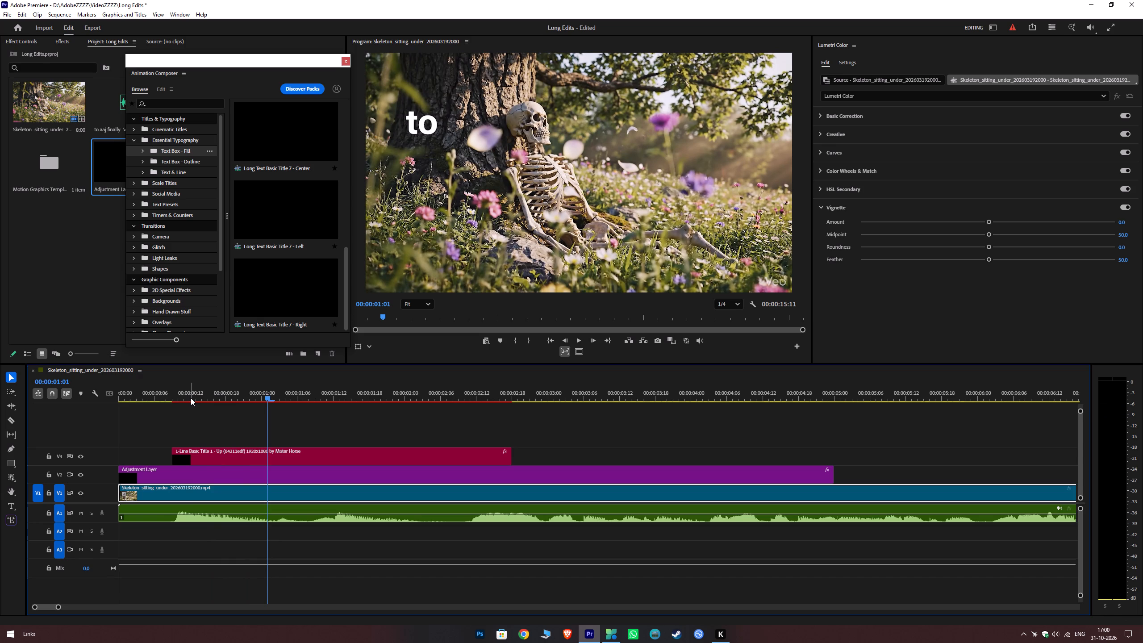
Replay the opening seconds, including from about 00:00:00:08, to check the "to" title's timing against the voice-over.
drag(229, 458, 232, 448)
key(space)
key(space)
key(space)
key(space)
key(space)
key(space)
drag(262, 390, 168, 419)
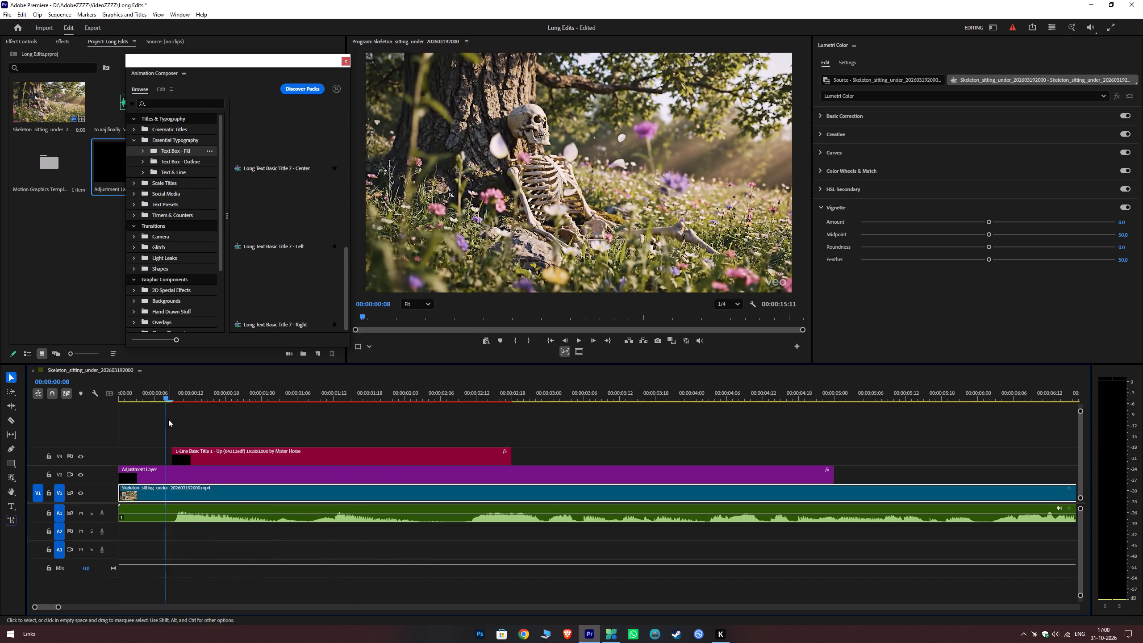
key(space)
key(space)
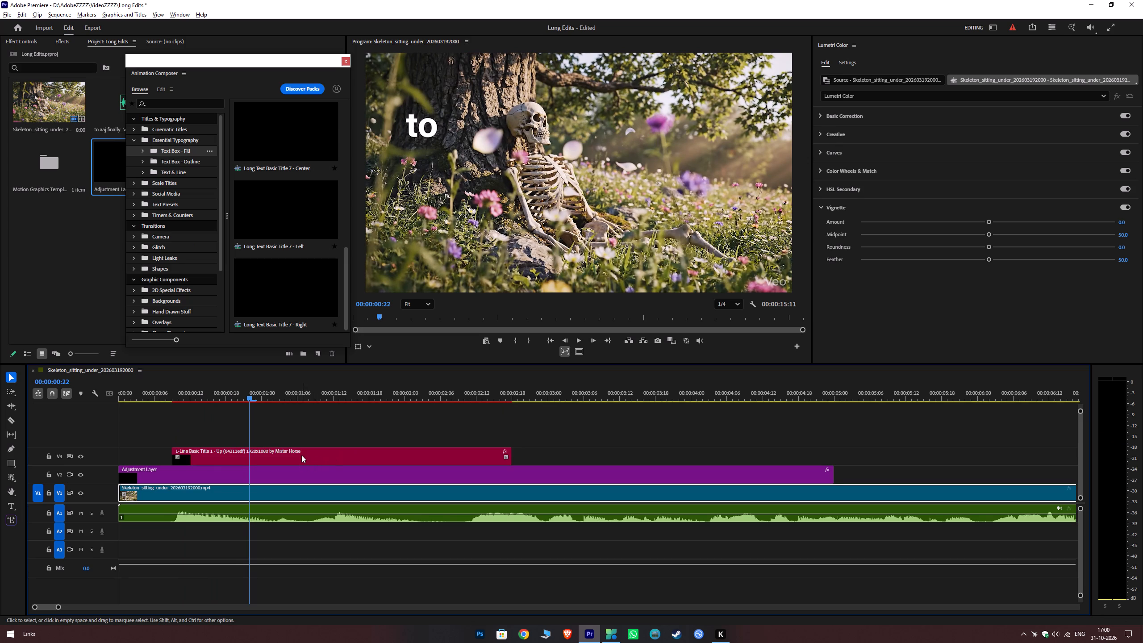
Duplicate the "to" title onto video track V4, directly above the original.
alt+drag(301, 452, 300, 436)
click(273, 433)
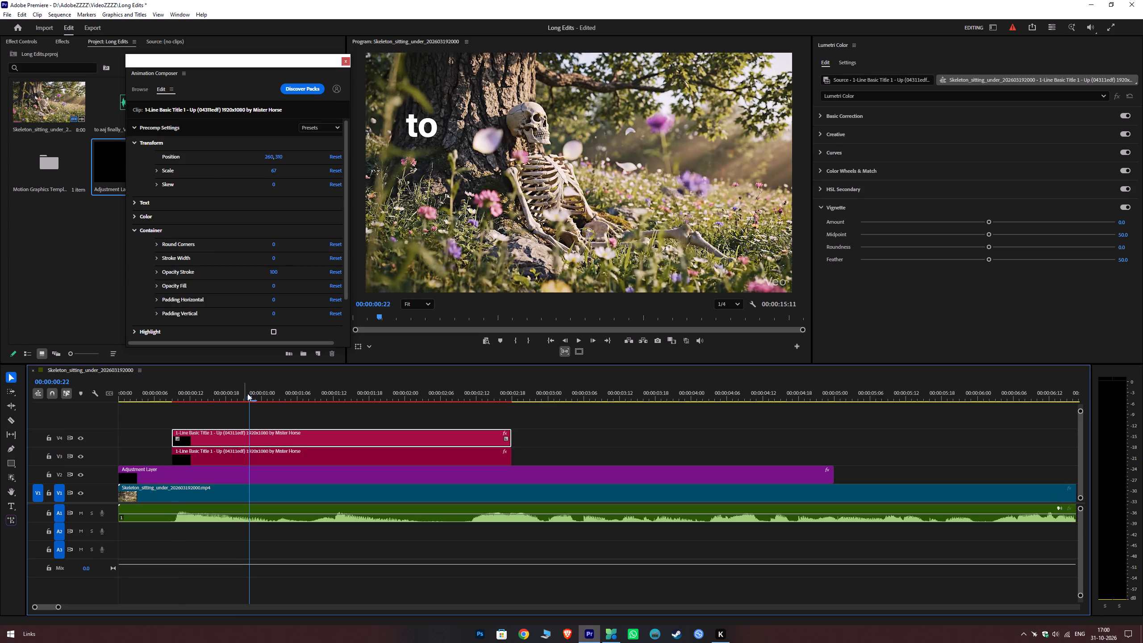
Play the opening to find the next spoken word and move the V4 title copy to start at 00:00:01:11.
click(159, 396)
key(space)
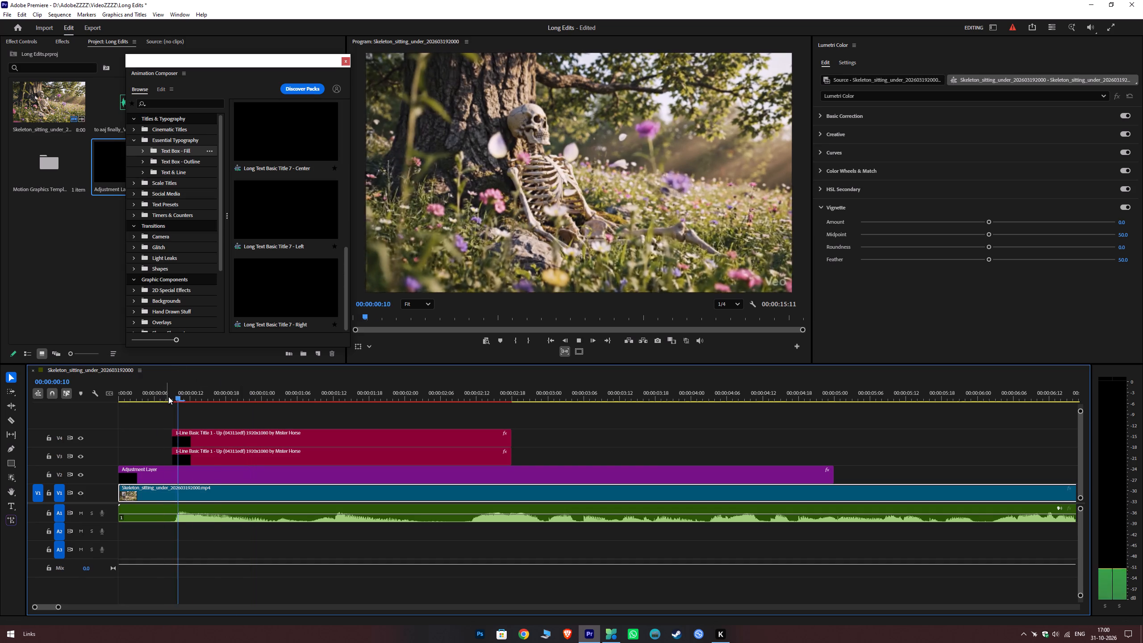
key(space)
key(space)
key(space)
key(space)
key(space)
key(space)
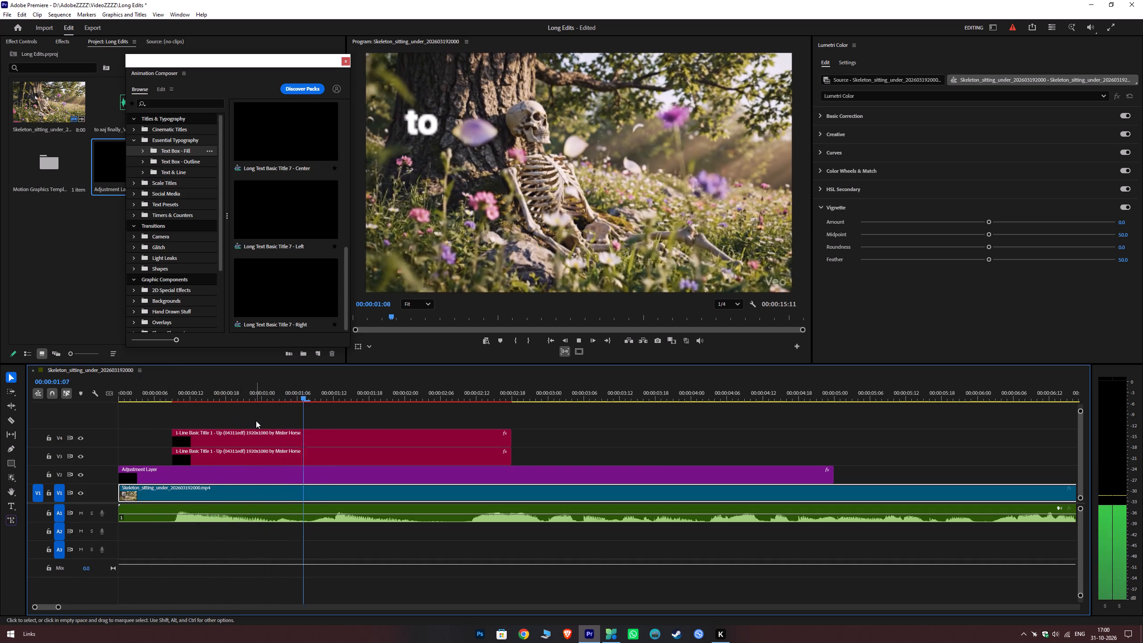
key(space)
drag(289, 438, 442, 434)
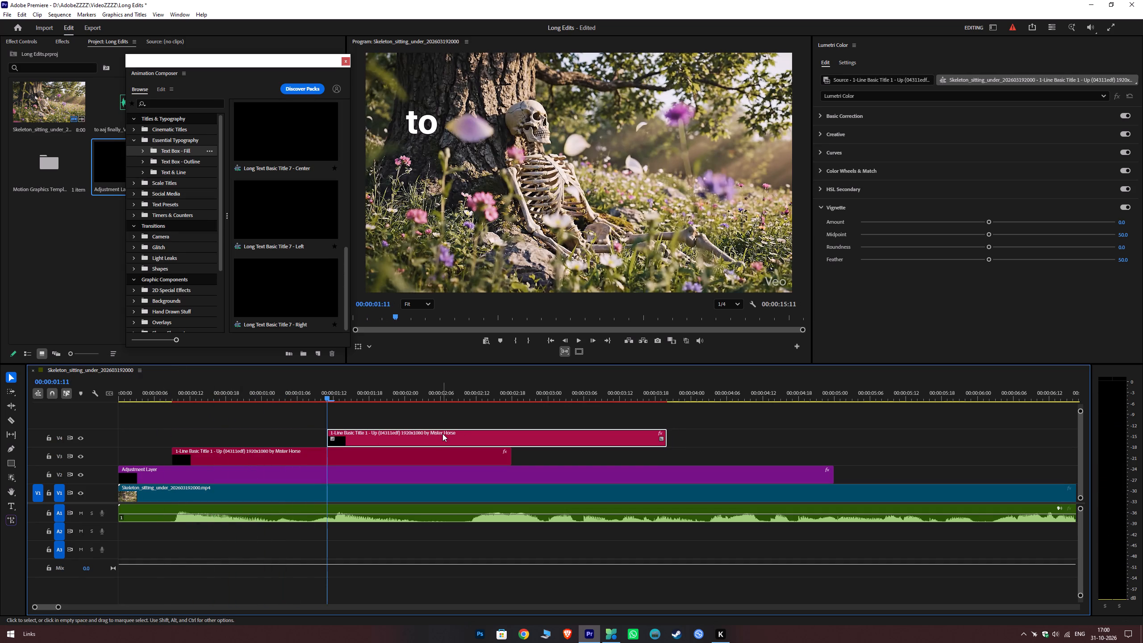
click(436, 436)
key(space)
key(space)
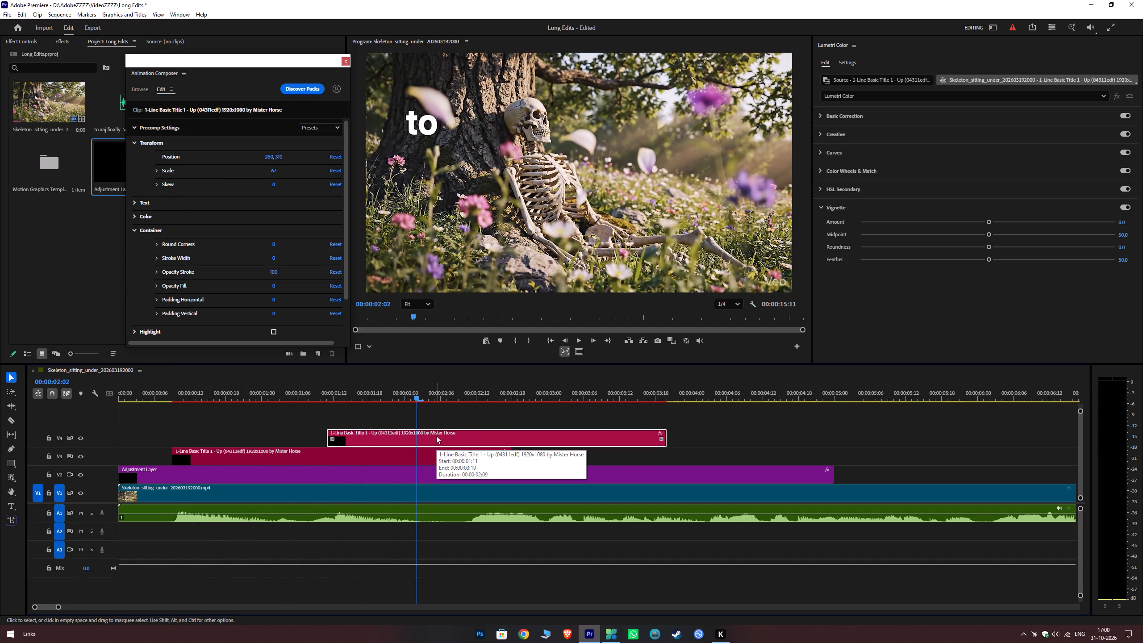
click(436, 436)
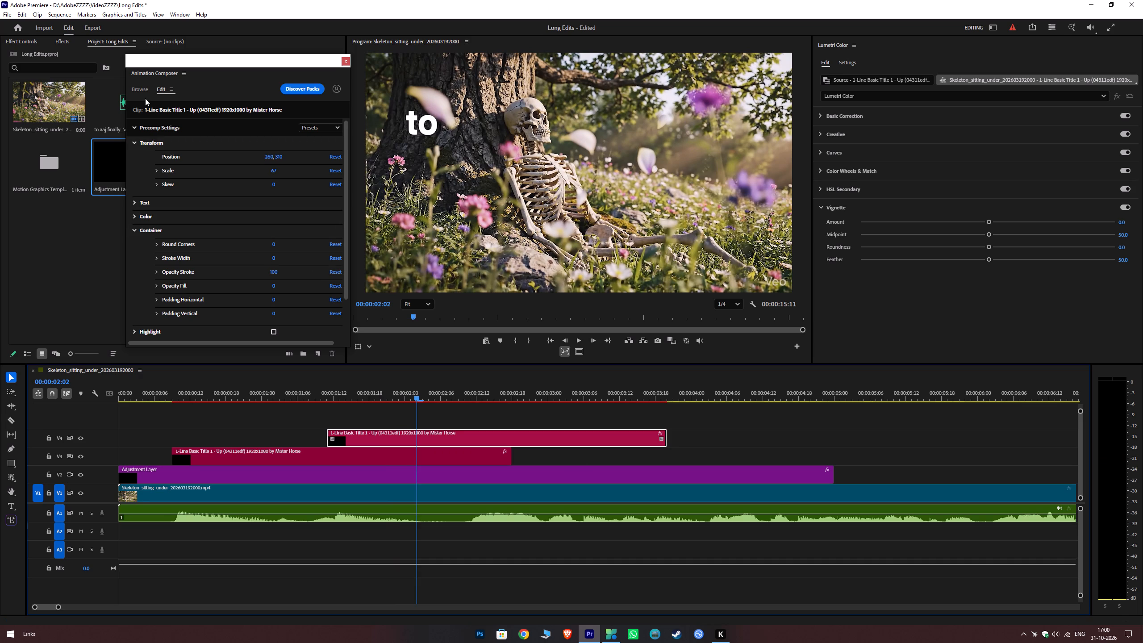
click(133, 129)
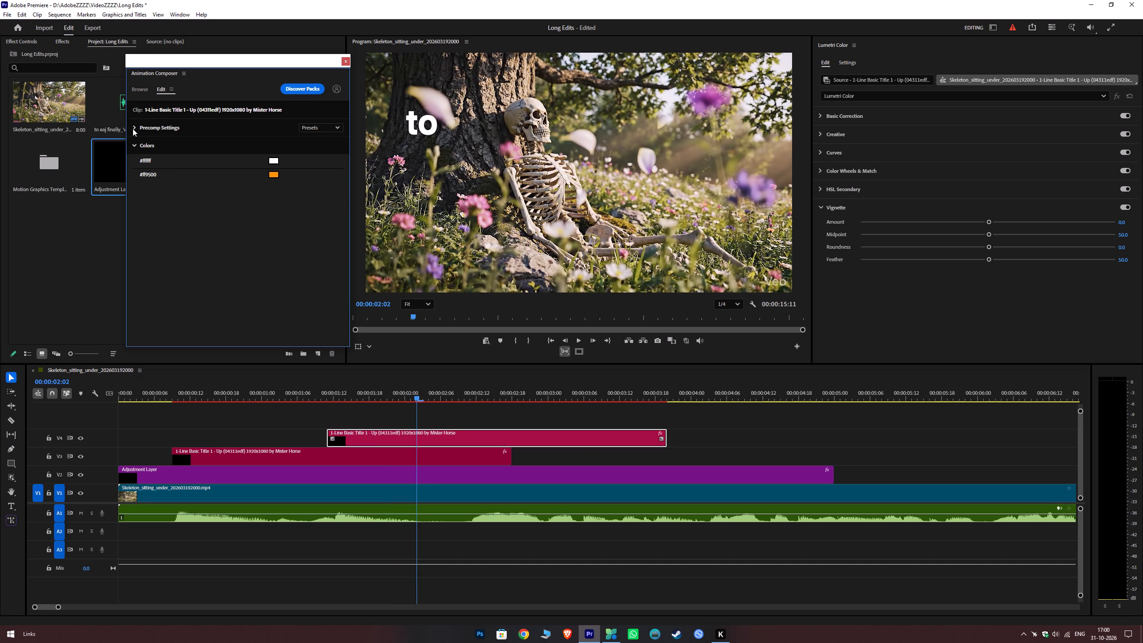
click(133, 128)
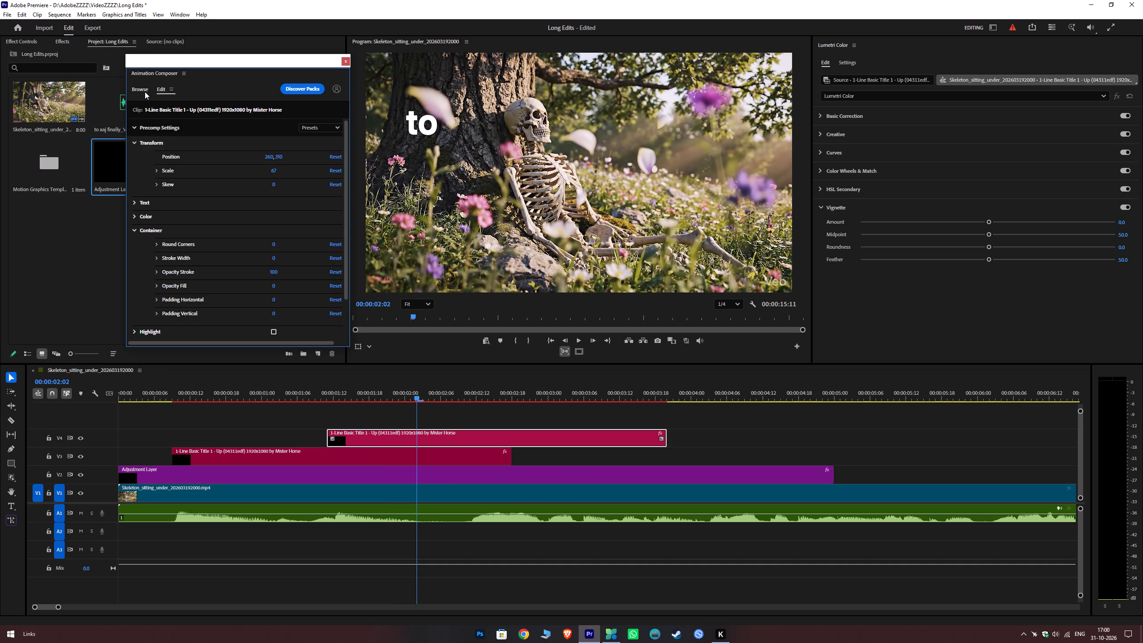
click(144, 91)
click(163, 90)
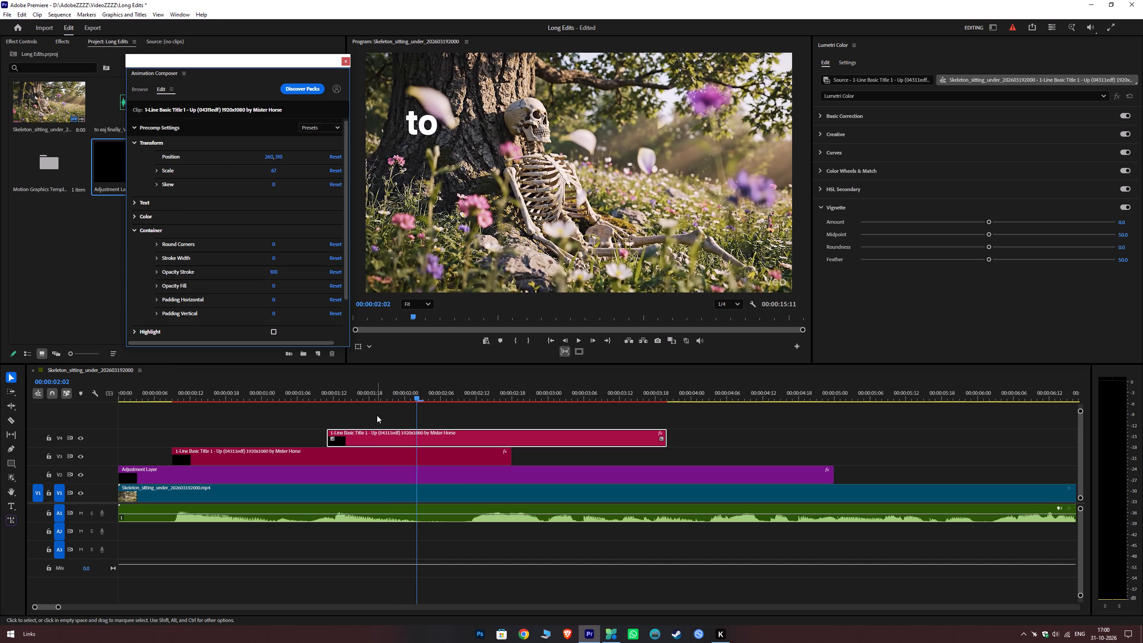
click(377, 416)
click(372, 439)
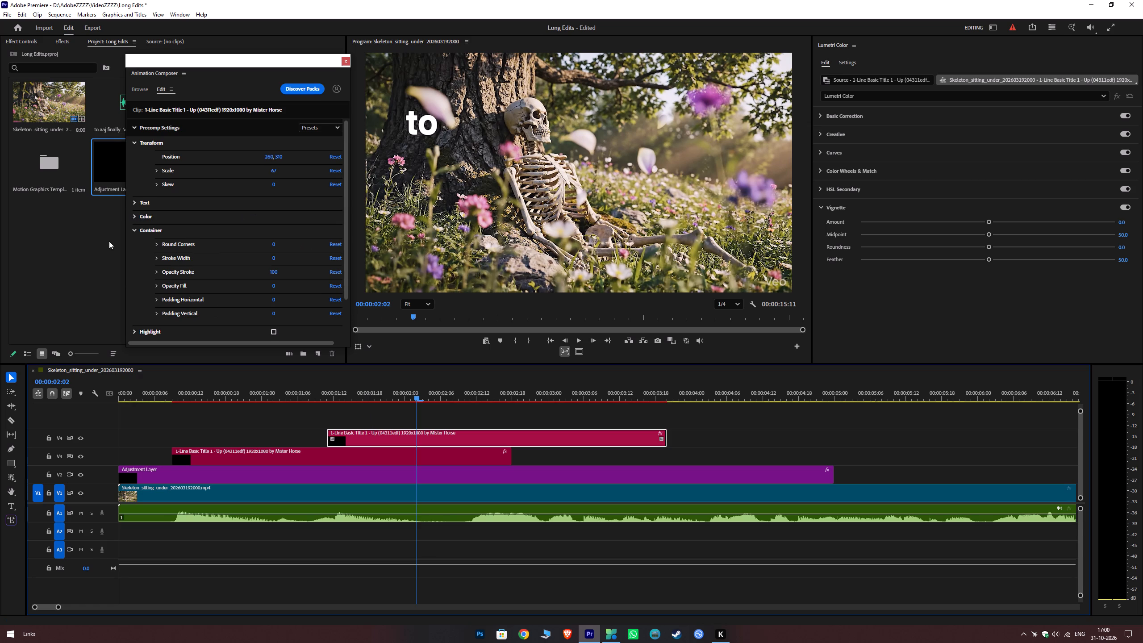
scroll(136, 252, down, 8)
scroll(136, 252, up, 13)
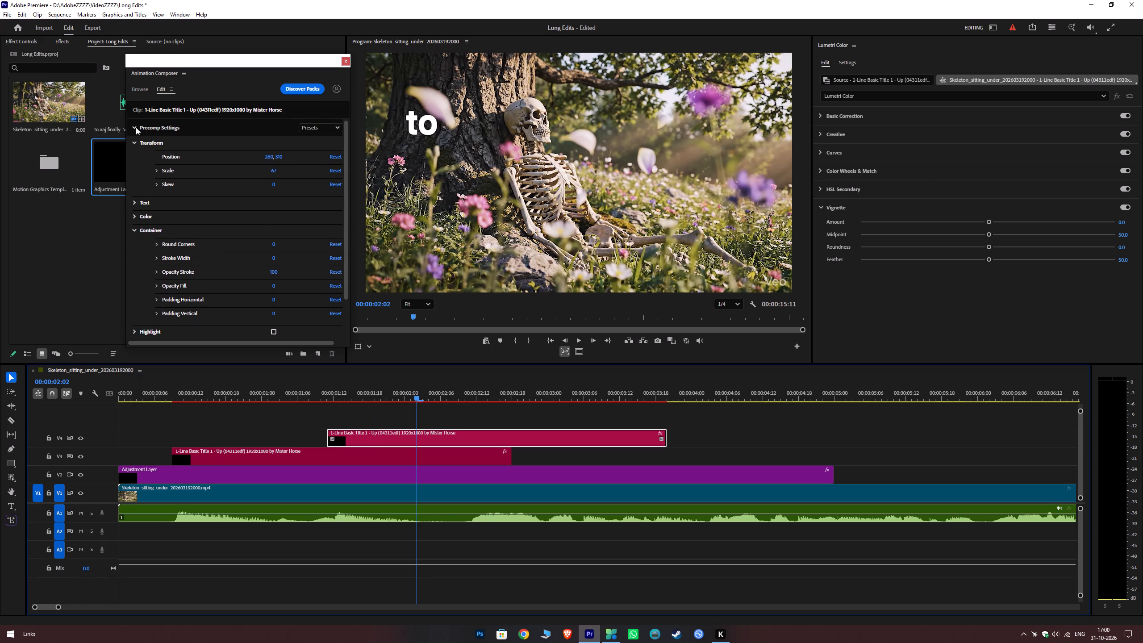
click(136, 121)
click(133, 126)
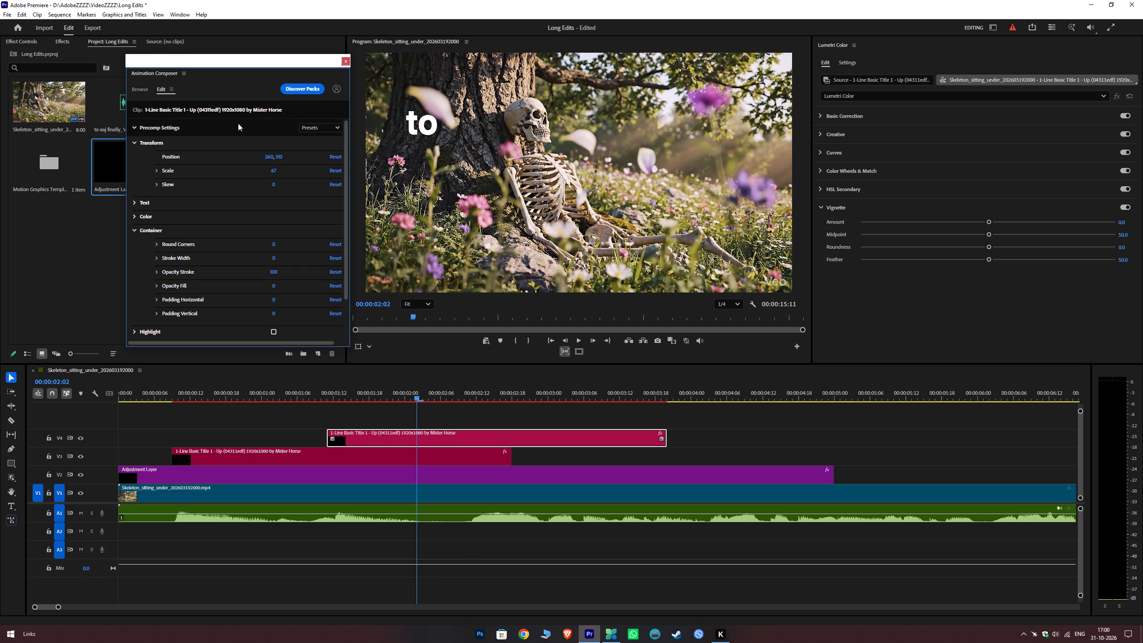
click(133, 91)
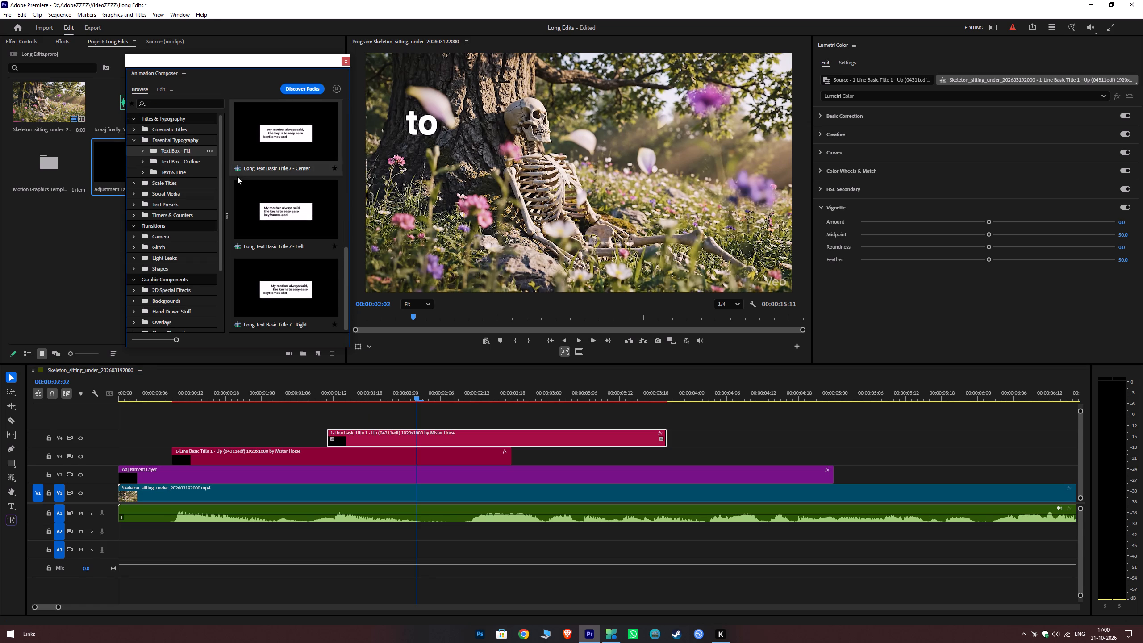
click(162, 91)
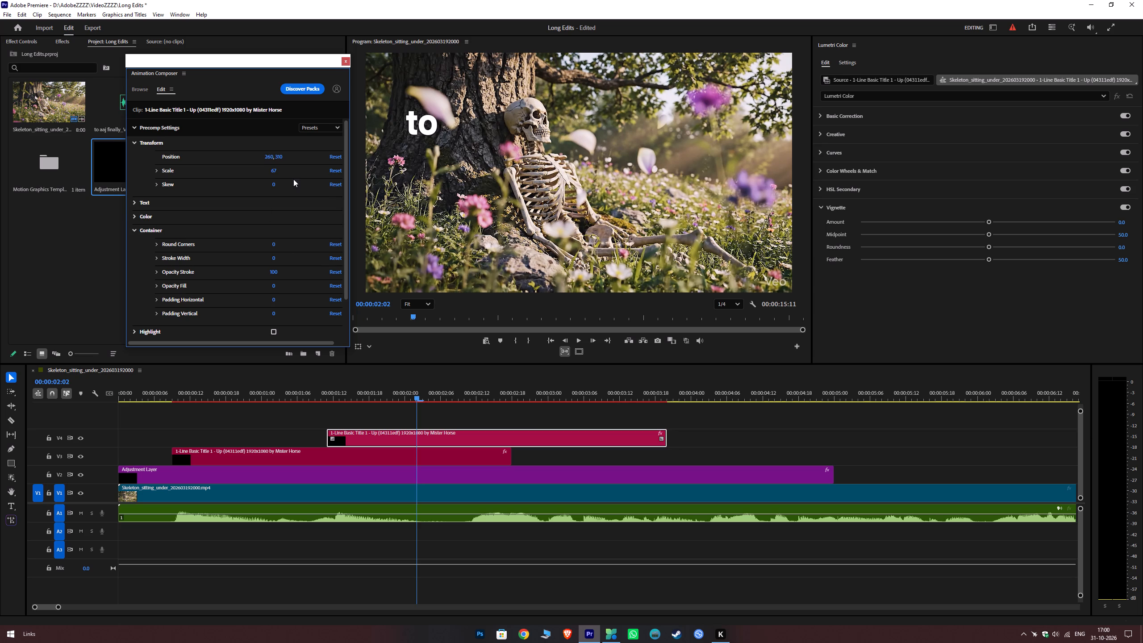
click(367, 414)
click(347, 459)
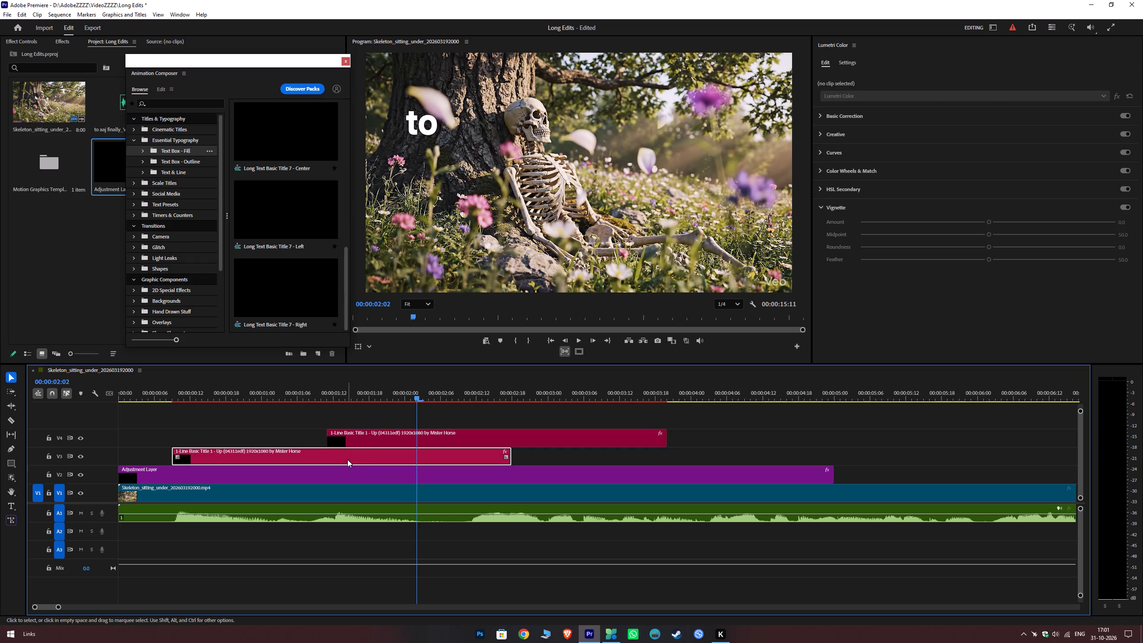
Set the V4 title copy's Position to 260, 430 so it sits just below the first "to".
click(384, 437)
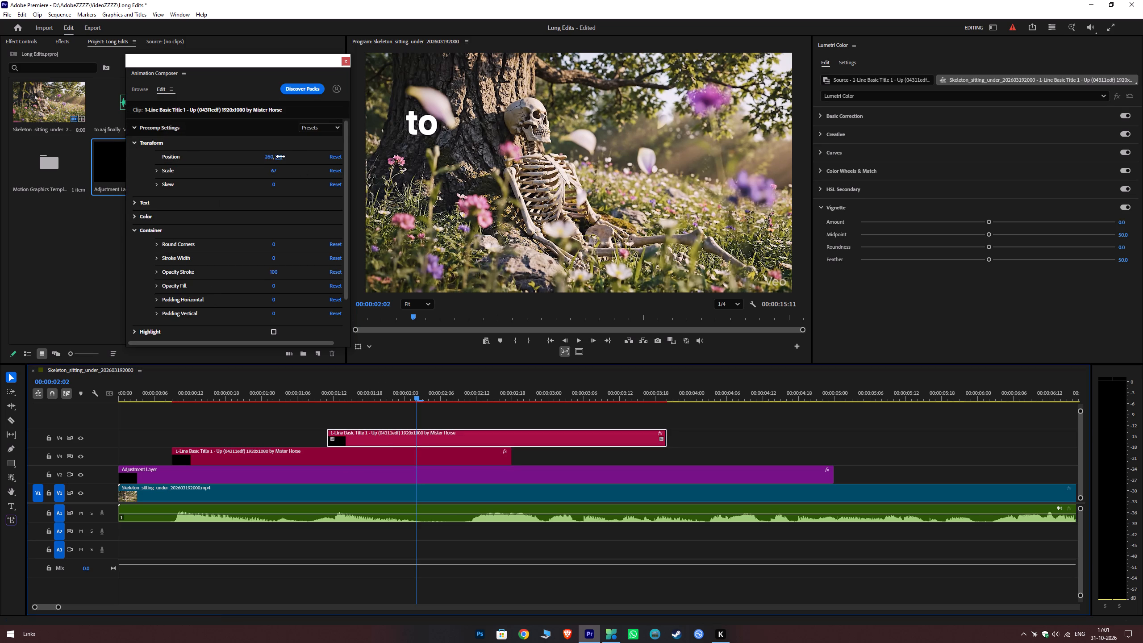
ctrl+drag(280, 156, 303, 139)
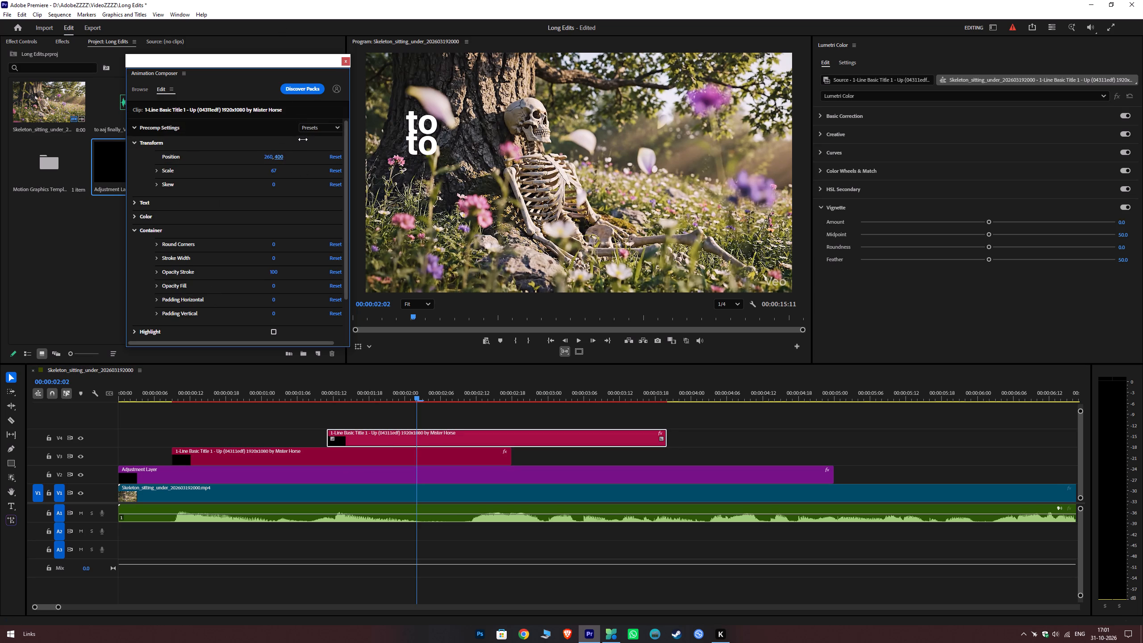
ctrl+drag(303, 139, 302, 127)
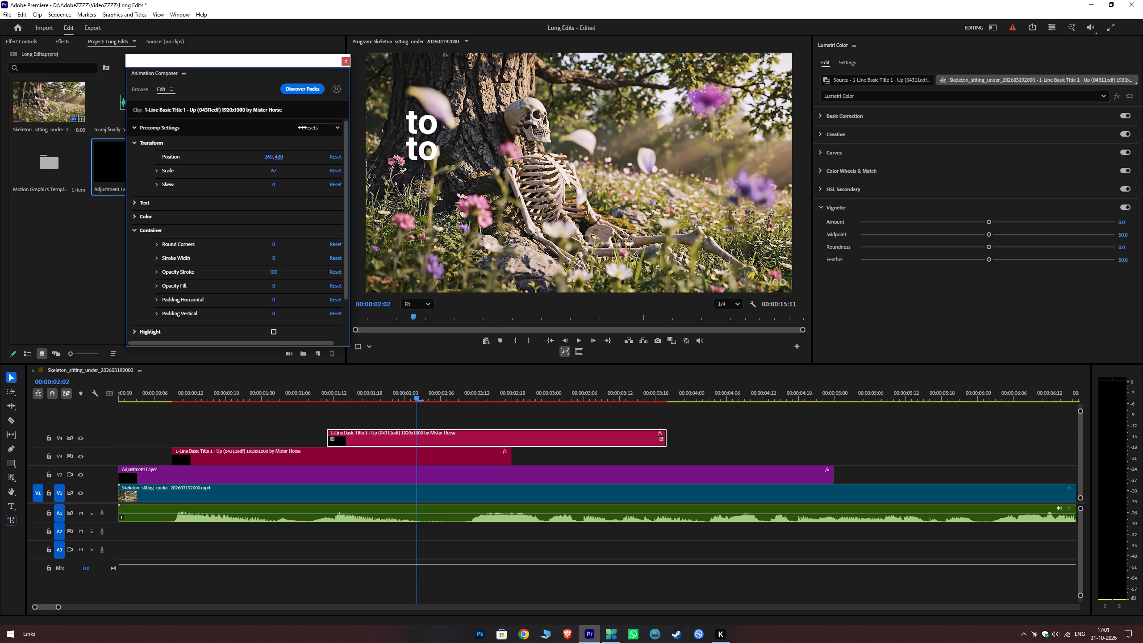
ctrl+drag(302, 127, 302, 126)
Replace the V4 title copy's text with "finaly".
scroll(183, 213, down, 1)
click(136, 157)
drag(201, 181, 113, 198)
text(fina)
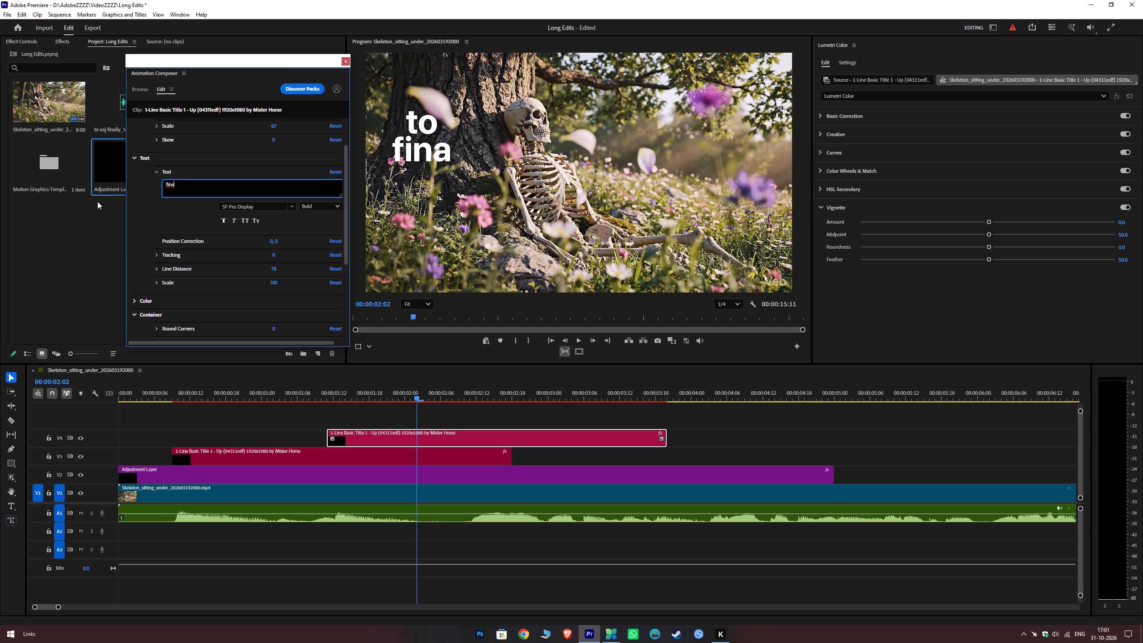
key(l)
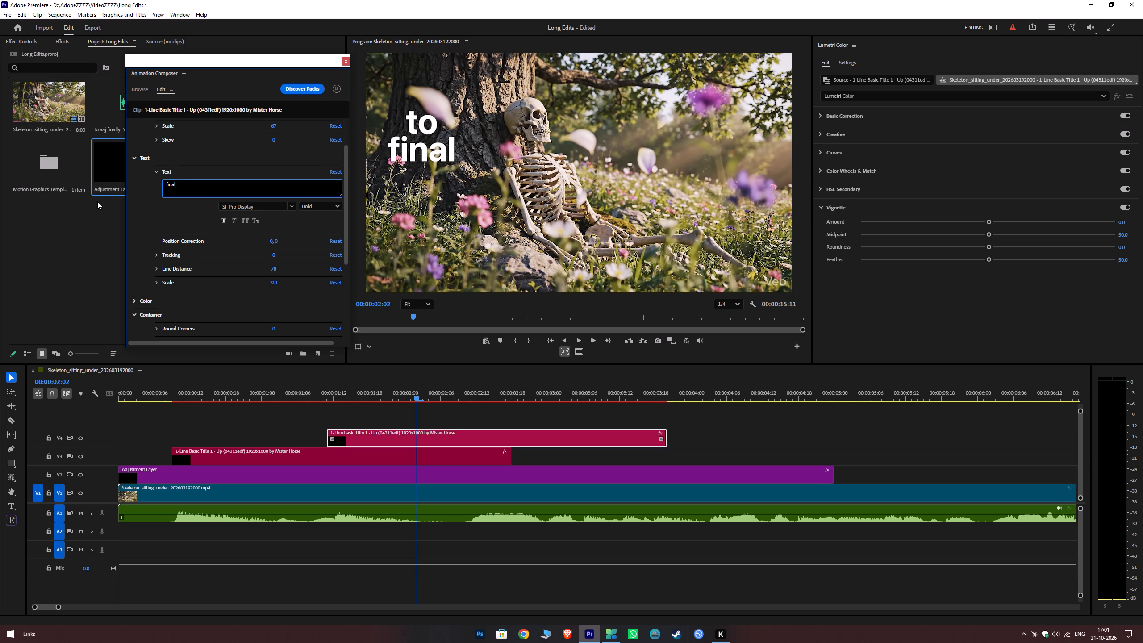
key(y)
key(BackSpace)
key(BackSpace)
key(BackSpace)
key(BackSpace)
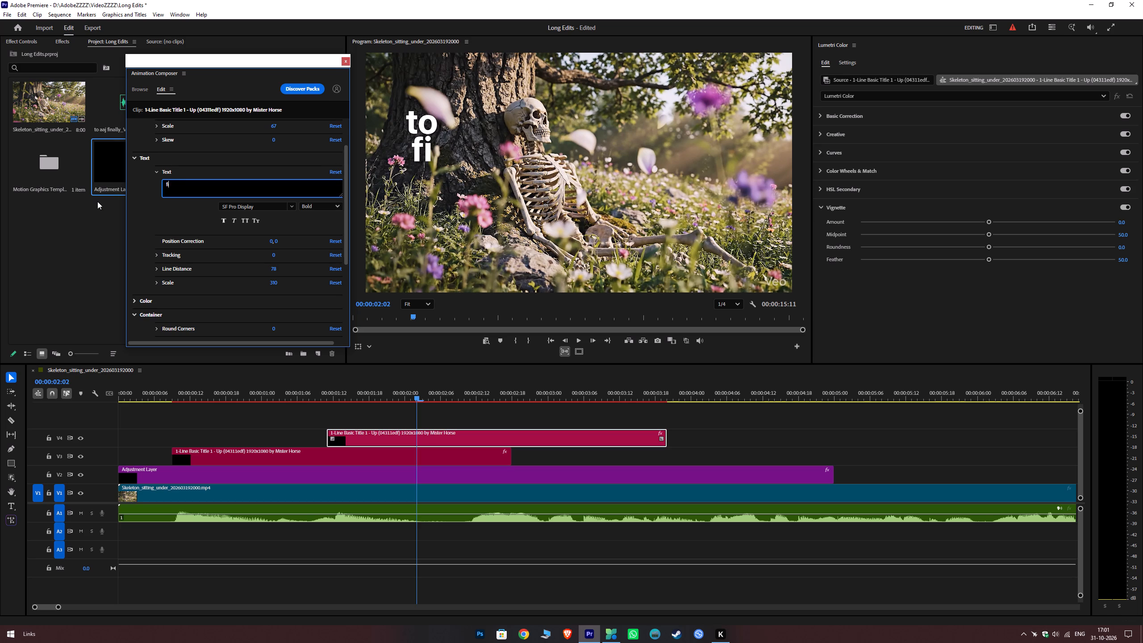
text(nak)
key(BackSpace)
text(ly)
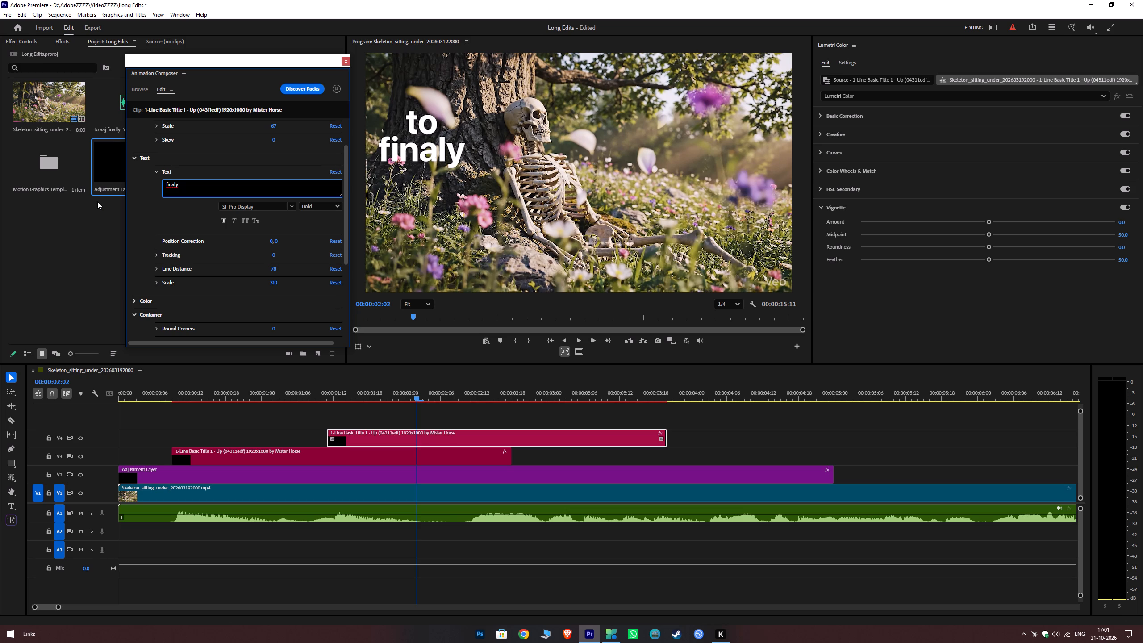
Replay the opening and move the "to" title on V3 to the very start of the sequence.
click(171, 388)
key(space)
key(space)
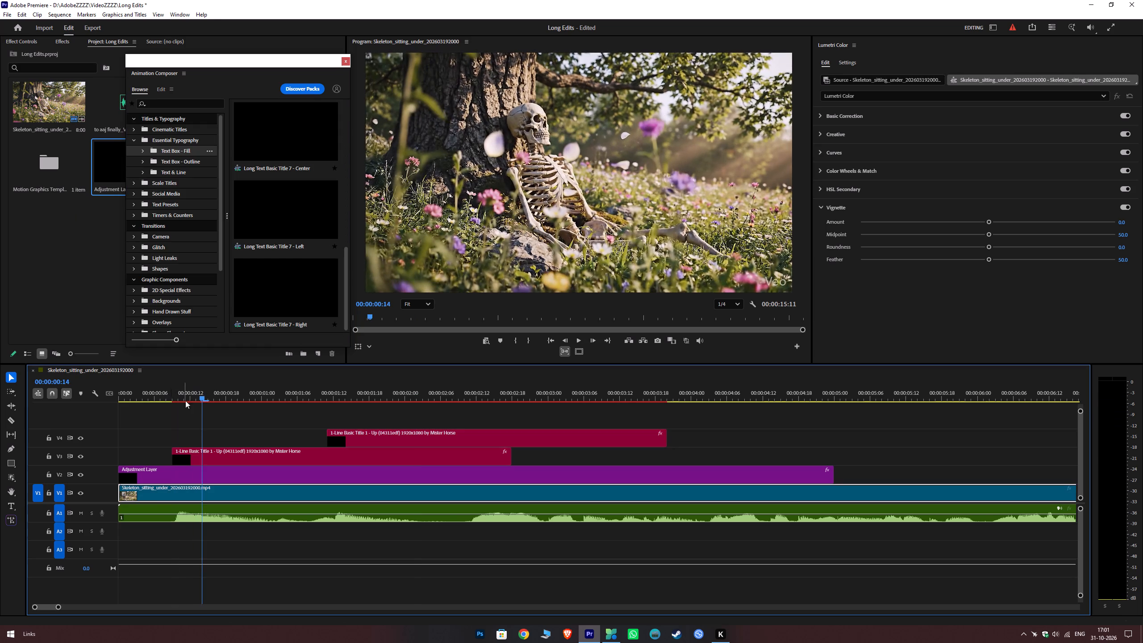
drag(160, 395, 220, 400)
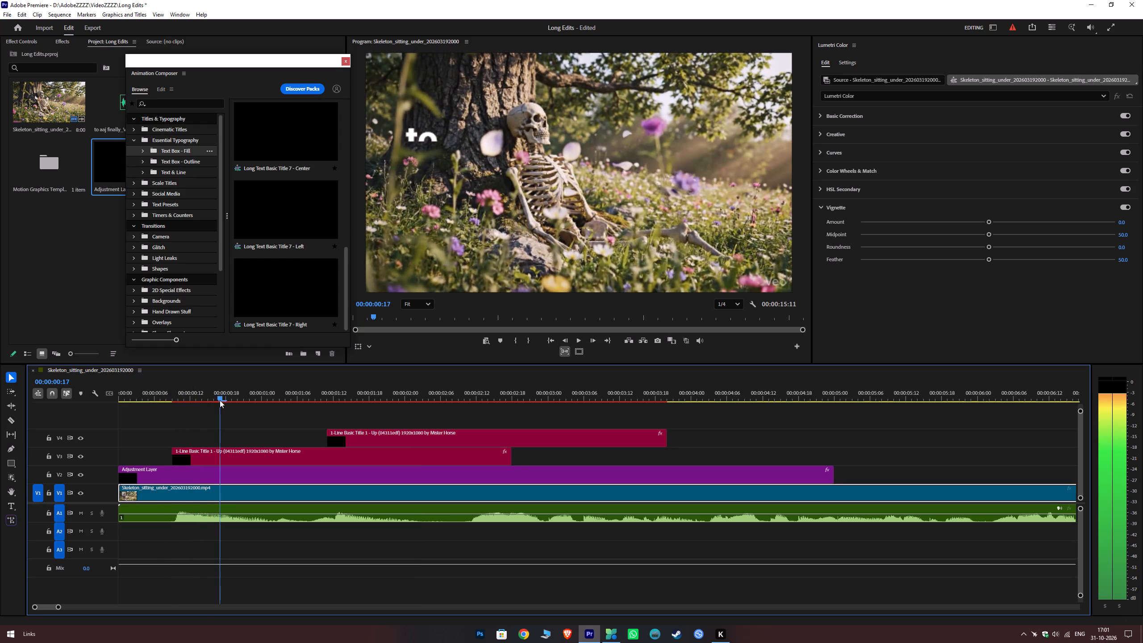
drag(220, 400, 175, 401)
key(space)
key(space)
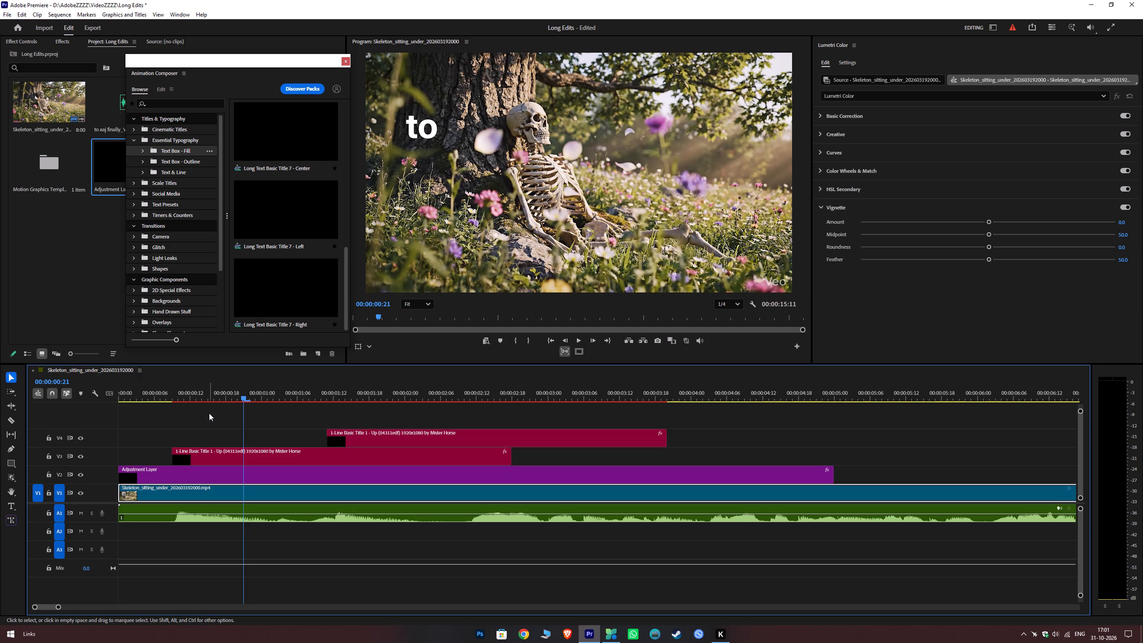
drag(217, 457, 131, 456)
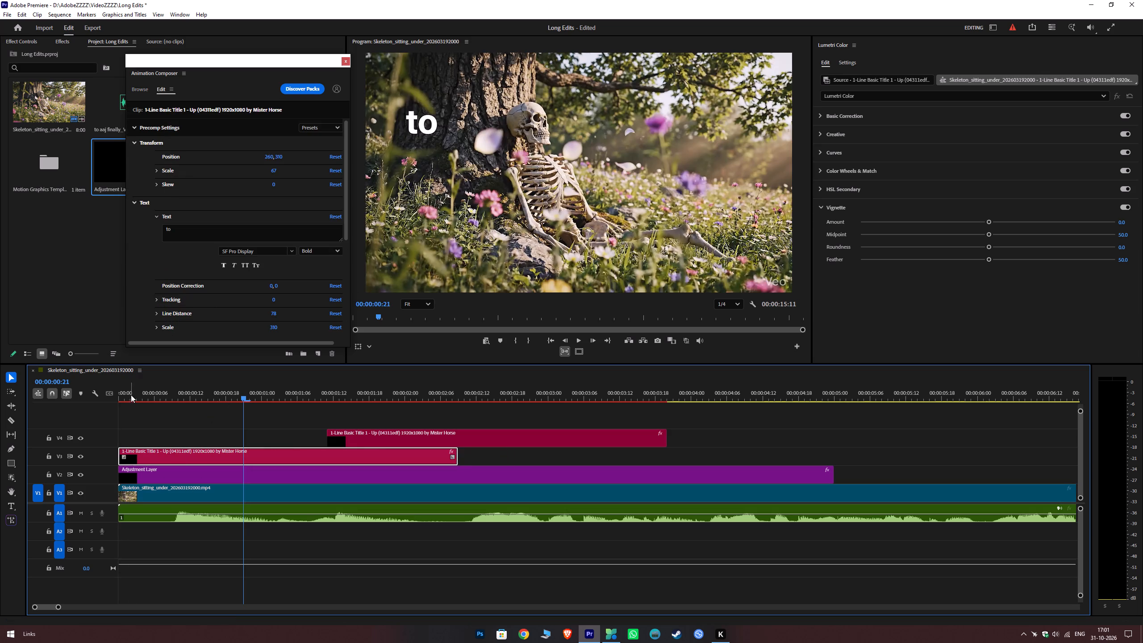
Play the opening against the voice-over and move the "finaly" title on V4 to start at 00:00:00:16.
drag(129, 395, 83, 406)
key(space)
key(space)
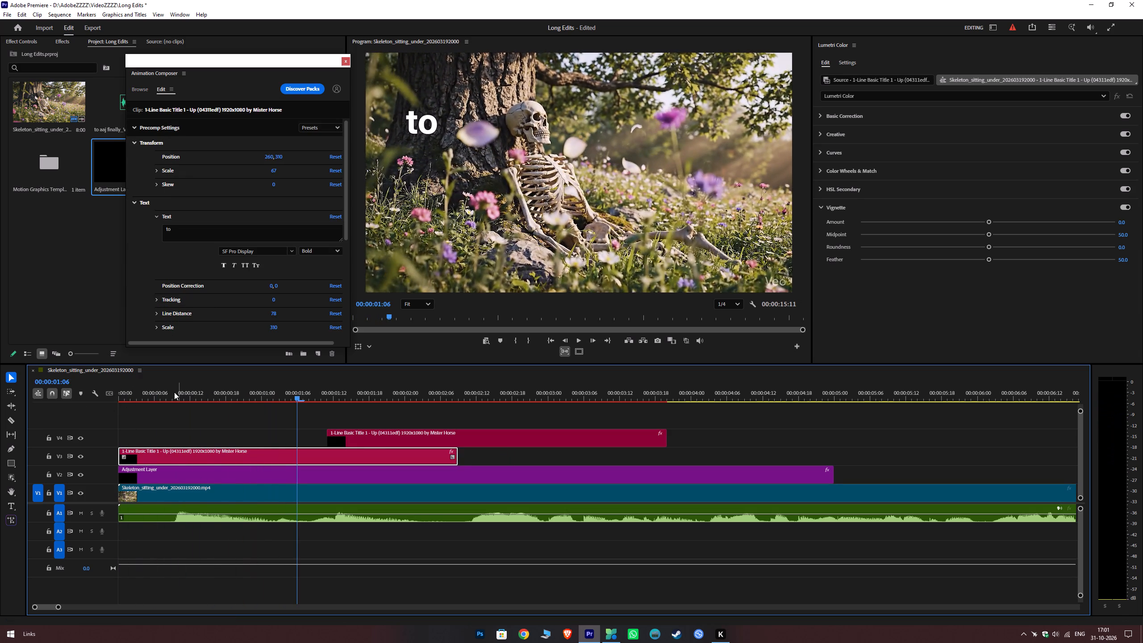
drag(166, 393, 174, 398)
key(space)
key(space)
key(space)
key(space)
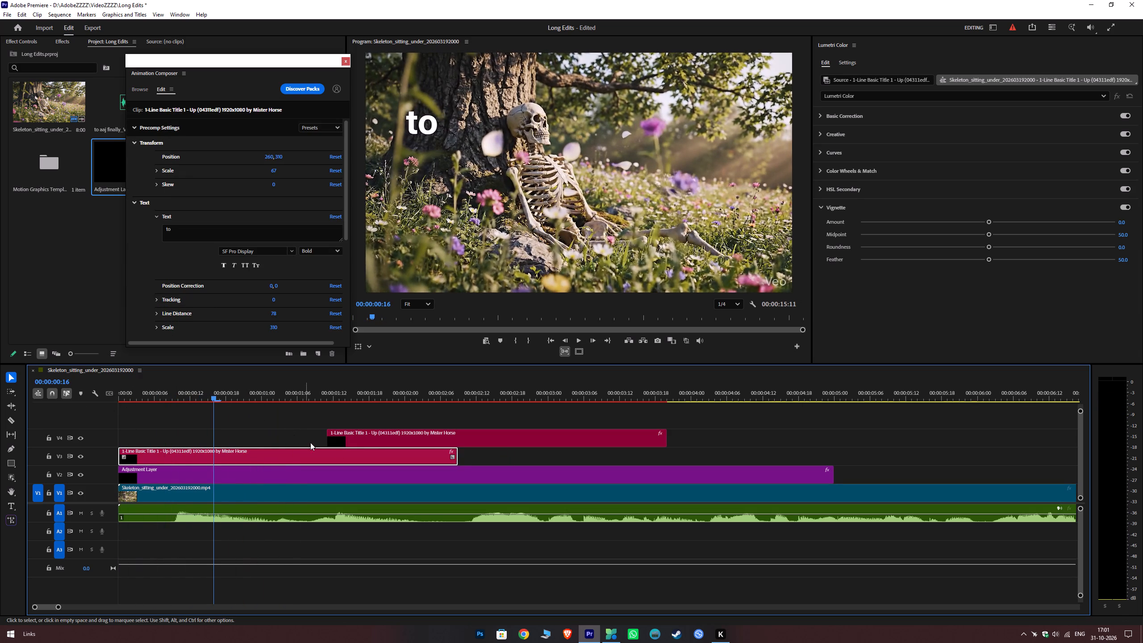
drag(372, 438, 258, 444)
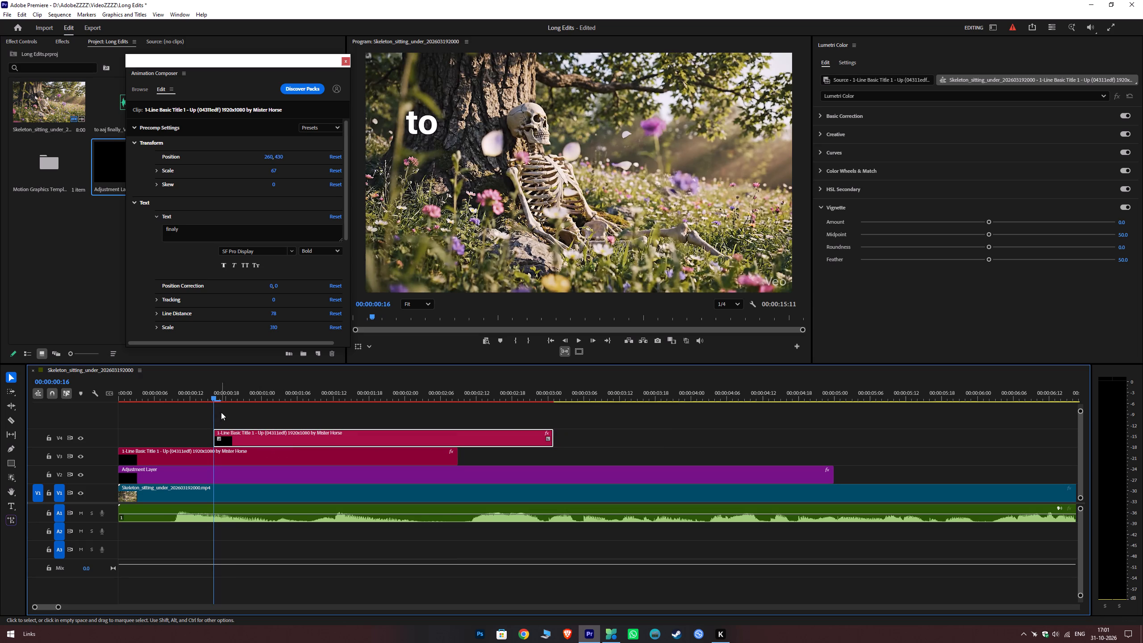
Play and scrub the opening to check the "to" and "finaly" titles' timing against the voice-over.
key(space)
key(space)
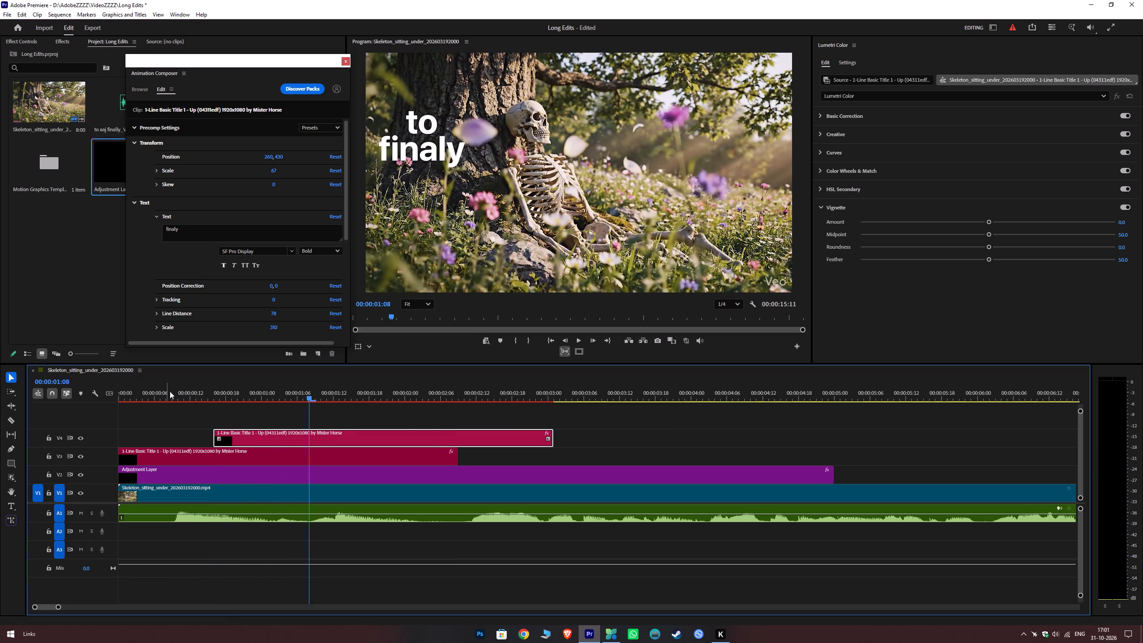
click(170, 391)
key(space)
key(space)
drag(188, 396, 180, 407)
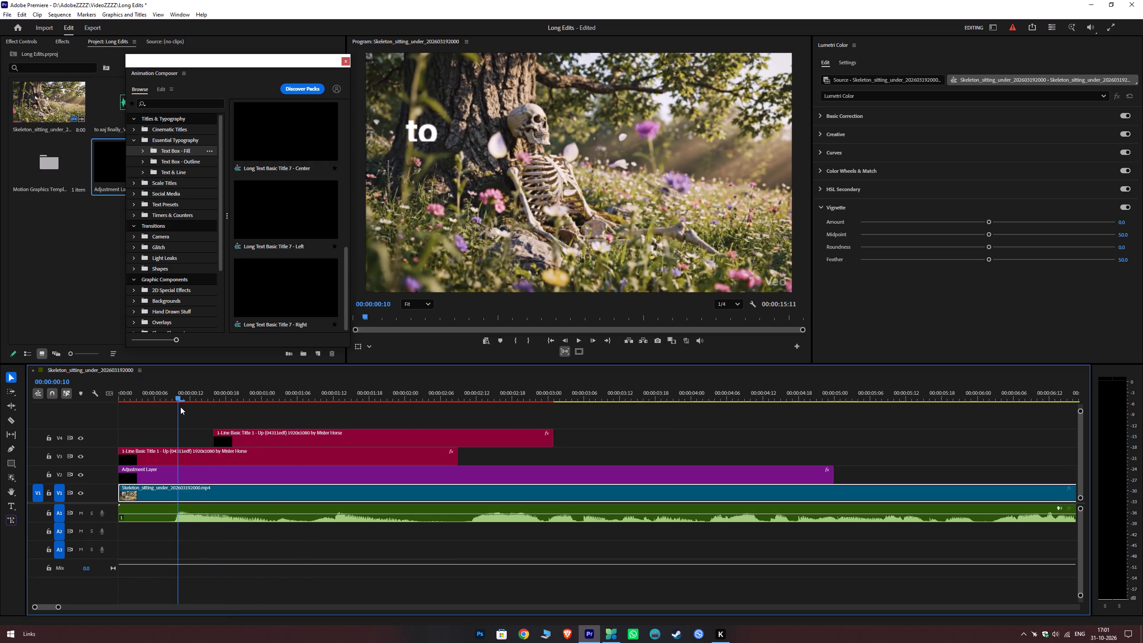
drag(180, 407, 192, 412)
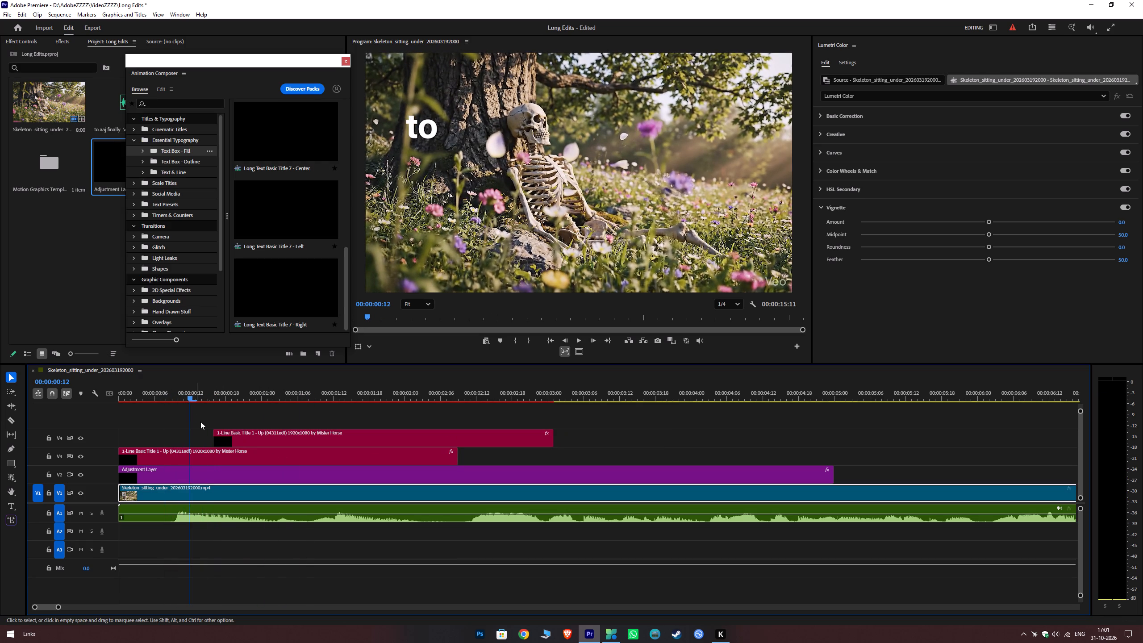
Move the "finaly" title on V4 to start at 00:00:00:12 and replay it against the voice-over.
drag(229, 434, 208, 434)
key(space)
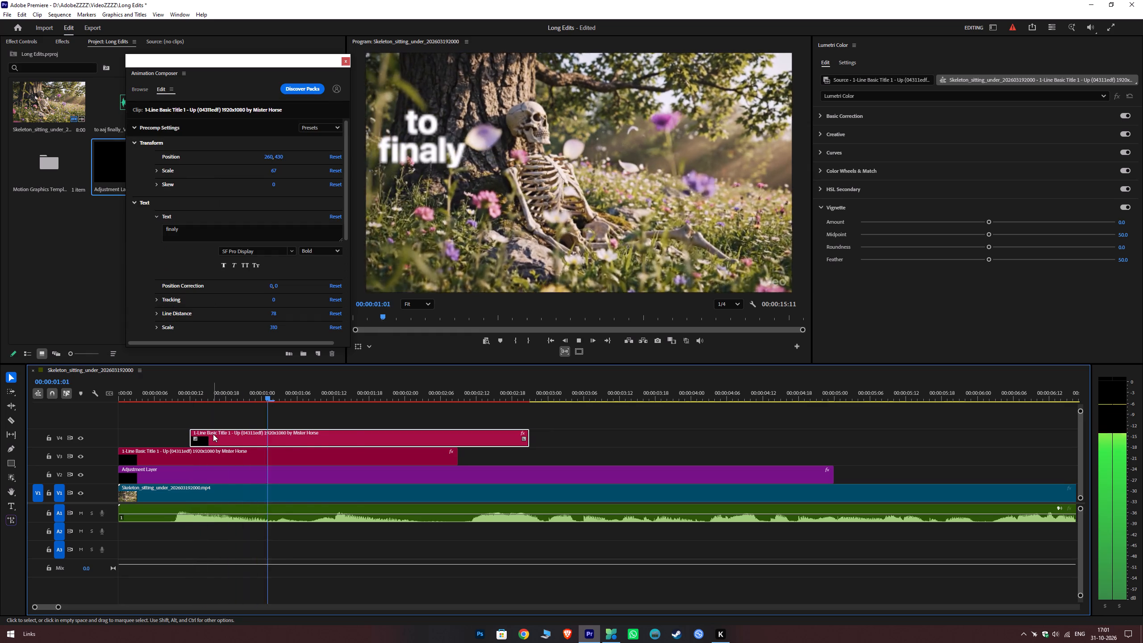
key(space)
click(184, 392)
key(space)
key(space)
Replace the V4 title's text with "aaj".
click(218, 429)
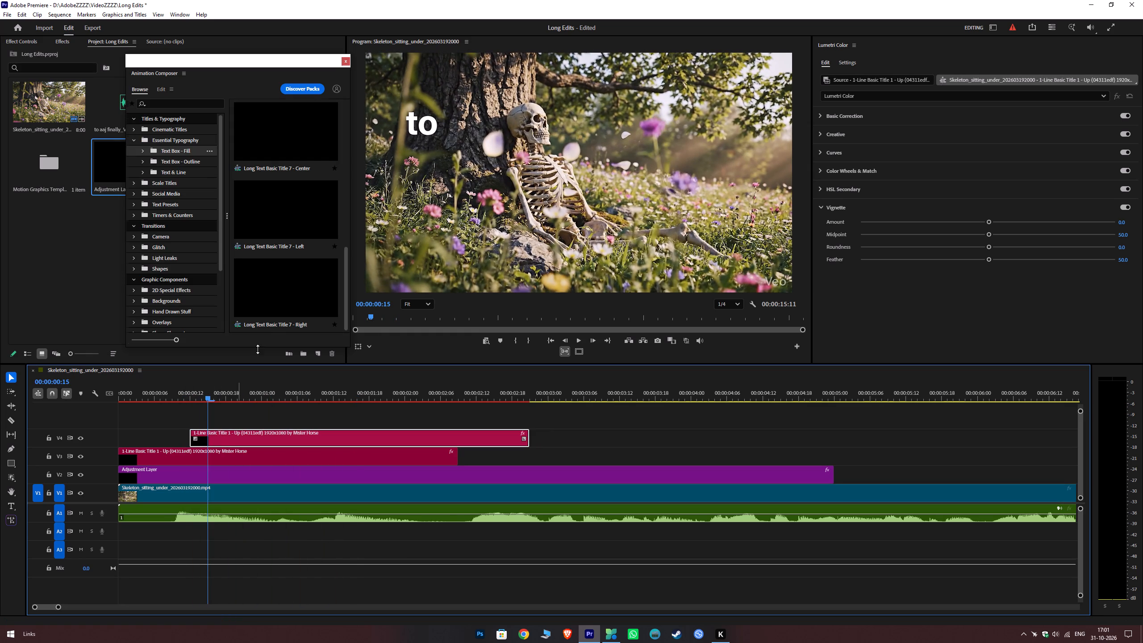
drag(198, 234, 125, 234)
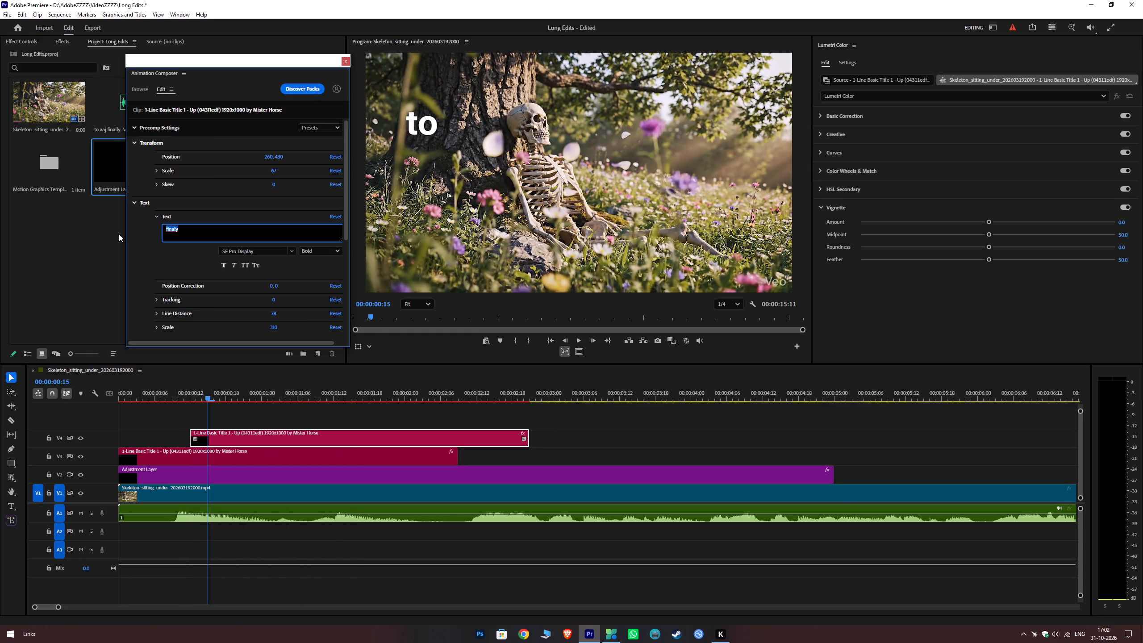
text(aa)
key(l)
key(BackSpace)
key(j)
key(Return)
key(BackSpace)
key(backslash)
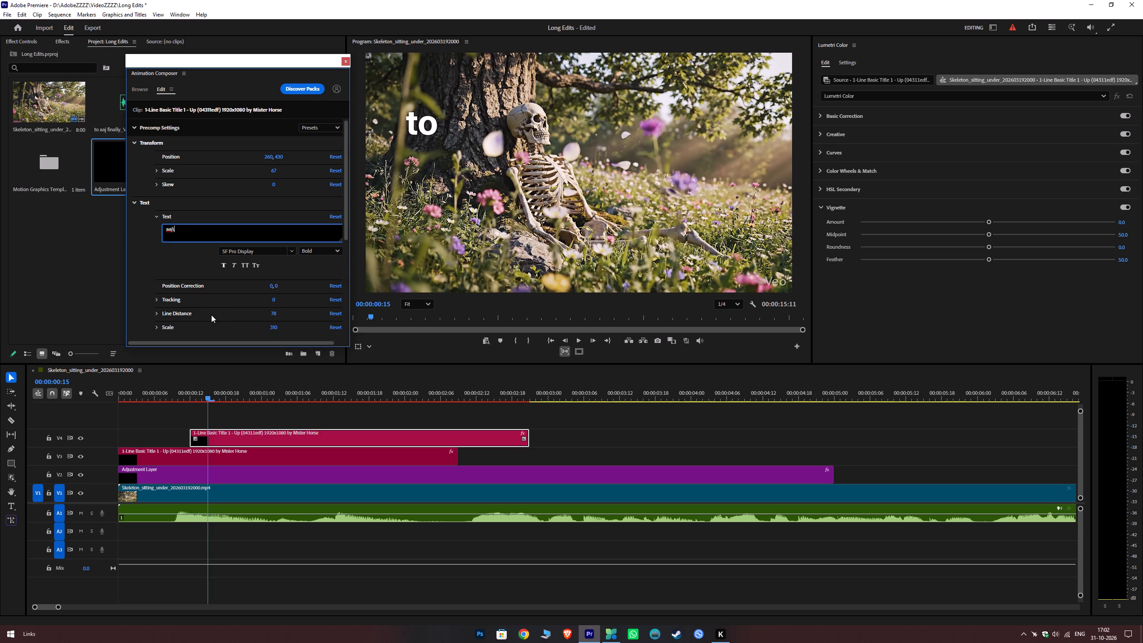
key(BackSpace)
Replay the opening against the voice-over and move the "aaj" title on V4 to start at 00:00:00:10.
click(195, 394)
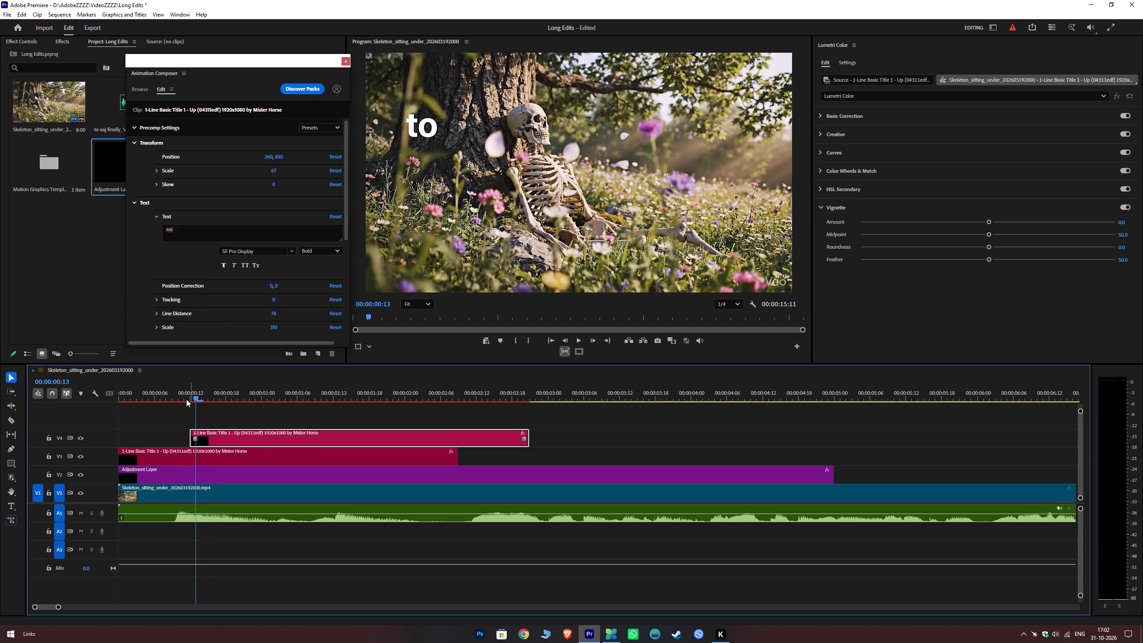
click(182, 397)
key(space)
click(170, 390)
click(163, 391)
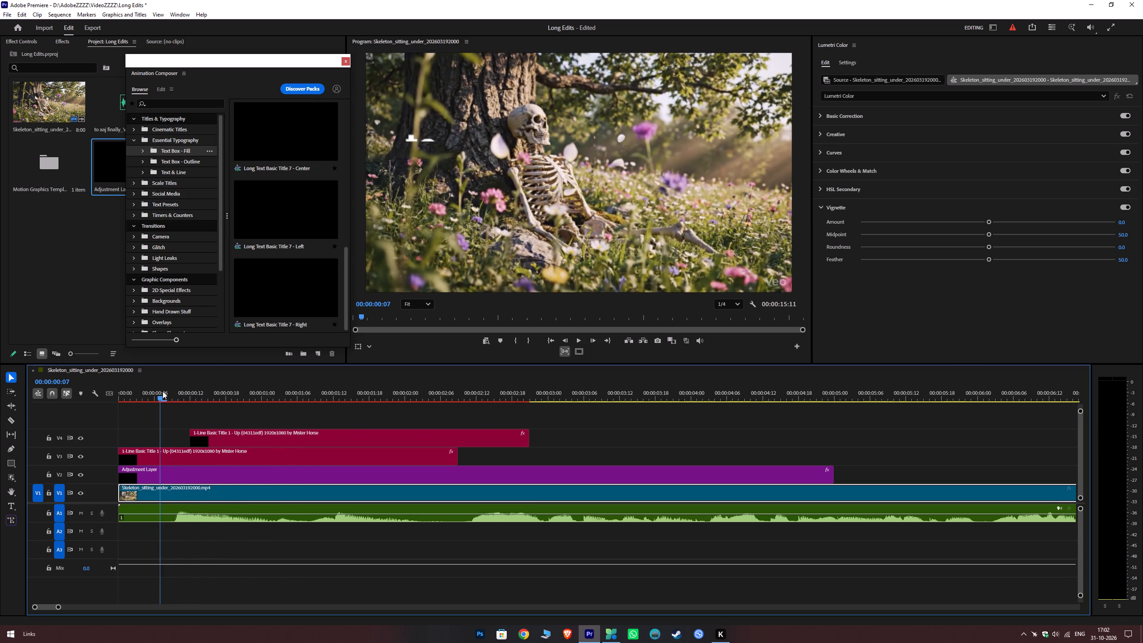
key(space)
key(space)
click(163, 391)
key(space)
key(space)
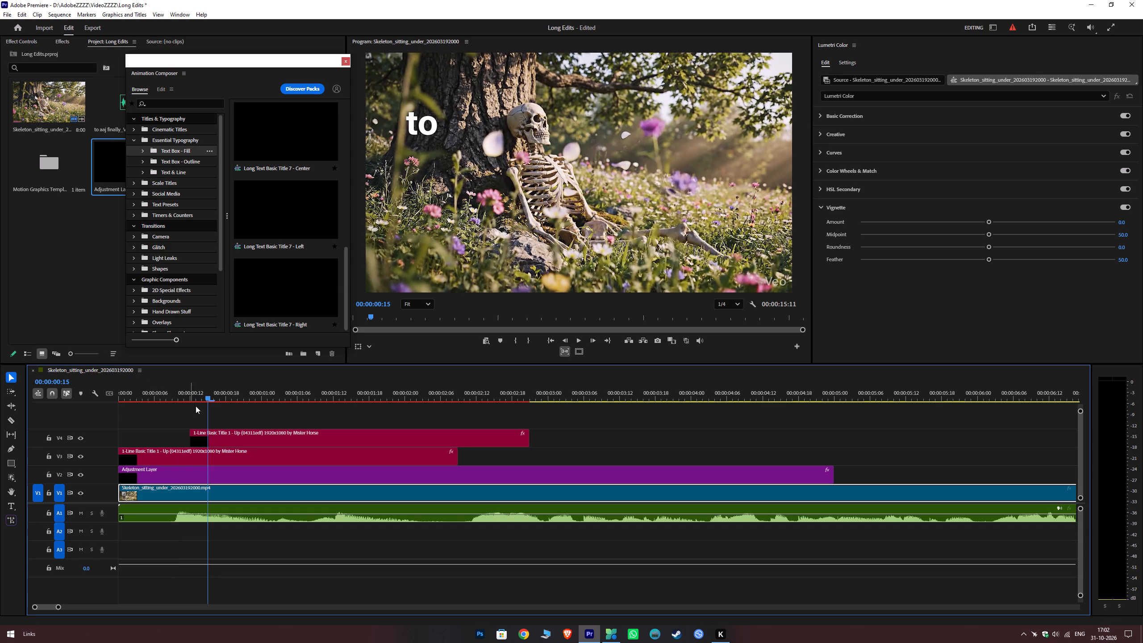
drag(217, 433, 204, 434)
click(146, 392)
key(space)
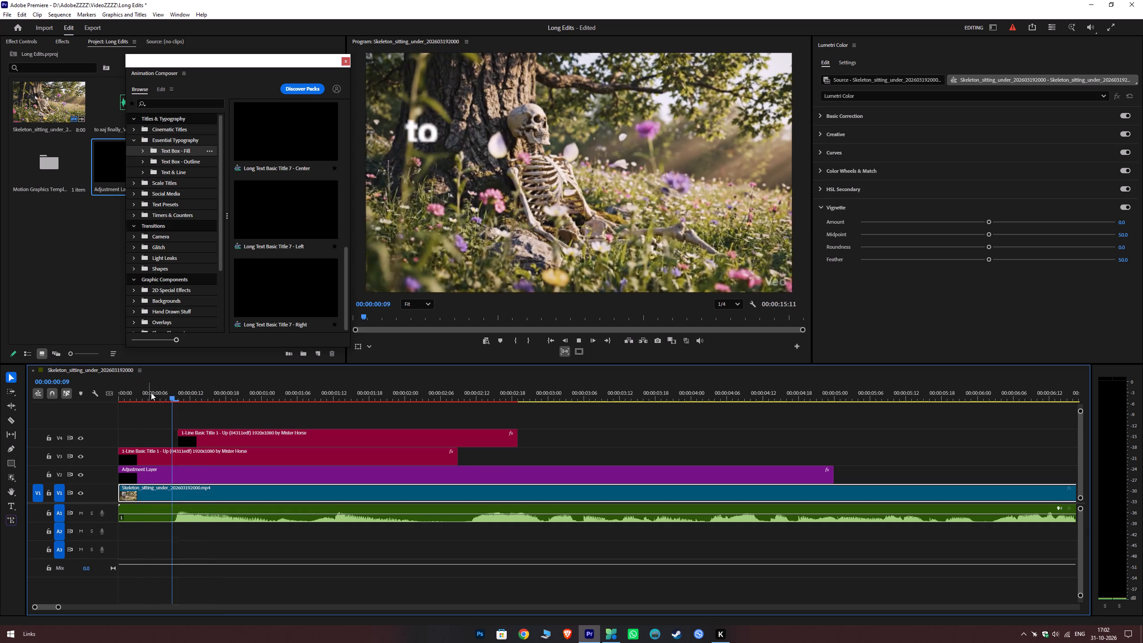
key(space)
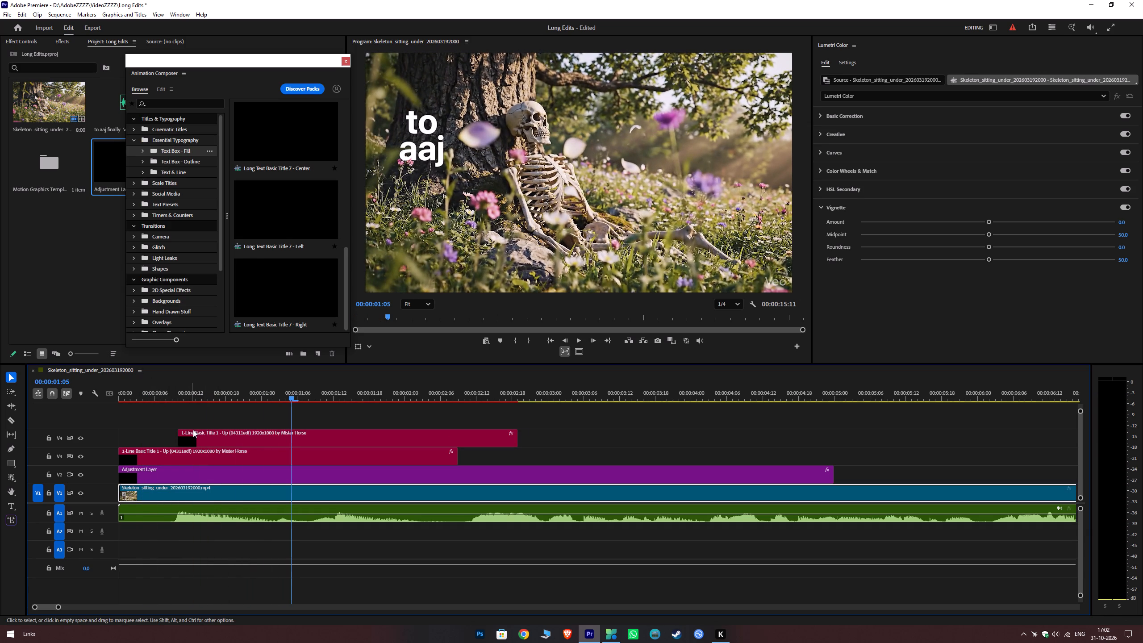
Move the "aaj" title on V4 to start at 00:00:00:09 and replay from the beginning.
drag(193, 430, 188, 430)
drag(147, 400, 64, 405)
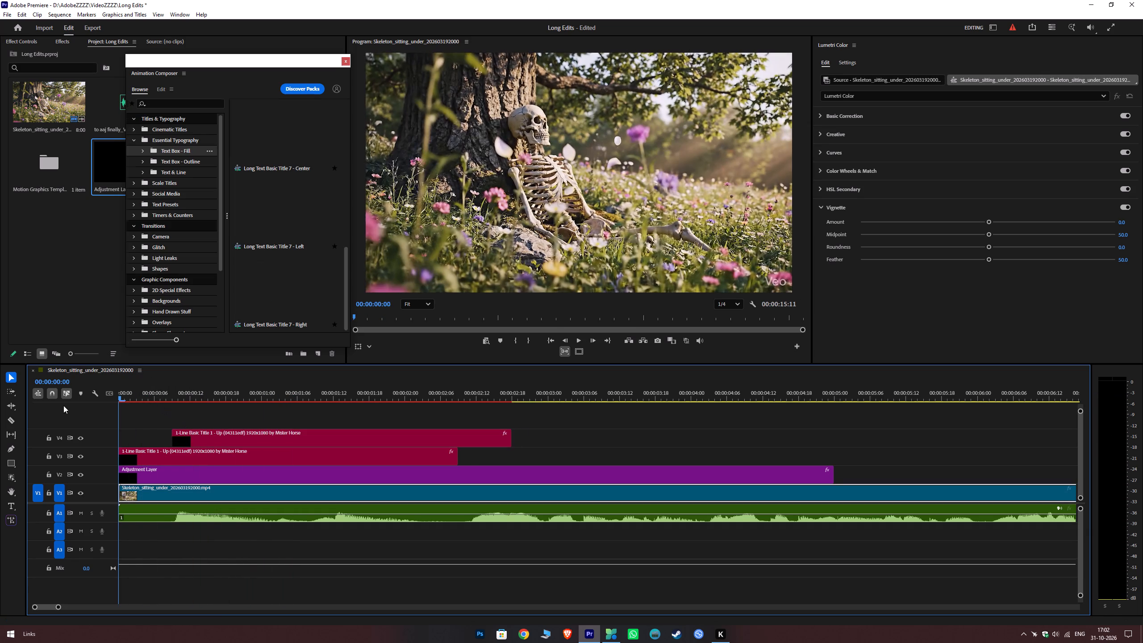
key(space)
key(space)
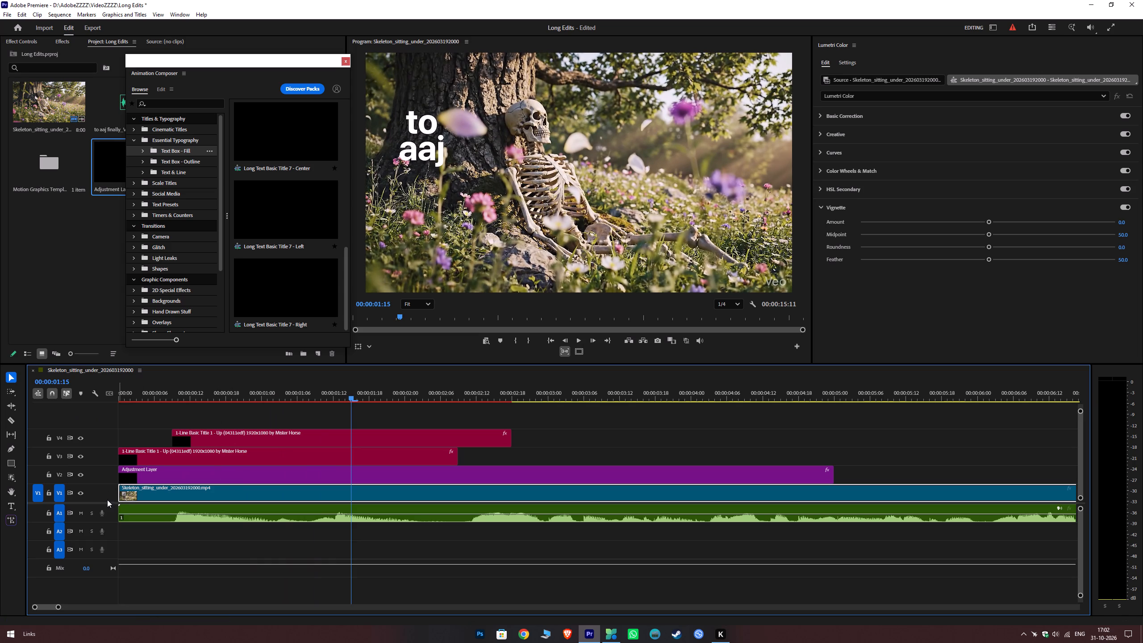
Reduce the heights of video tracks V1 to V4 in the timeline.
ctrl+scroll(107, 492, down, 2)
alt+scroll(107, 490, down, 3)
alt+scroll(99, 454, down, 1)
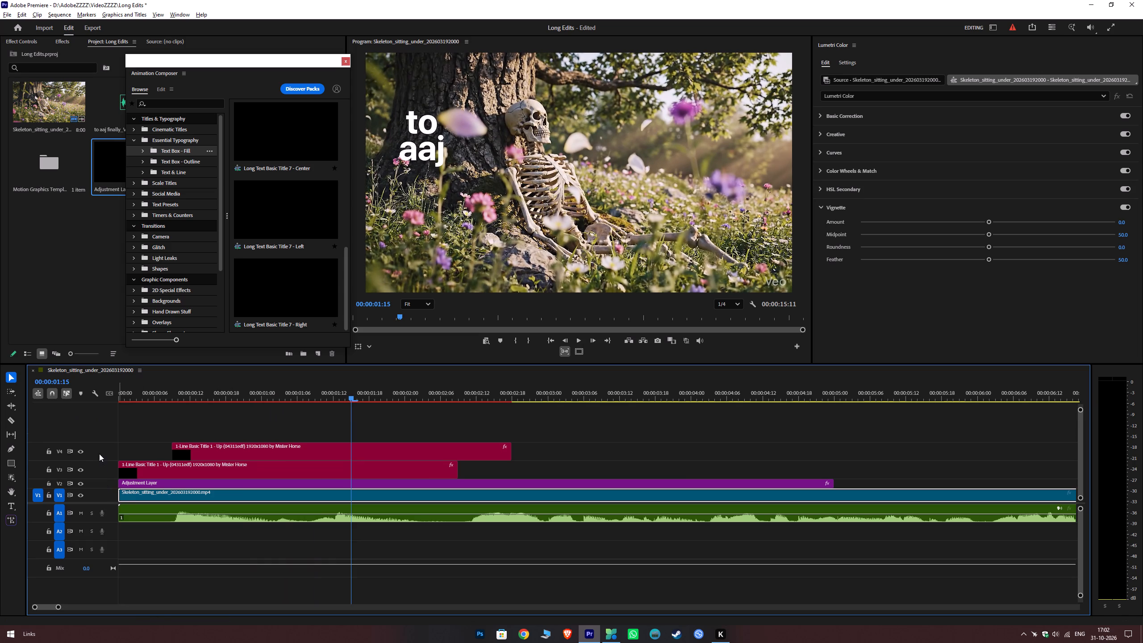
alt+scroll(99, 452, down, 2)
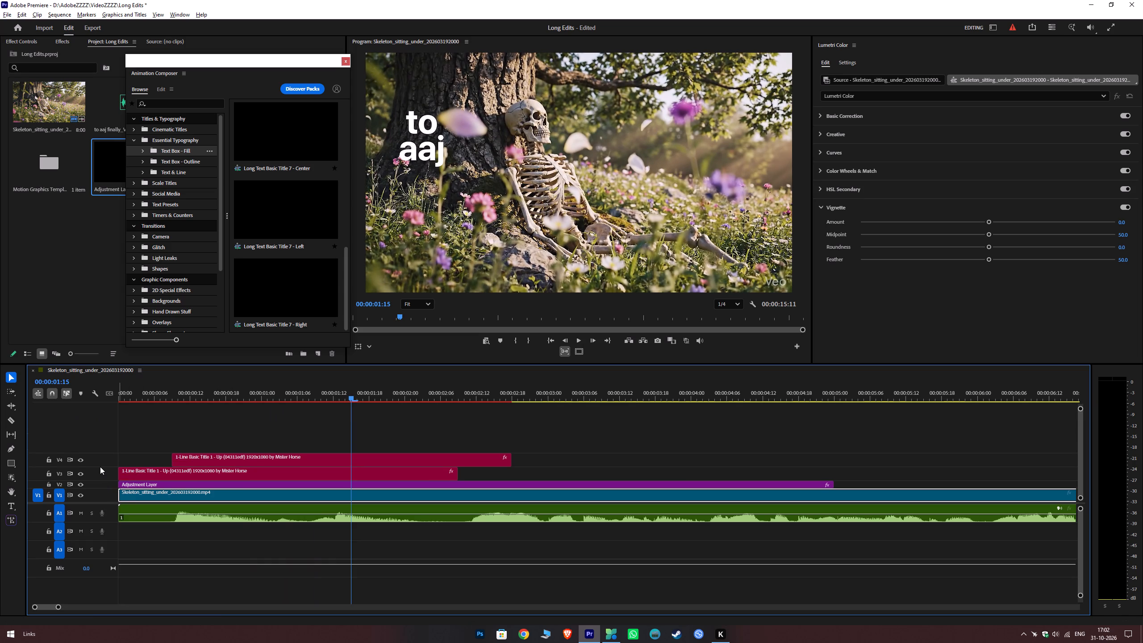
alt+scroll(106, 485, up, 1)
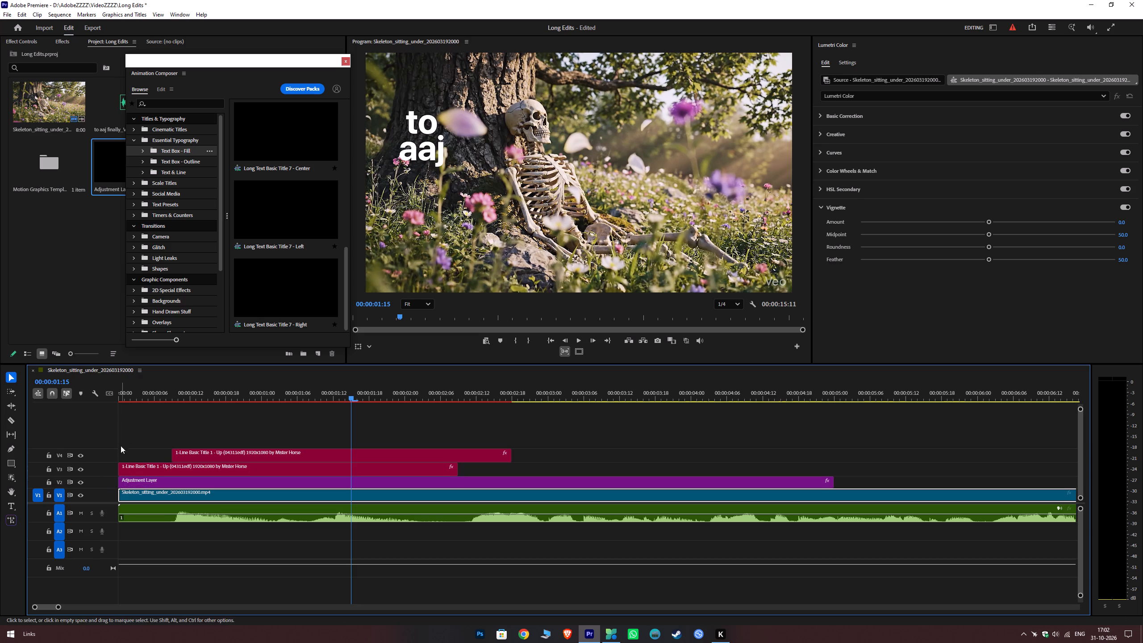
Replay the opening several times to check the "to" and "aaj" titles' timing against the voice-over.
drag(135, 396, 71, 409)
key(space)
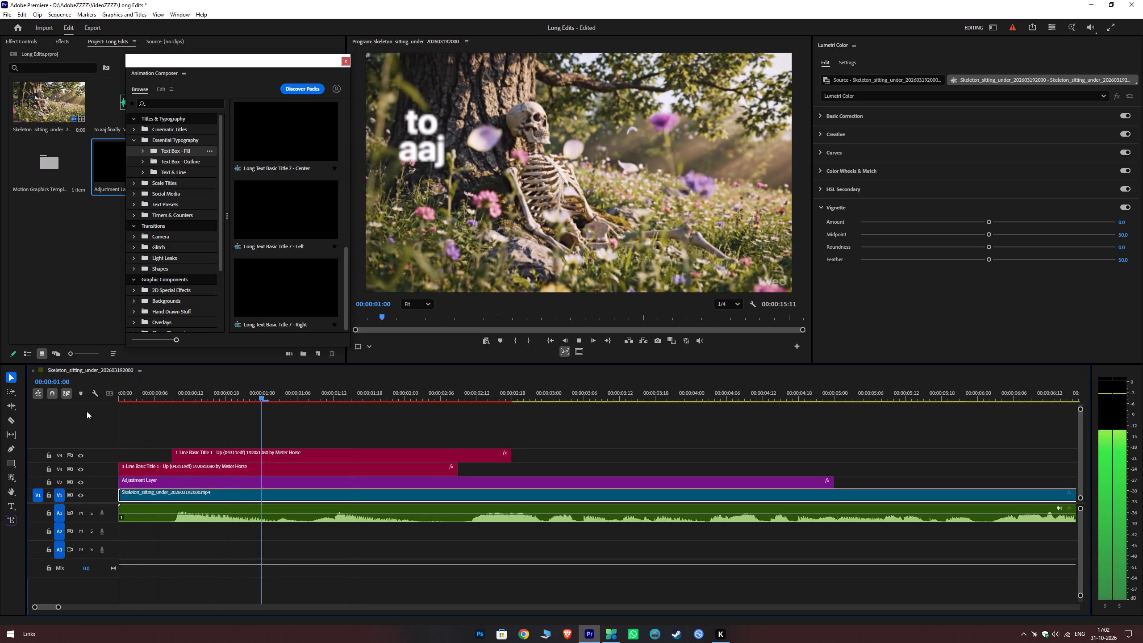
key(space)
click(166, 397)
key(space)
drag(138, 397, 126, 400)
key(space)
key(space)
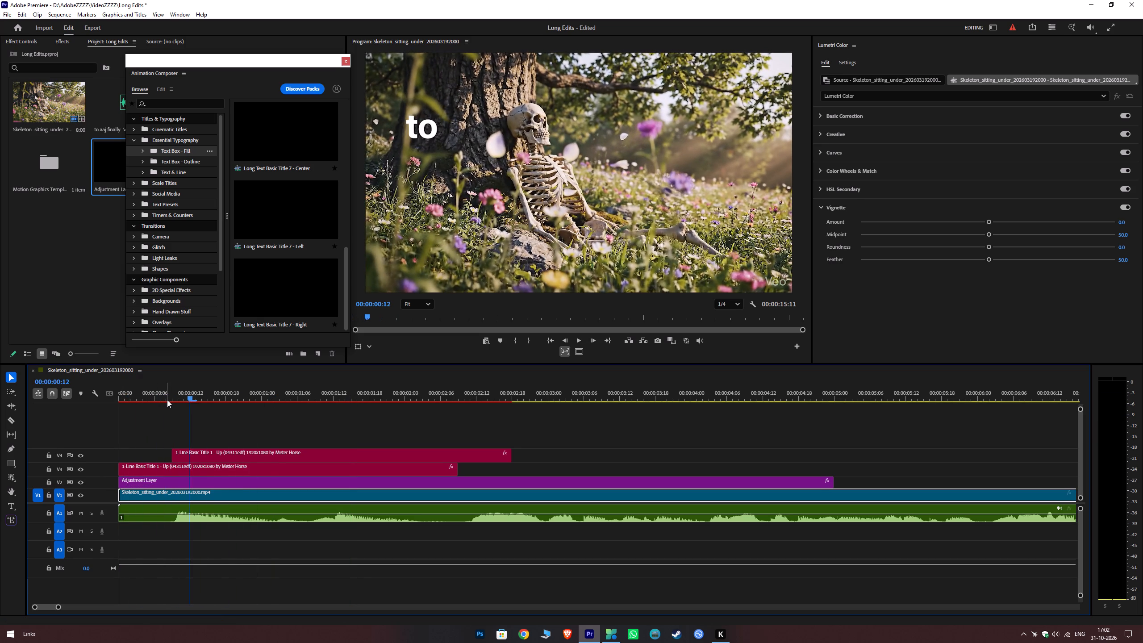
key(space)
key(space)
key(space)
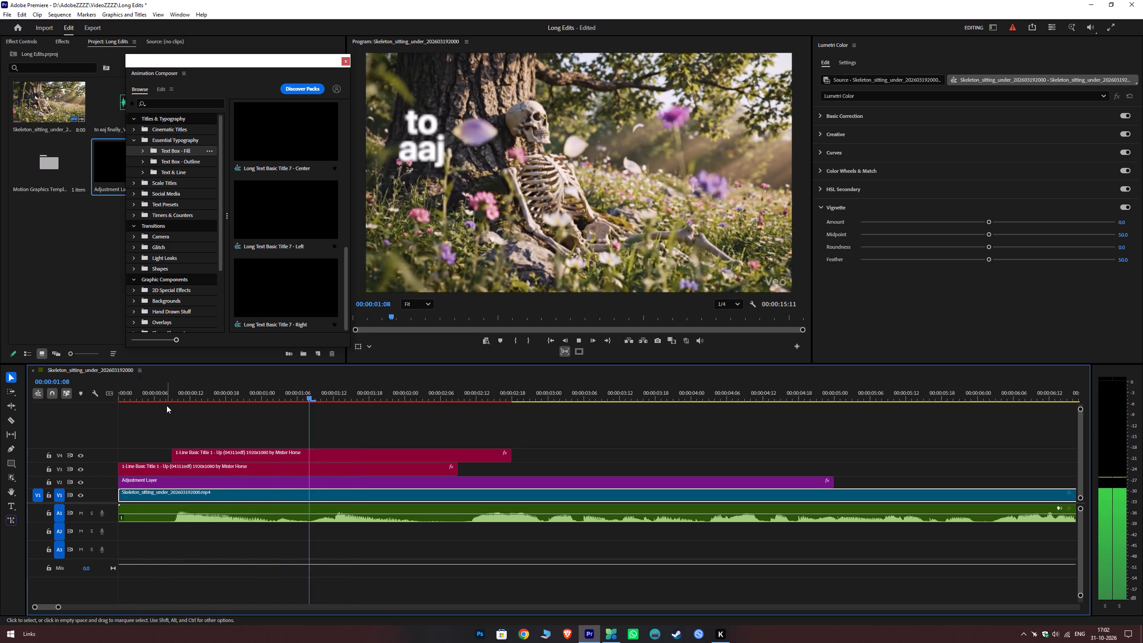
key(space)
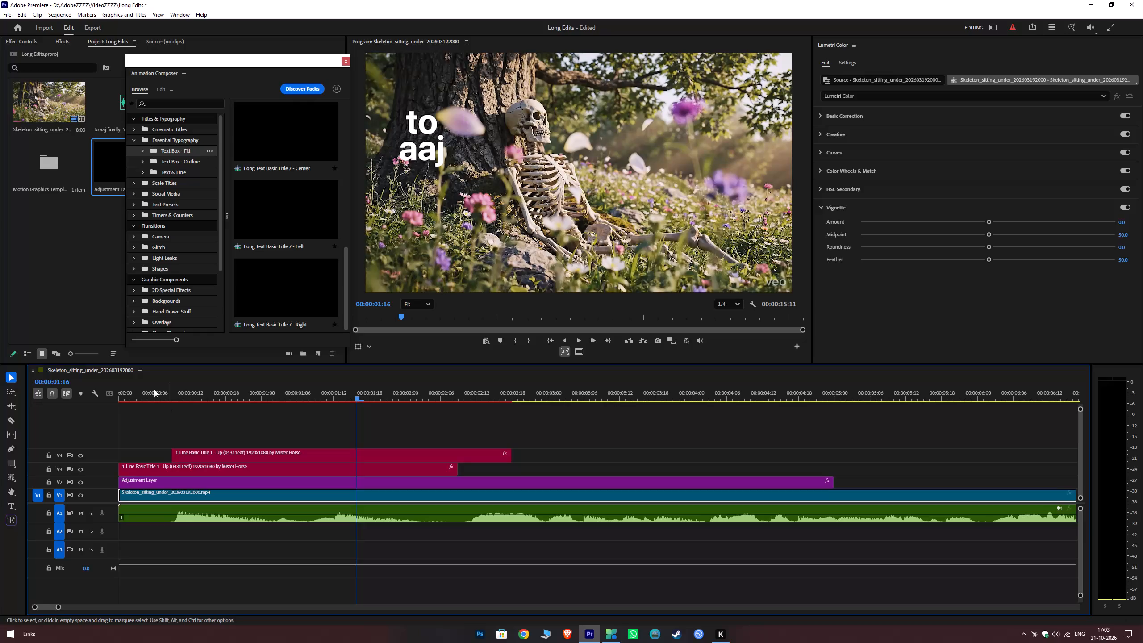
Lower the "aaj" title on V4 to a vertical position of 443 and replay the opening.
click(217, 455)
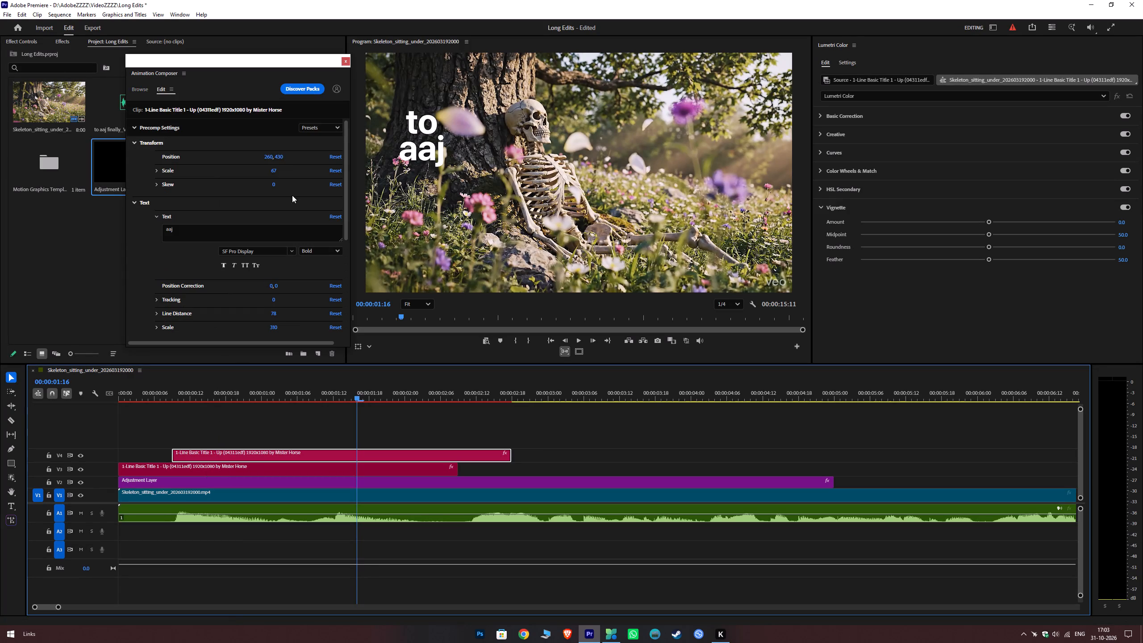
ctrl+drag(279, 158, 279, 154)
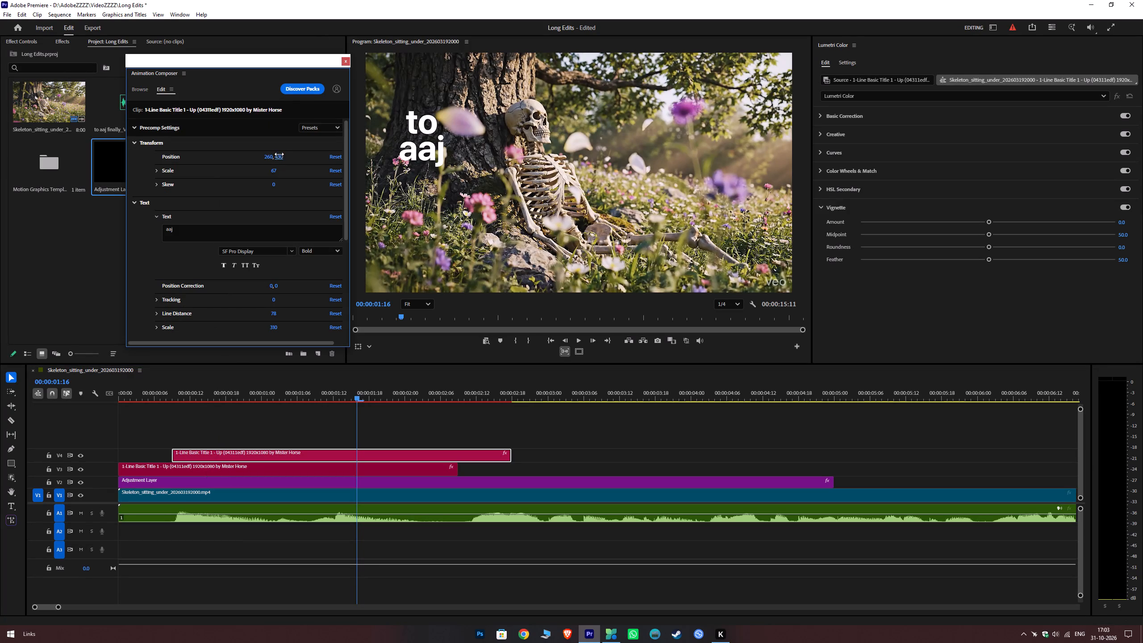
ctrl+drag(279, 154, 279, 153)
drag(160, 386, 43, 407)
key(space)
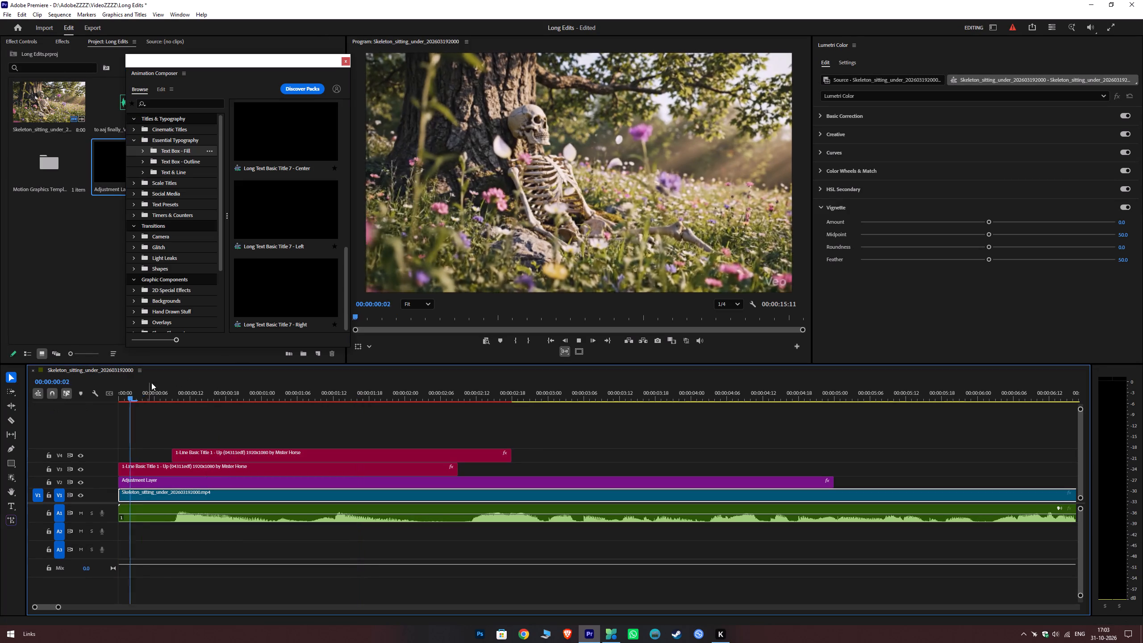
key(space)
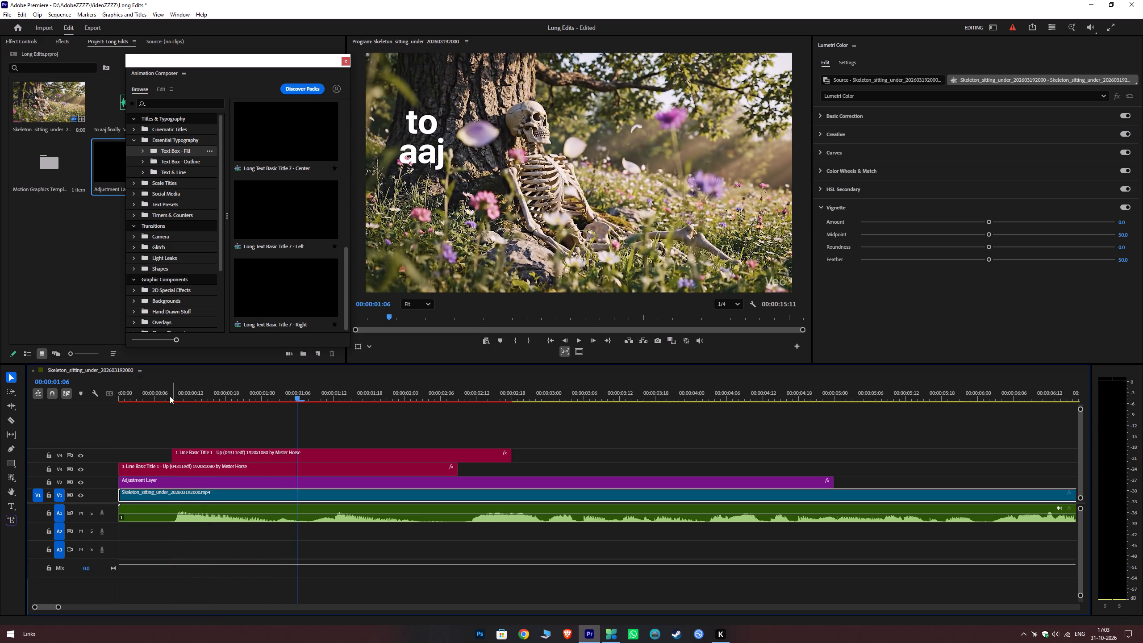
Move the "aaj" title on V4 to start at 00:00:00:10 and replay it against the voice-over.
drag(155, 395, 176, 406)
click(190, 456)
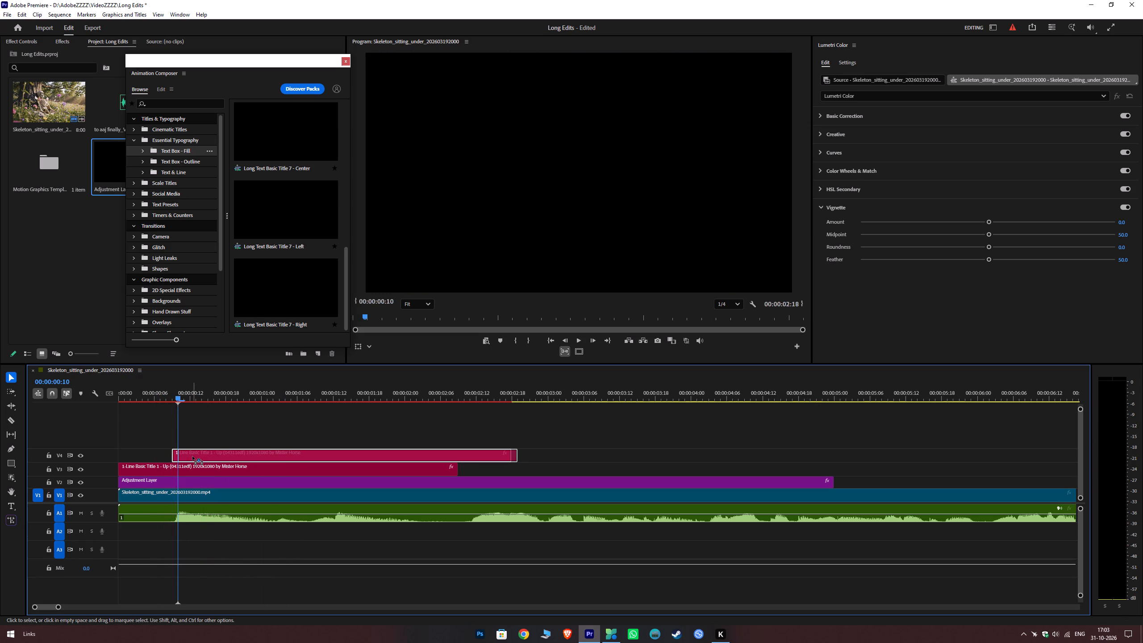
drag(167, 400, 135, 411)
key(space)
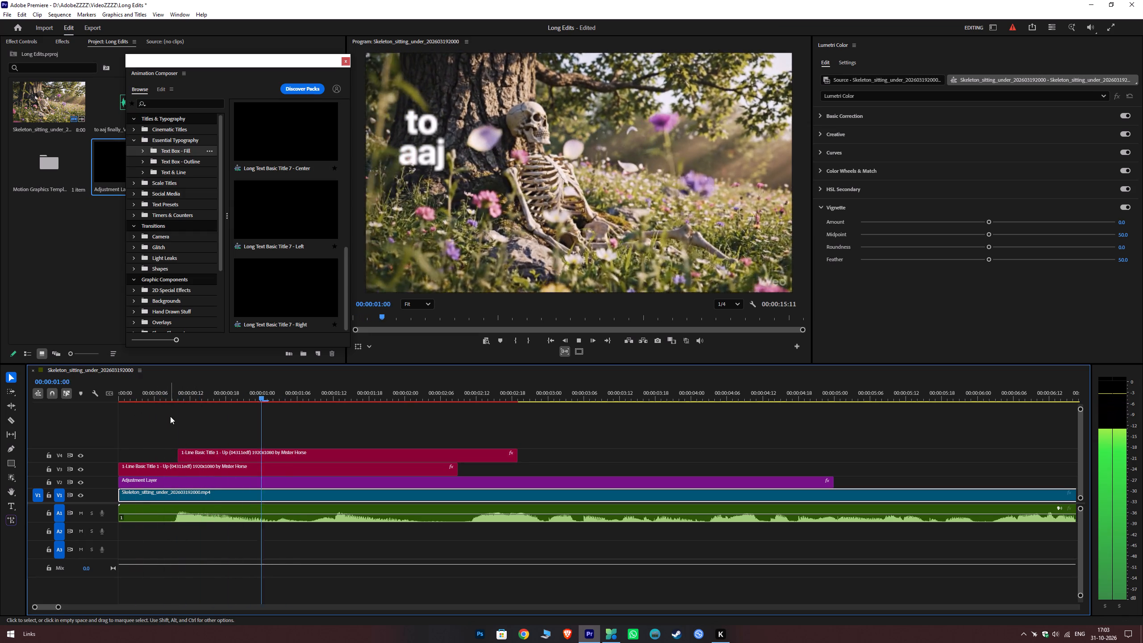
drag(159, 396, 39, 418)
key(space)
key(space)
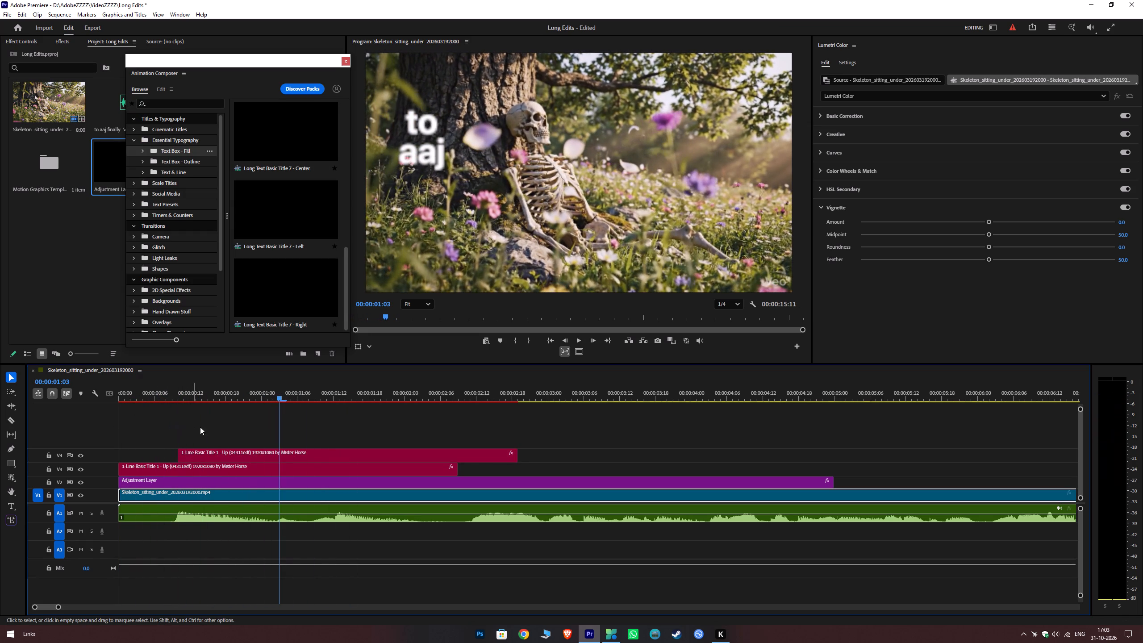
Duplicate the "aaj" title onto V5, starting at about 00:00:01:07, and play on to check its timing.
drag(230, 452, 363, 447)
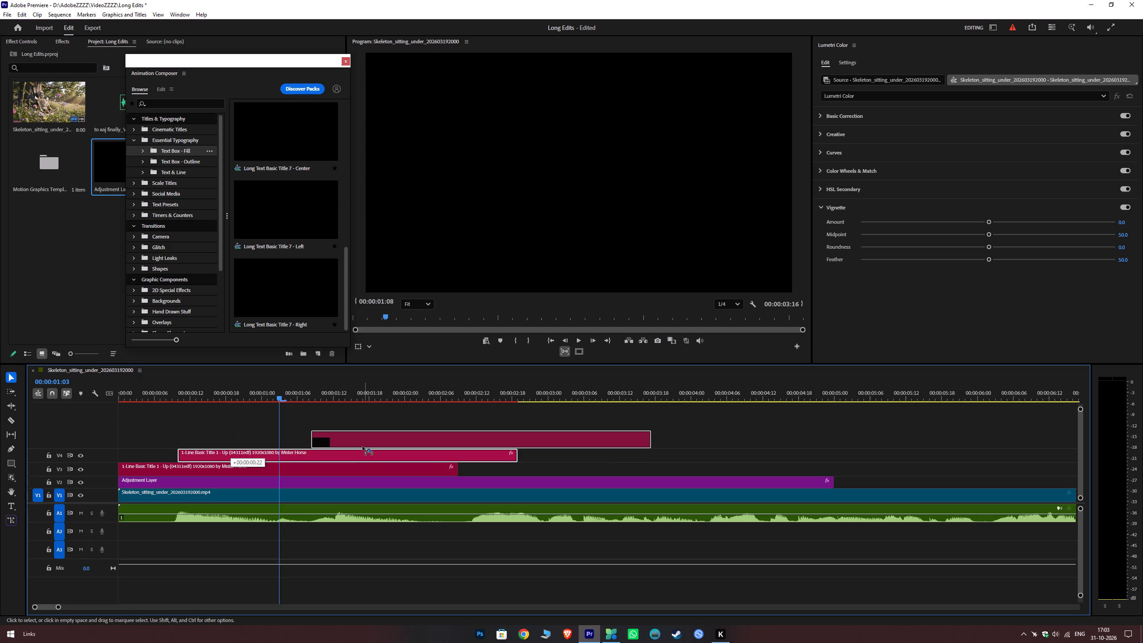
drag(363, 447, 358, 446)
key(space)
key(space)
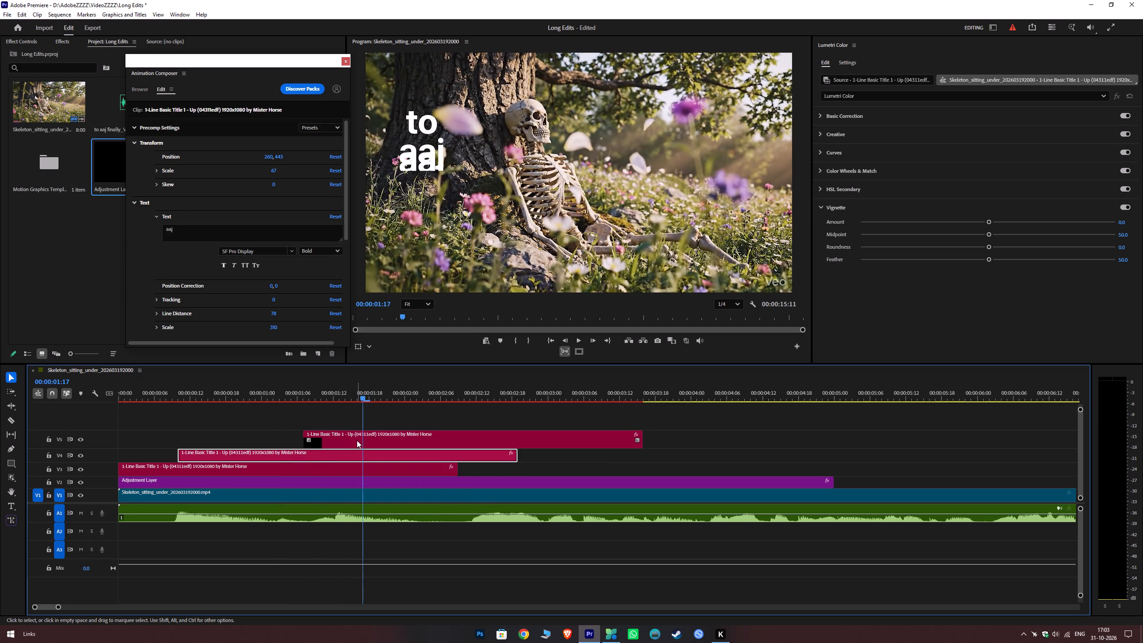
Replace the V5 title copy's text with "finaly".
click(357, 440)
drag(191, 232, 71, 238)
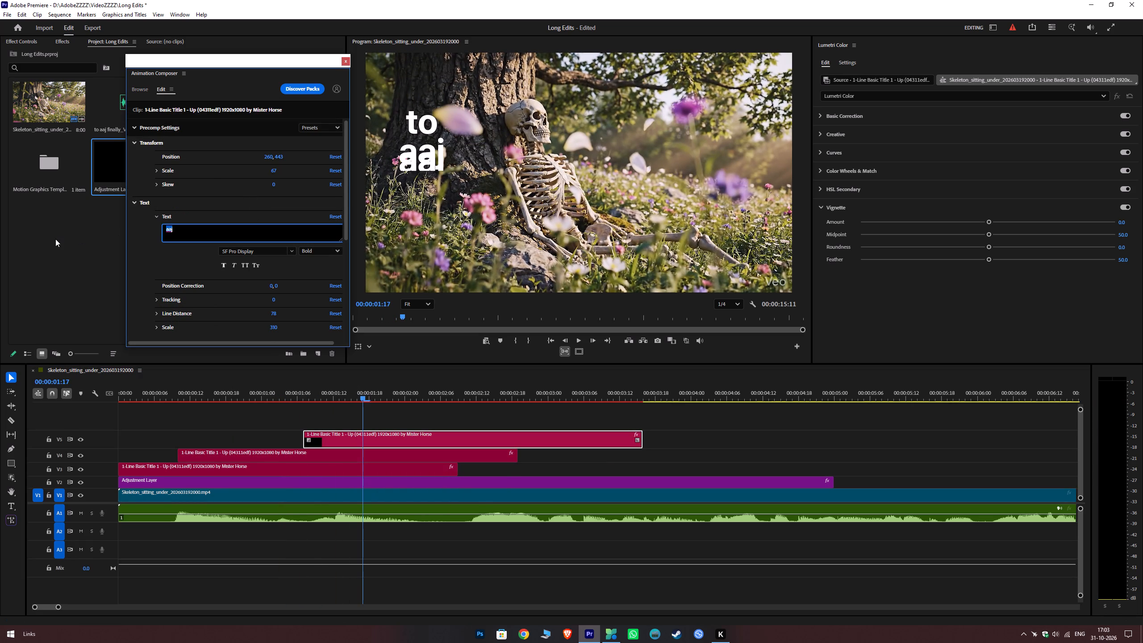
text(finaly)
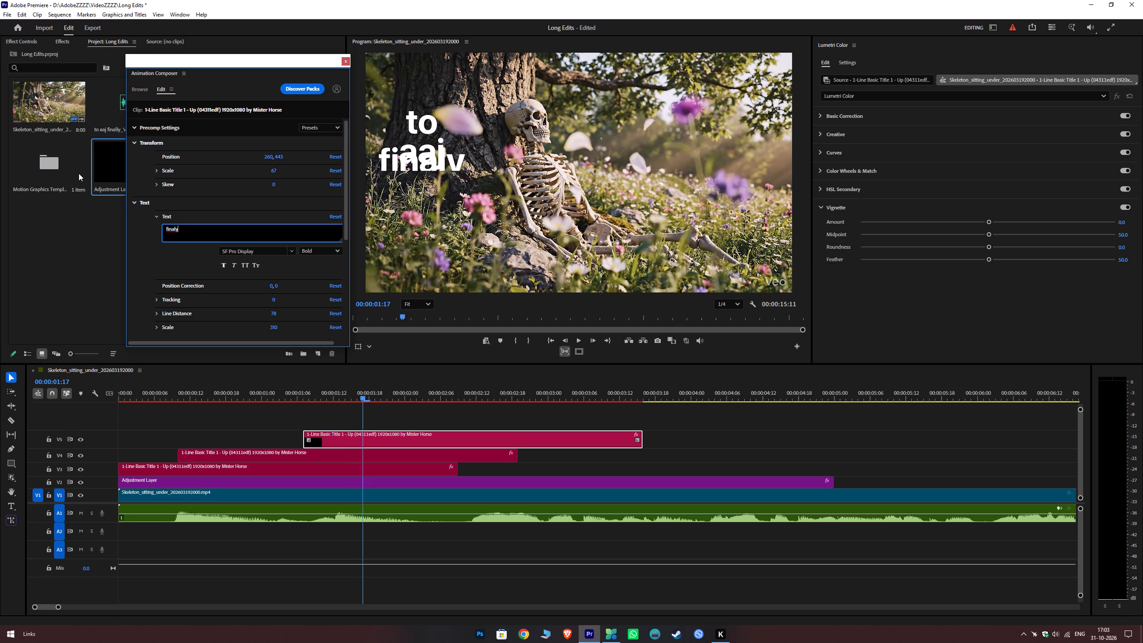
Look through the Essential Typography title presets in the Text Box - Fill, Text & Line and Text Box - Outline groups.
click(137, 92)
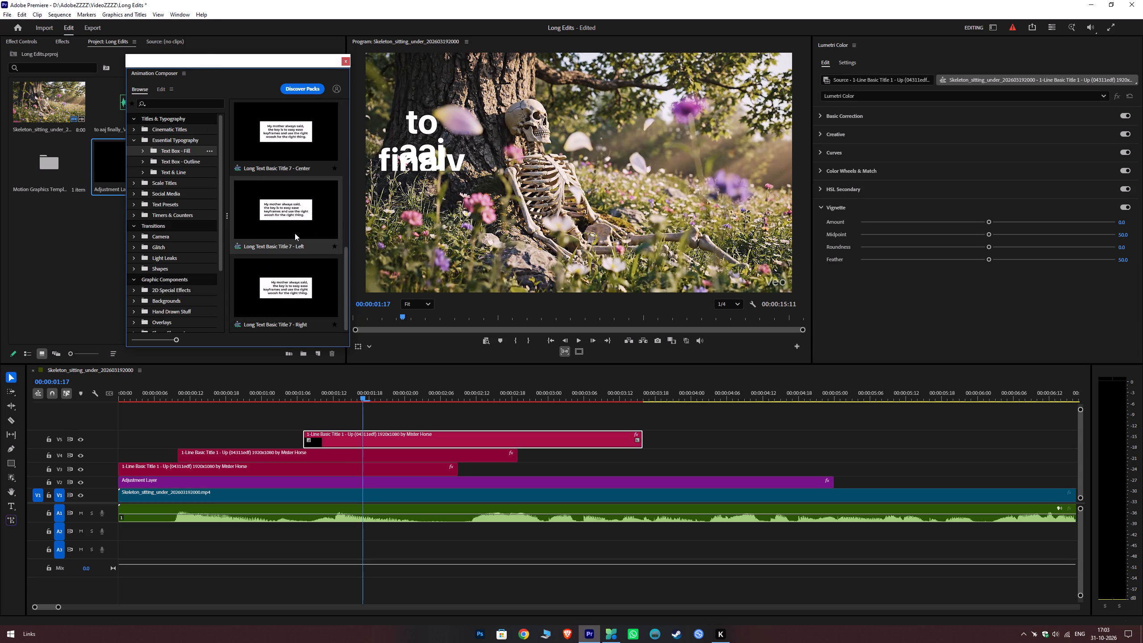
scroll(295, 233, up, 18)
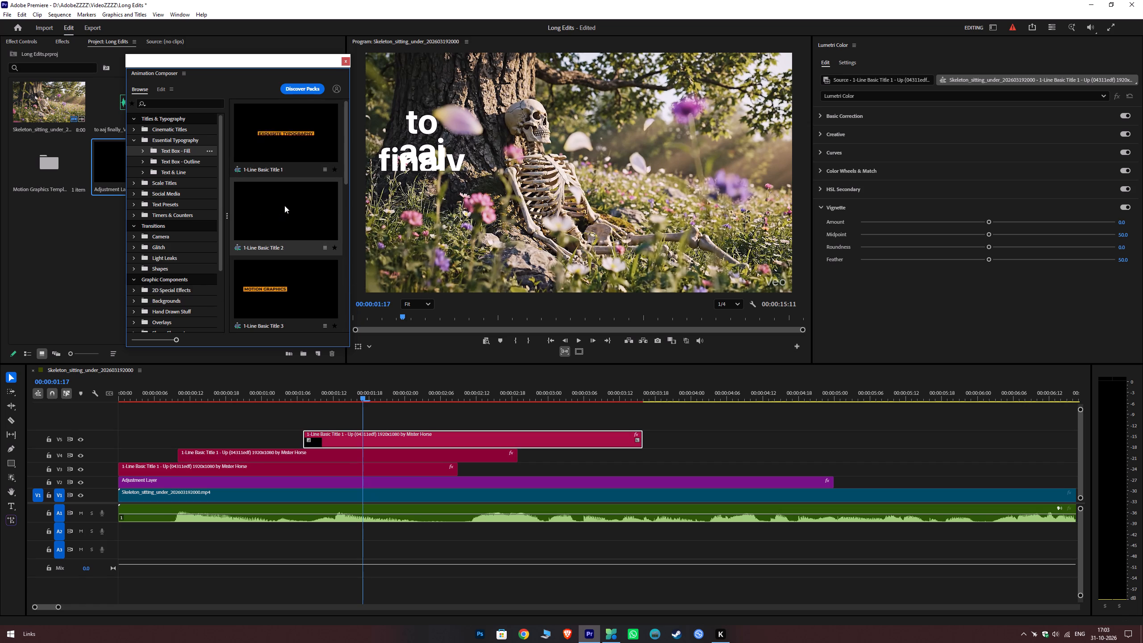
scroll(283, 209, down, 2)
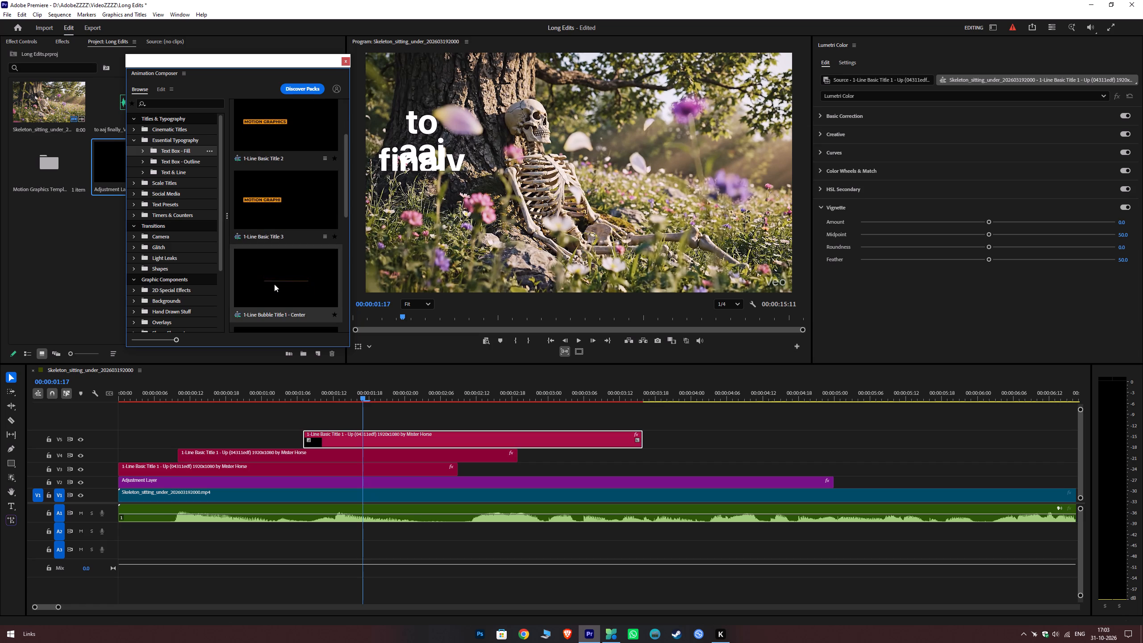
scroll(282, 273, up, 5)
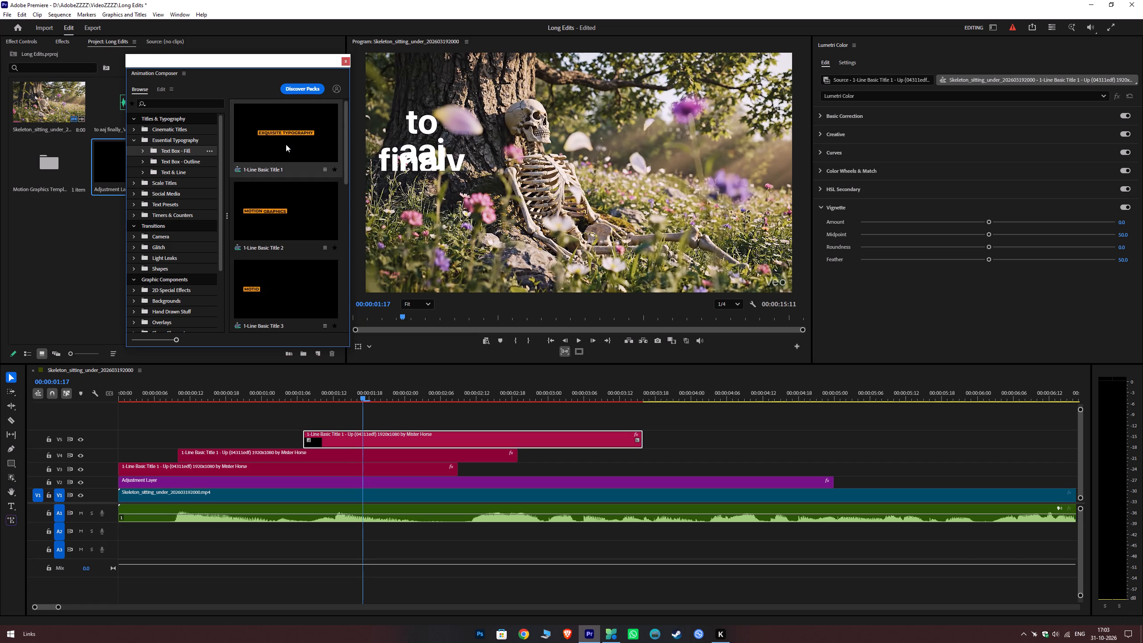
scroll(286, 324, down, 4)
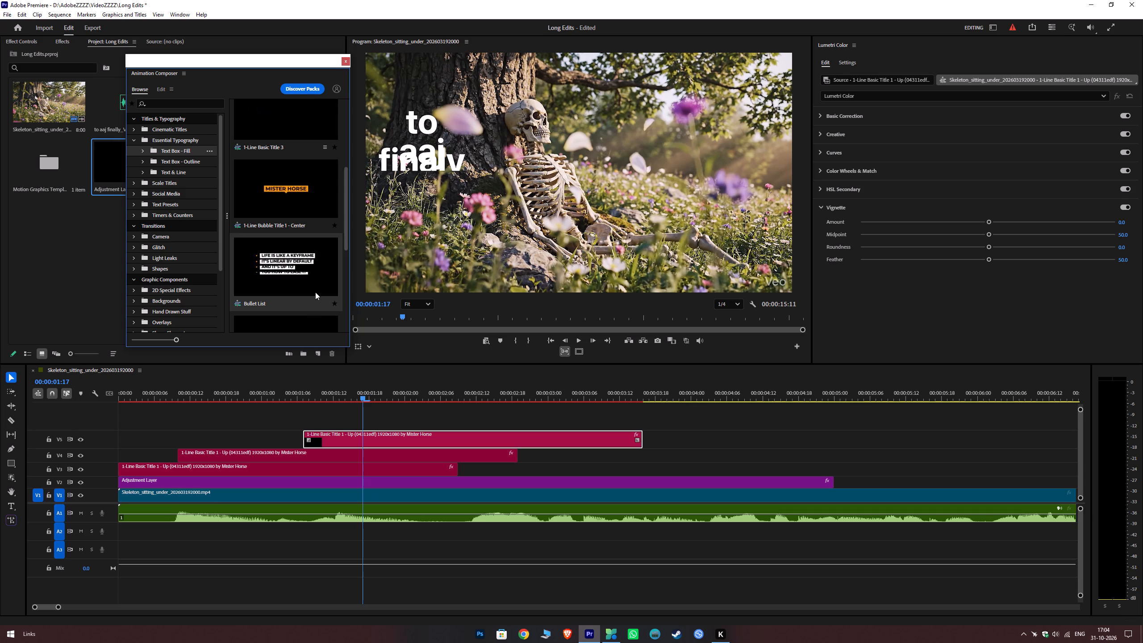
scroll(315, 263, up, 1)
scroll(288, 253, down, 1)
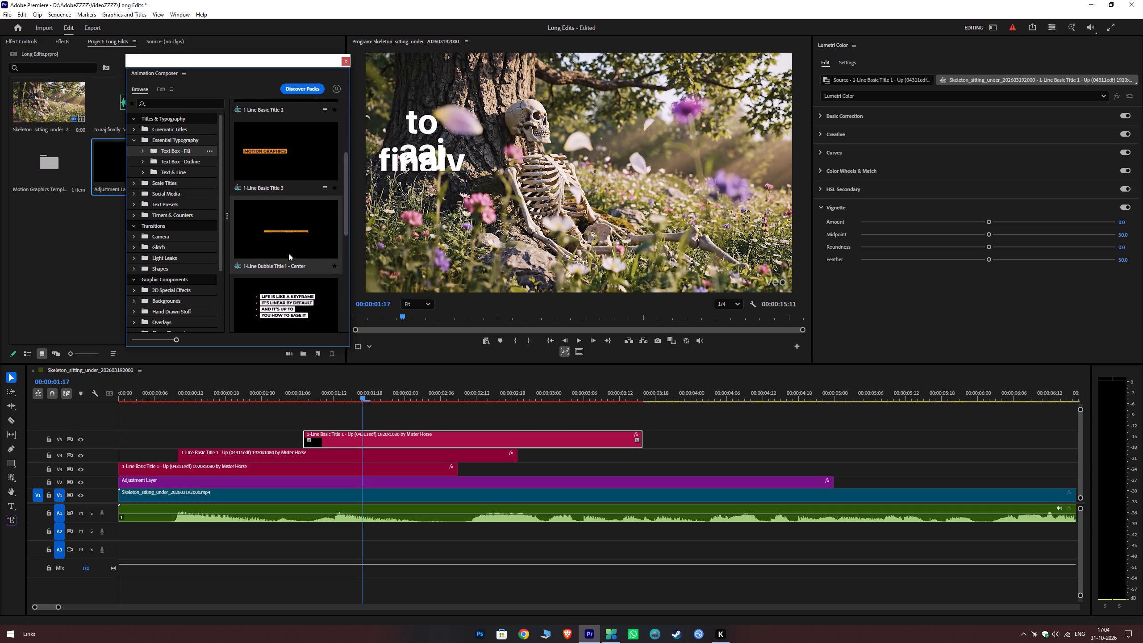
scroll(288, 253, down, 5)
scroll(279, 242, up, 2)
scroll(279, 242, down, 10)
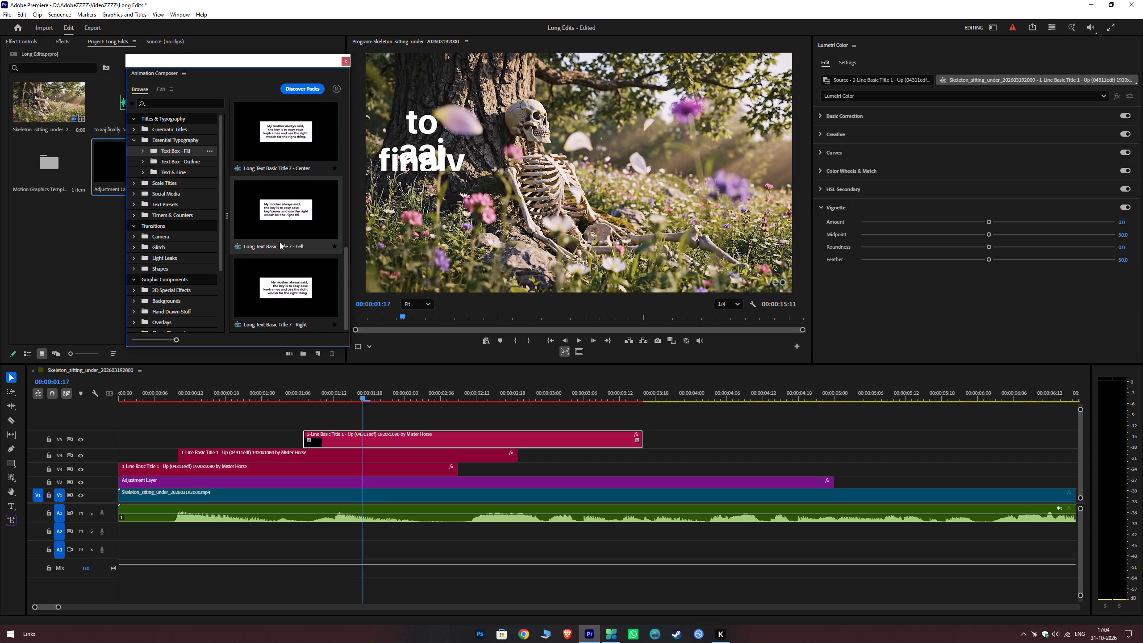
scroll(279, 242, up, 6)
click(175, 172)
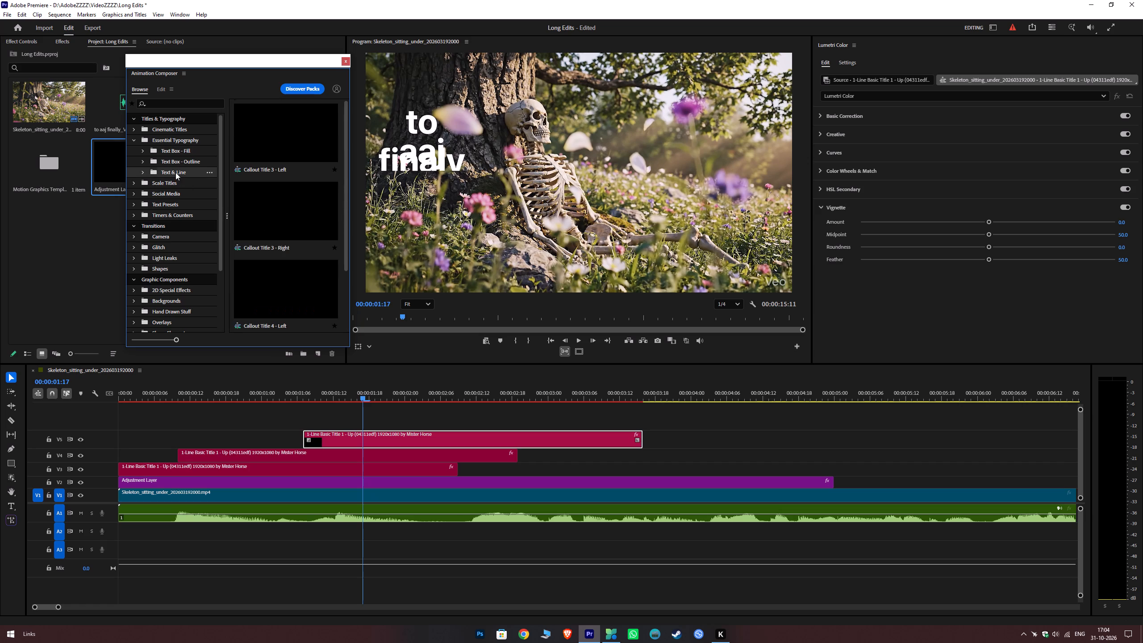
click(182, 160)
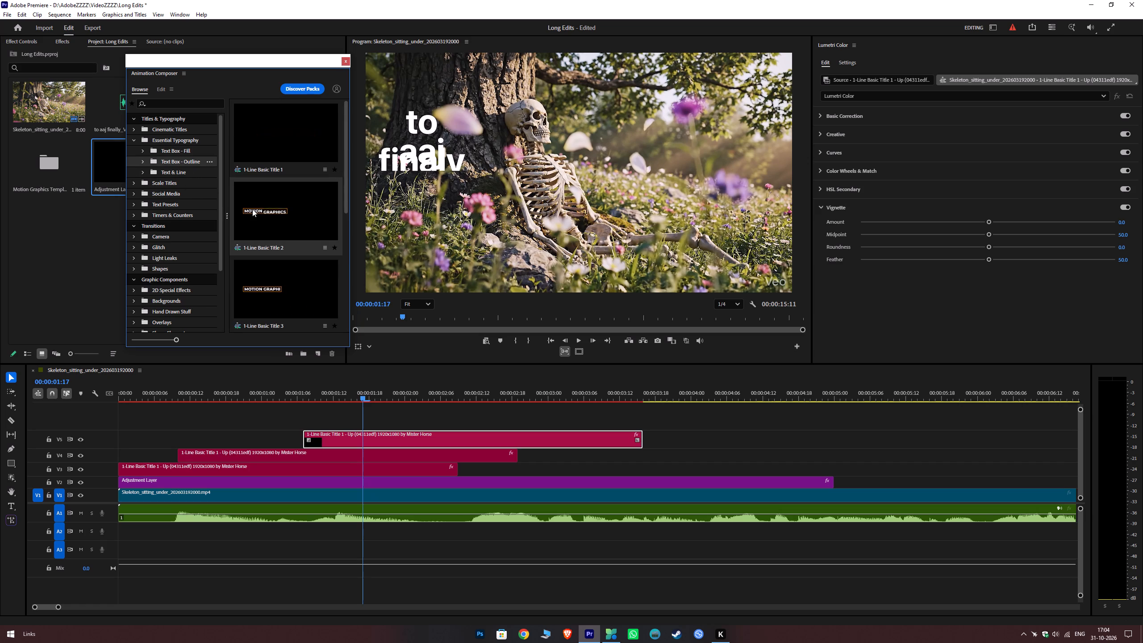
scroll(280, 262, down, 11)
scroll(303, 246, up, 6)
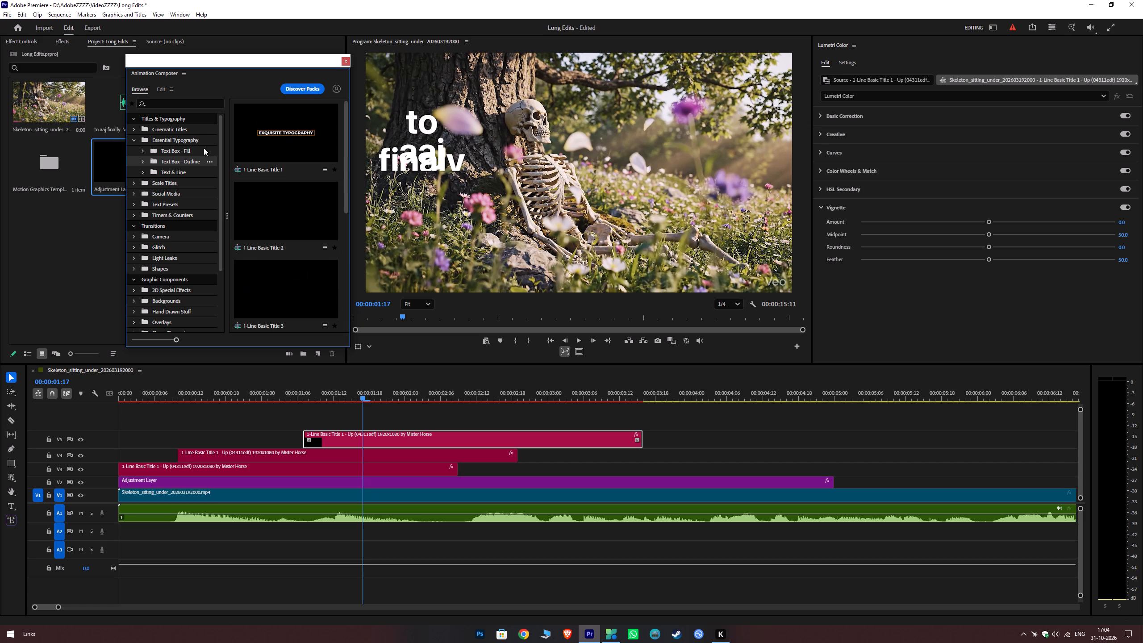
Examine the 1-Line Title and Long Text presets under Text Box - Fill, including the direction variants of 1-Line Basic Title 1.
click(170, 148)
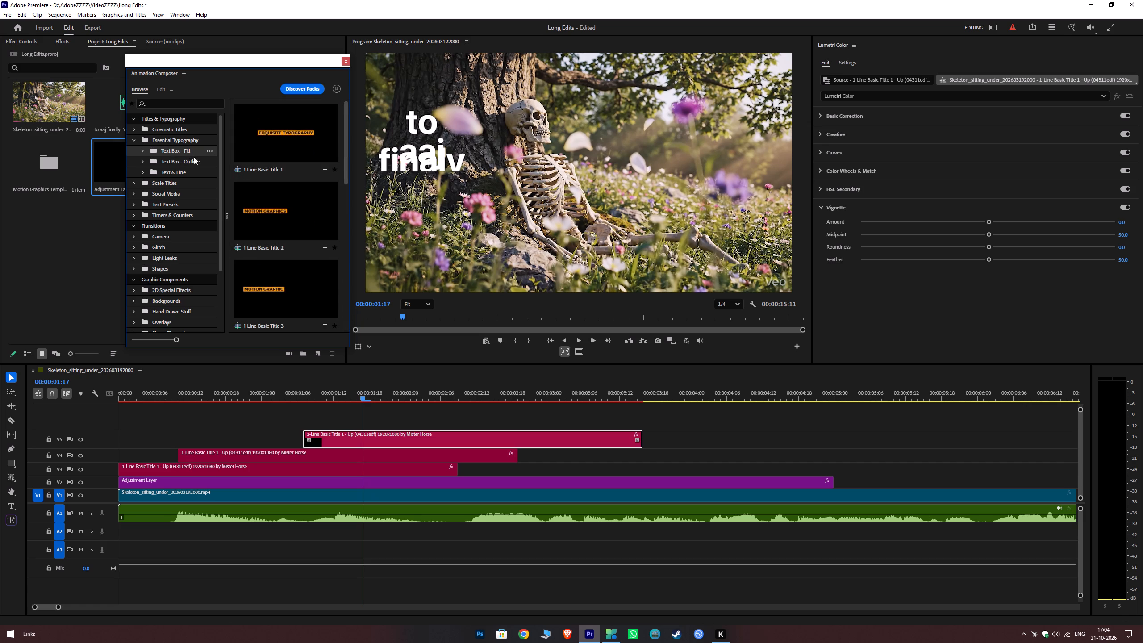
click(142, 151)
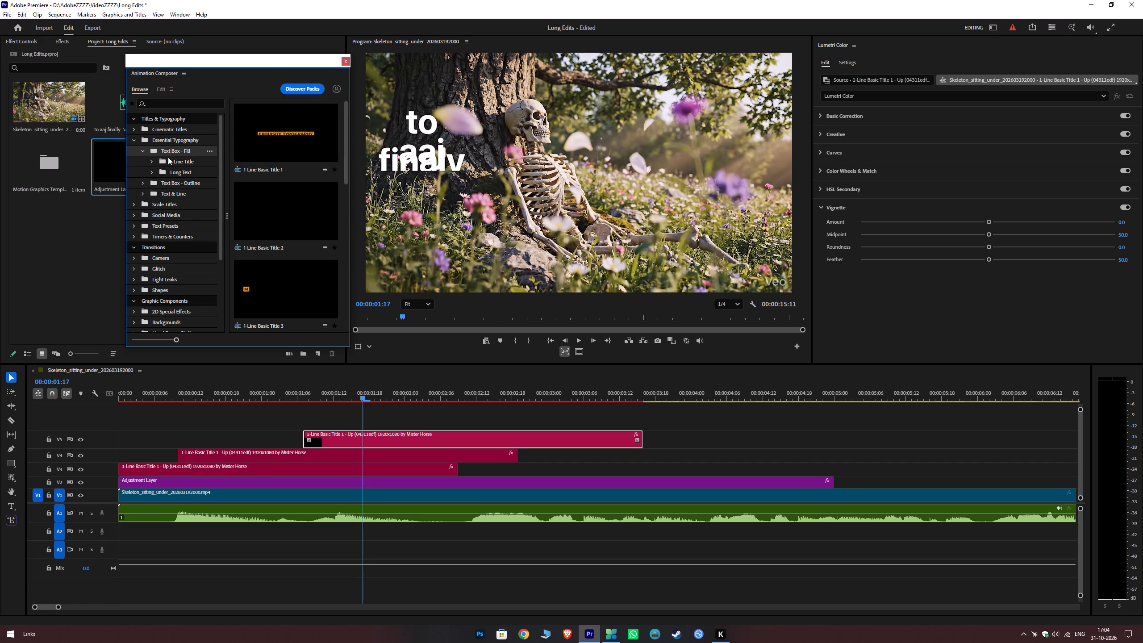
click(177, 164)
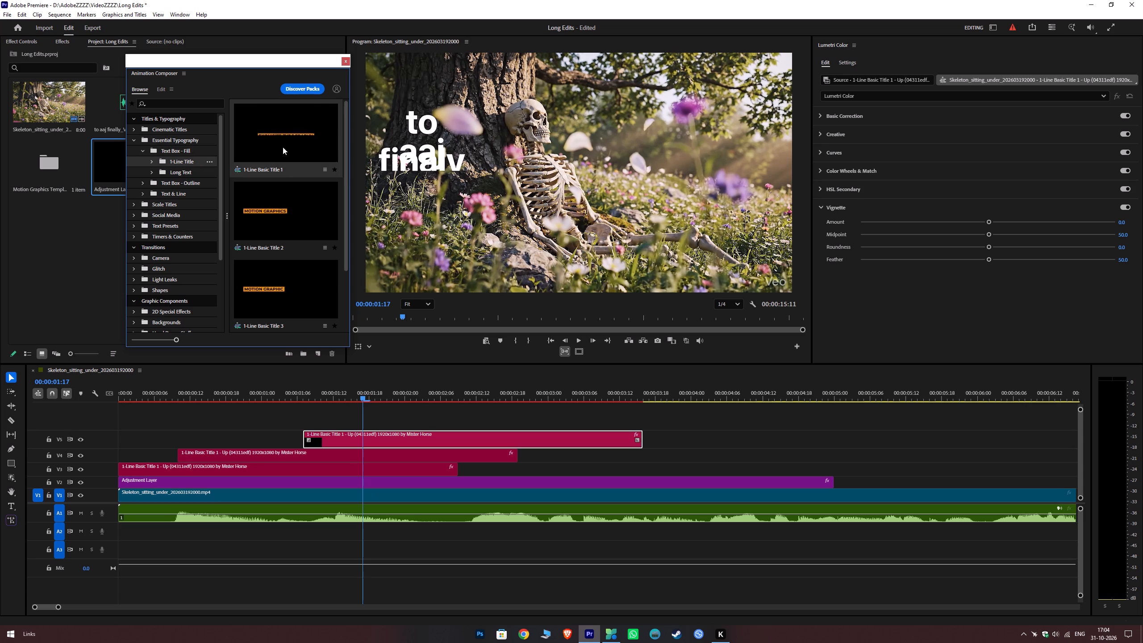
click(184, 174)
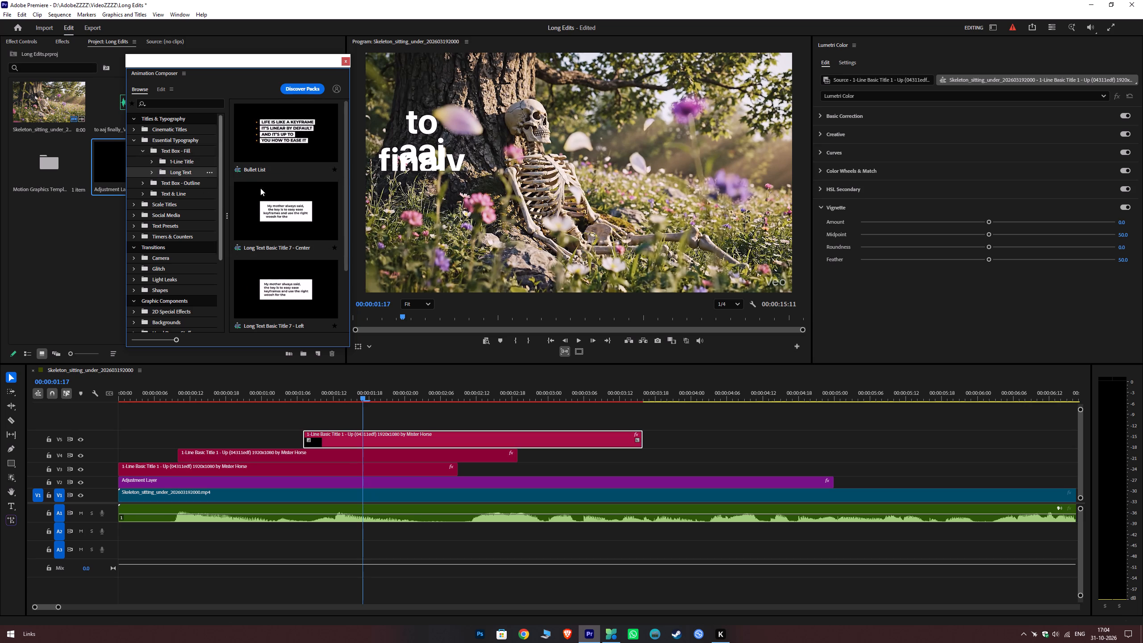
scroll(279, 192, up, 7)
scroll(279, 192, down, 12)
scroll(279, 192, up, 6)
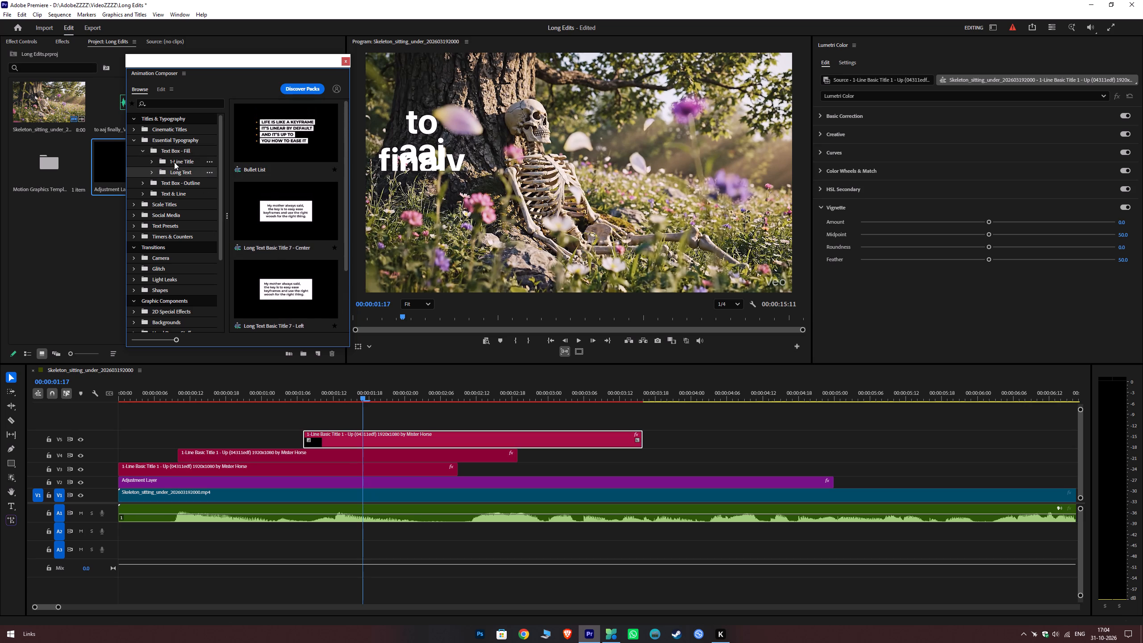
click(174, 162)
click(149, 160)
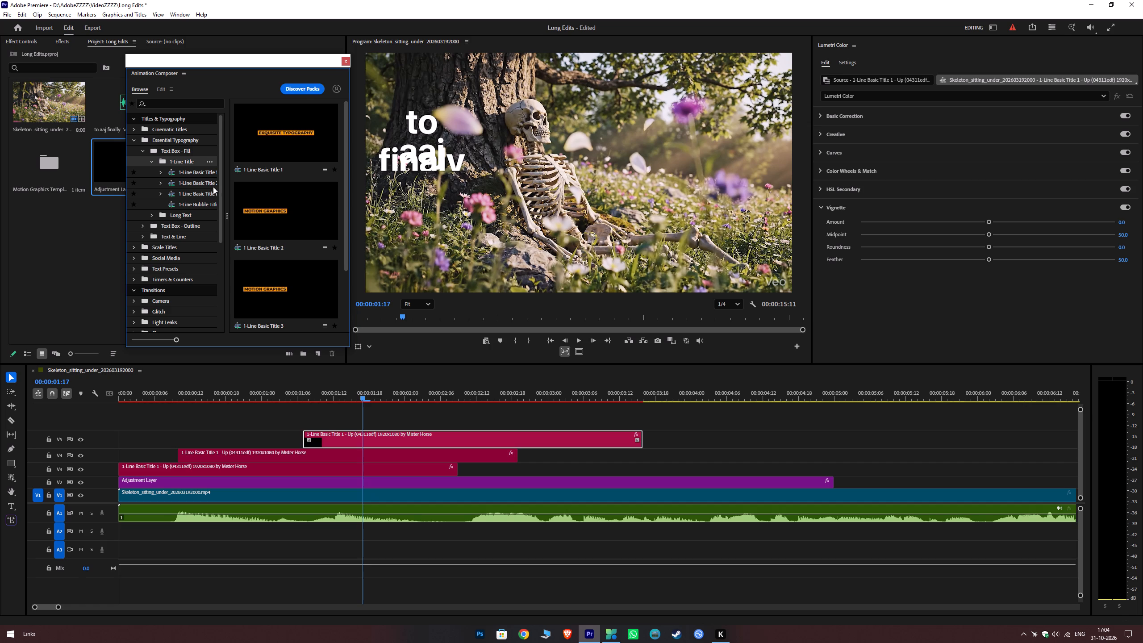
drag(226, 188, 239, 191)
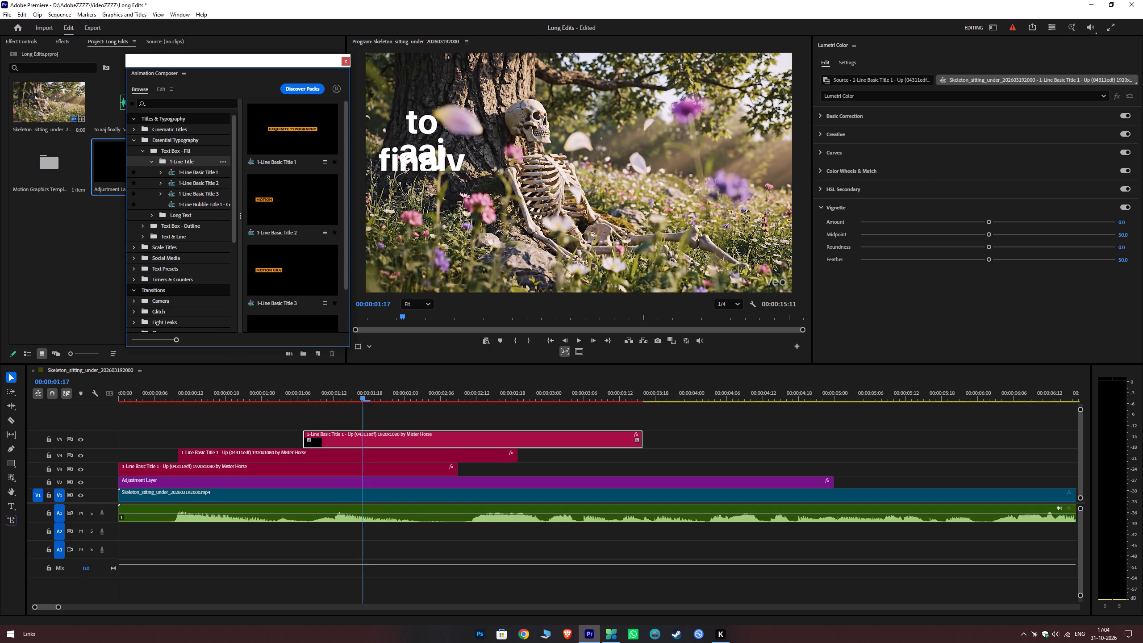
click(209, 170)
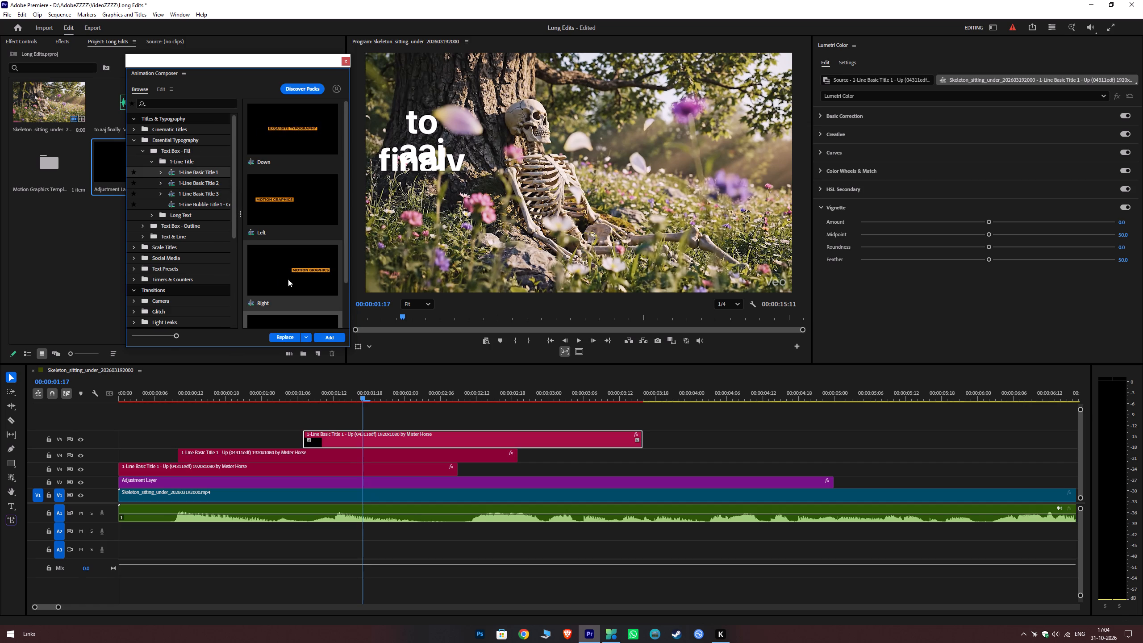
scroll(288, 265, down, 1)
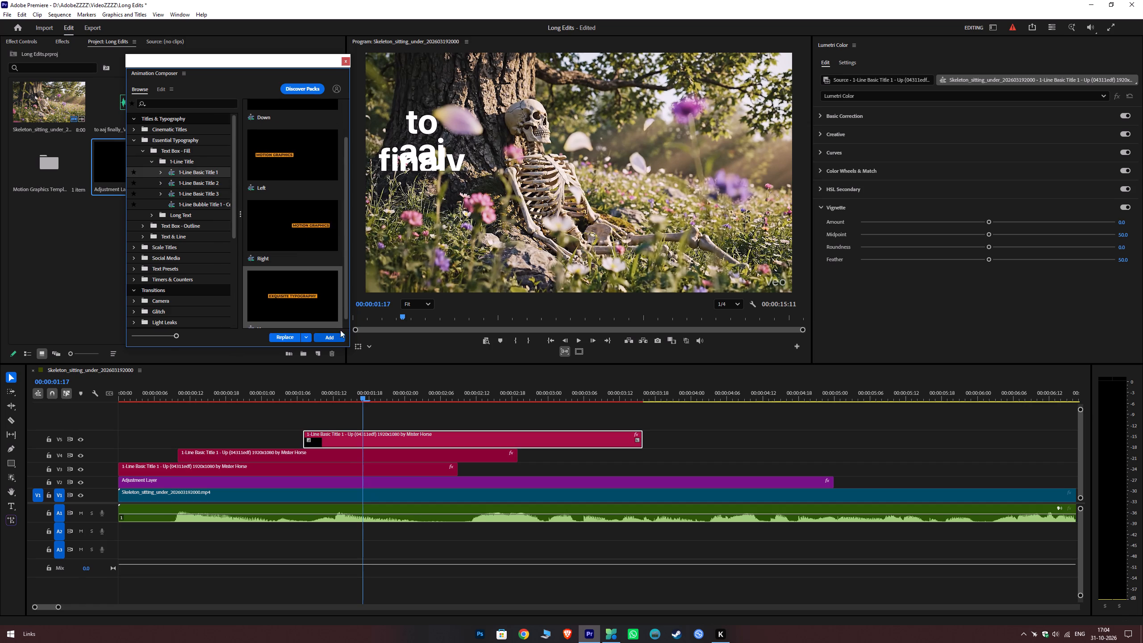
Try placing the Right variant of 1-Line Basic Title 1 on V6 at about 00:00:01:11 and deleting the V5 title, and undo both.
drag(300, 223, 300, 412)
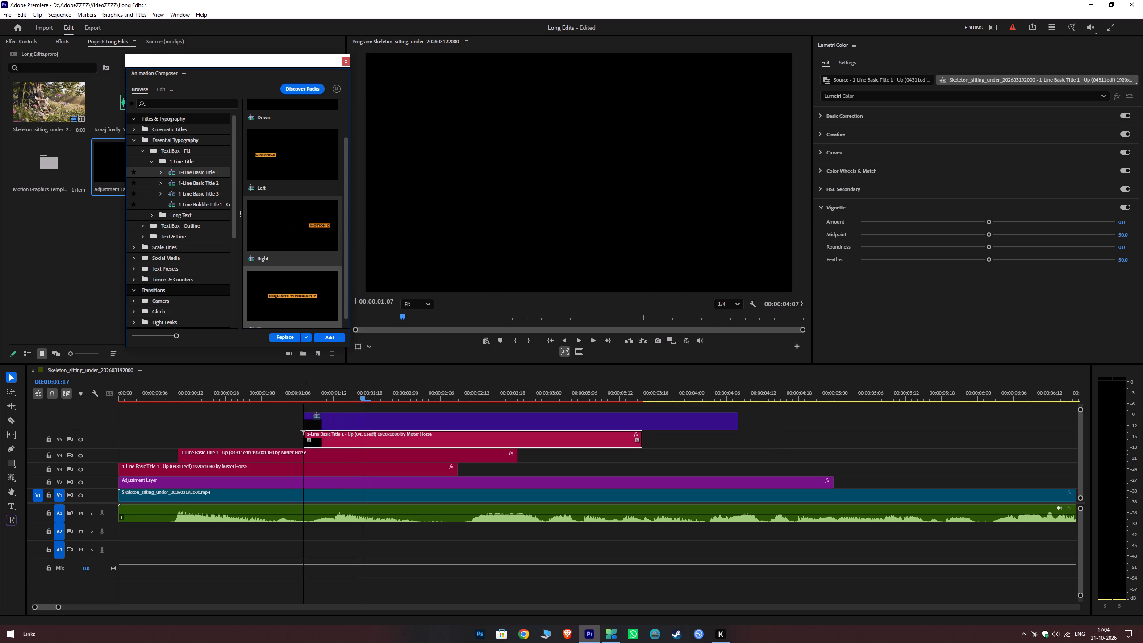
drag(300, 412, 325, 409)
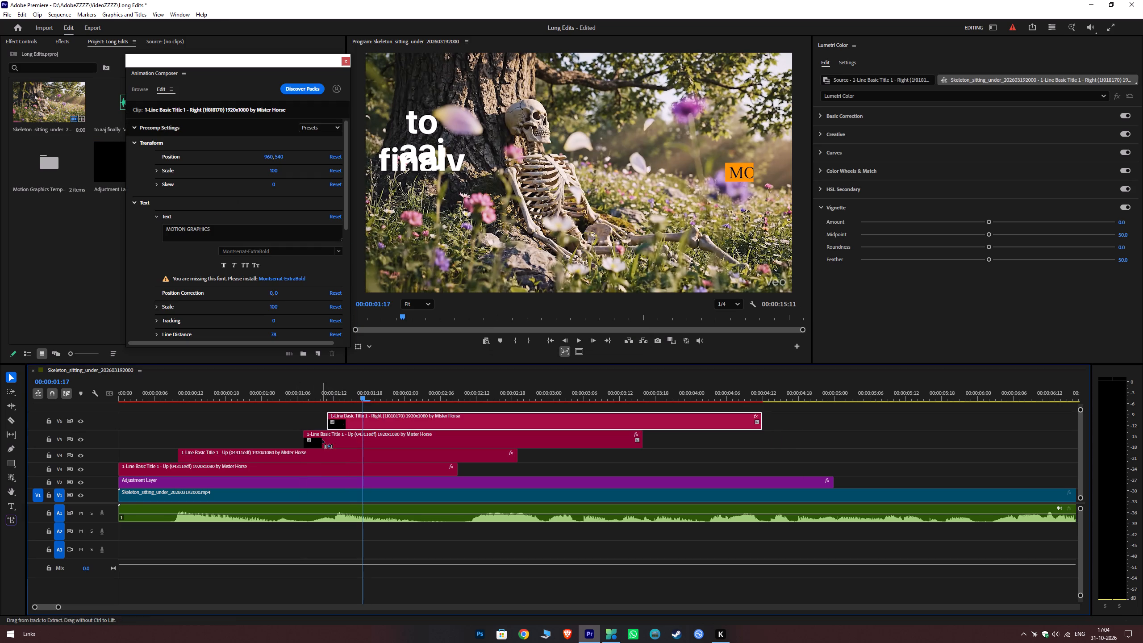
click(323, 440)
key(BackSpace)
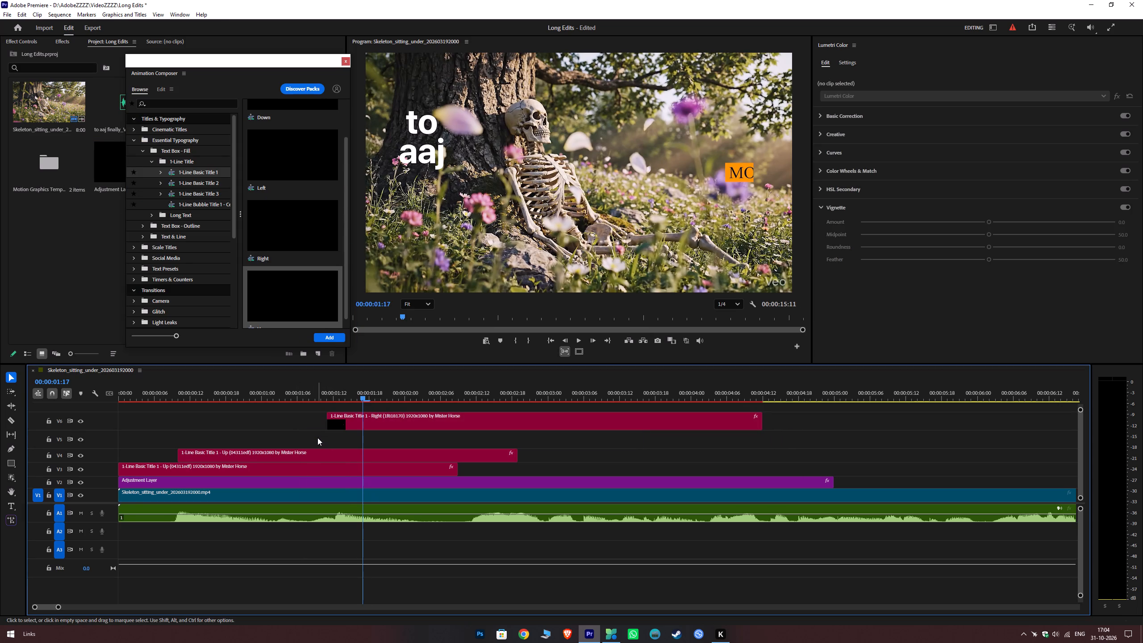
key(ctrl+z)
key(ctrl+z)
Replay the opening from the start to check the three titles against the voice-over.
drag(297, 391, 152, 420)
key(space)
key(space)
click(177, 389)
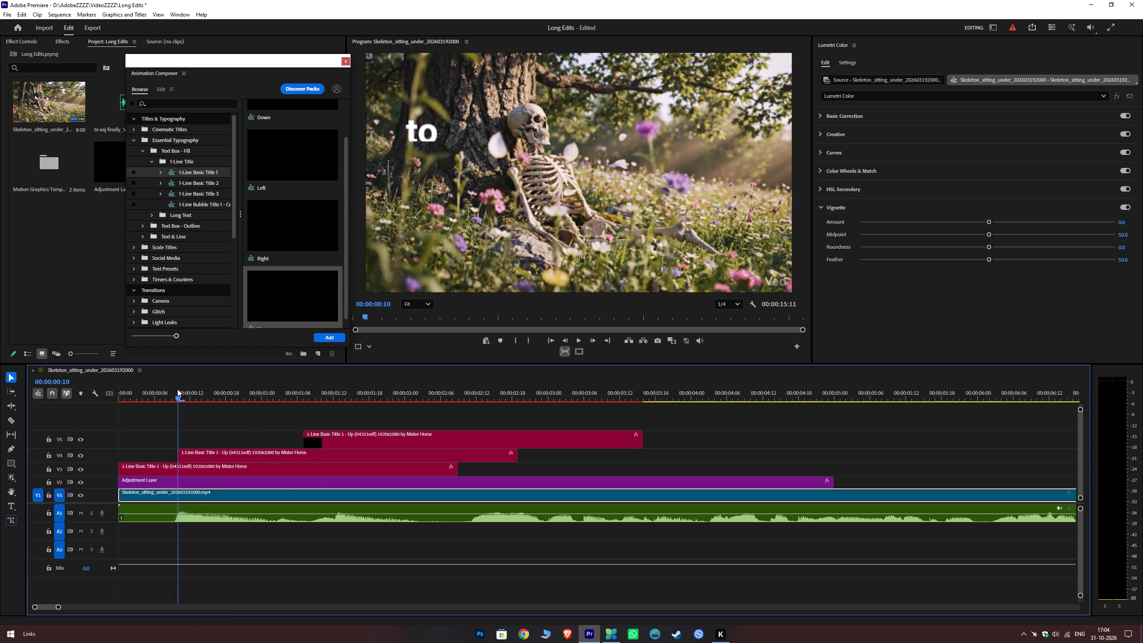
key(space)
click(148, 400)
key(space)
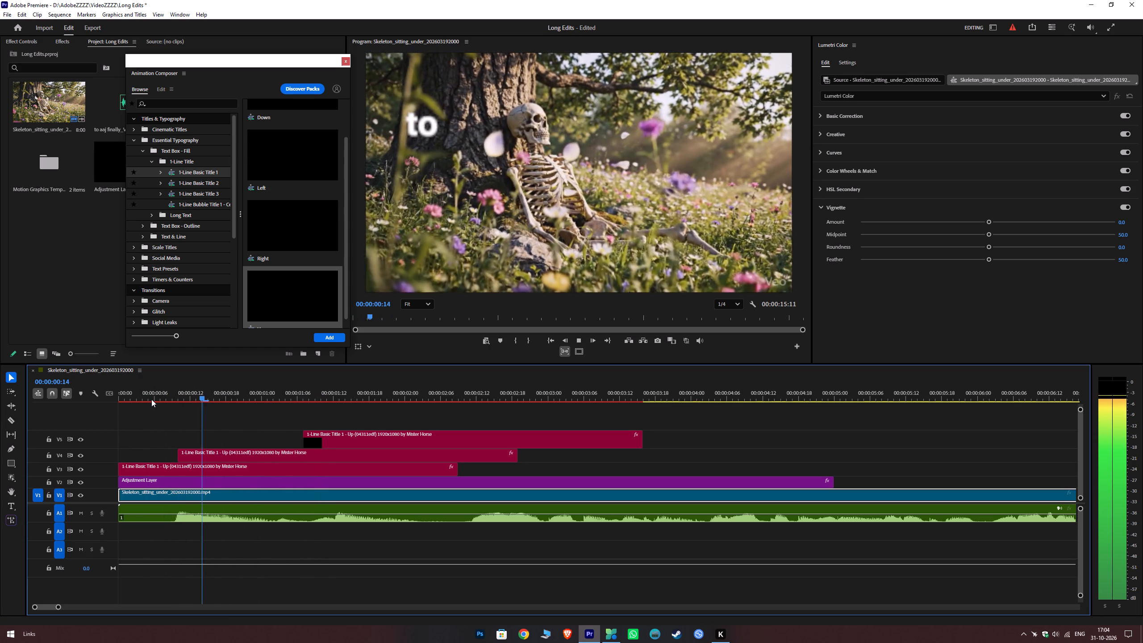
drag(155, 398, 55, 422)
key(space)
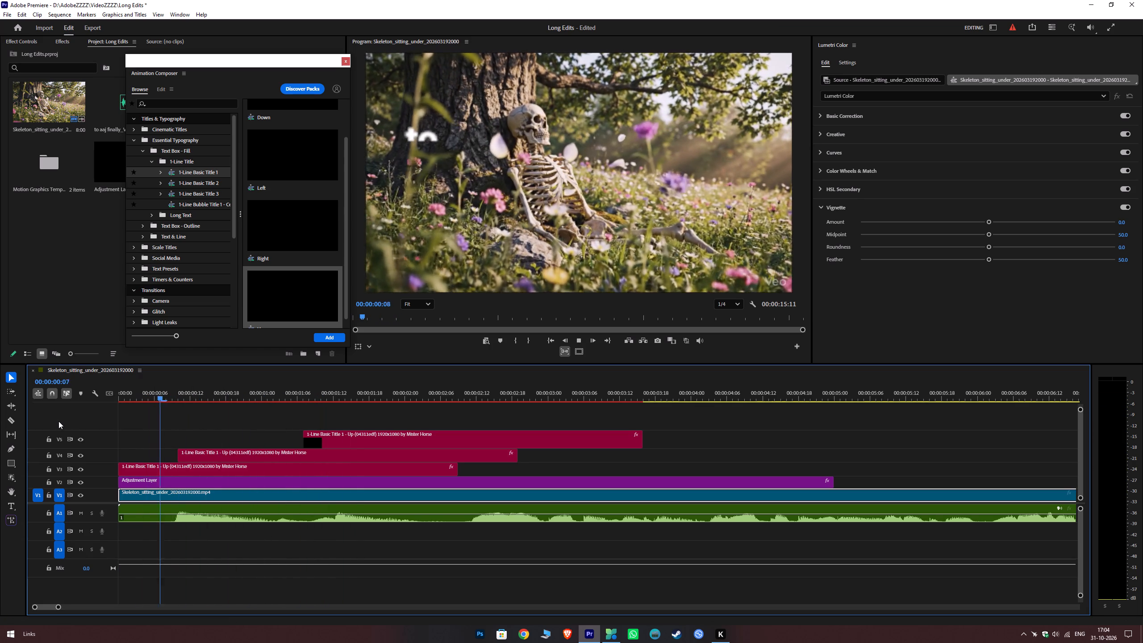
key(space)
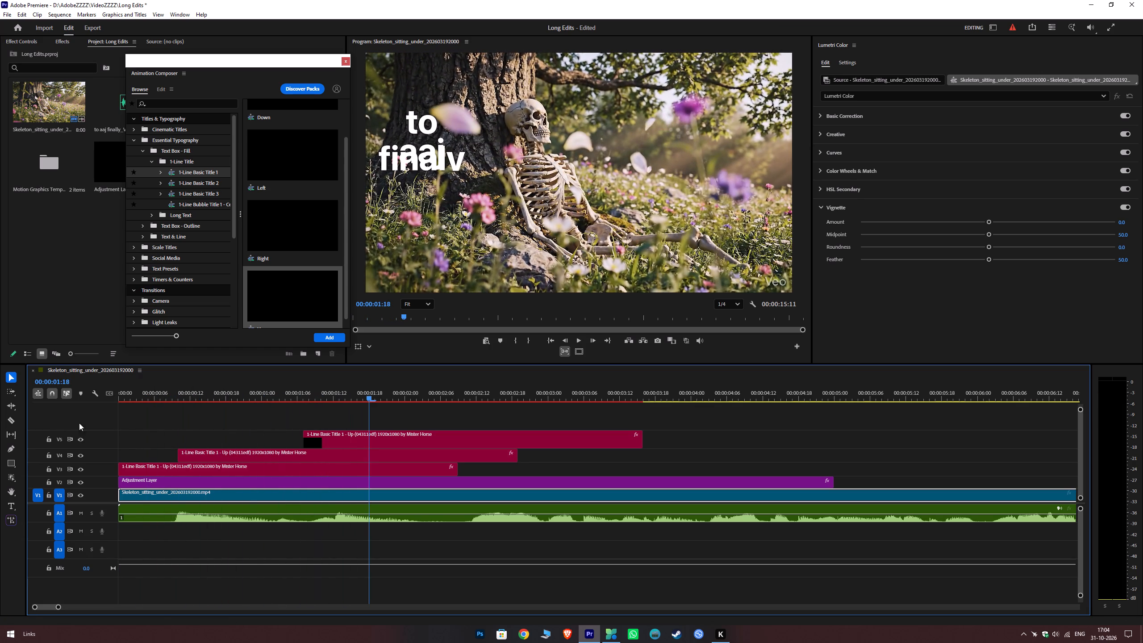
Delete the "finaly" title from V5.
click(343, 438)
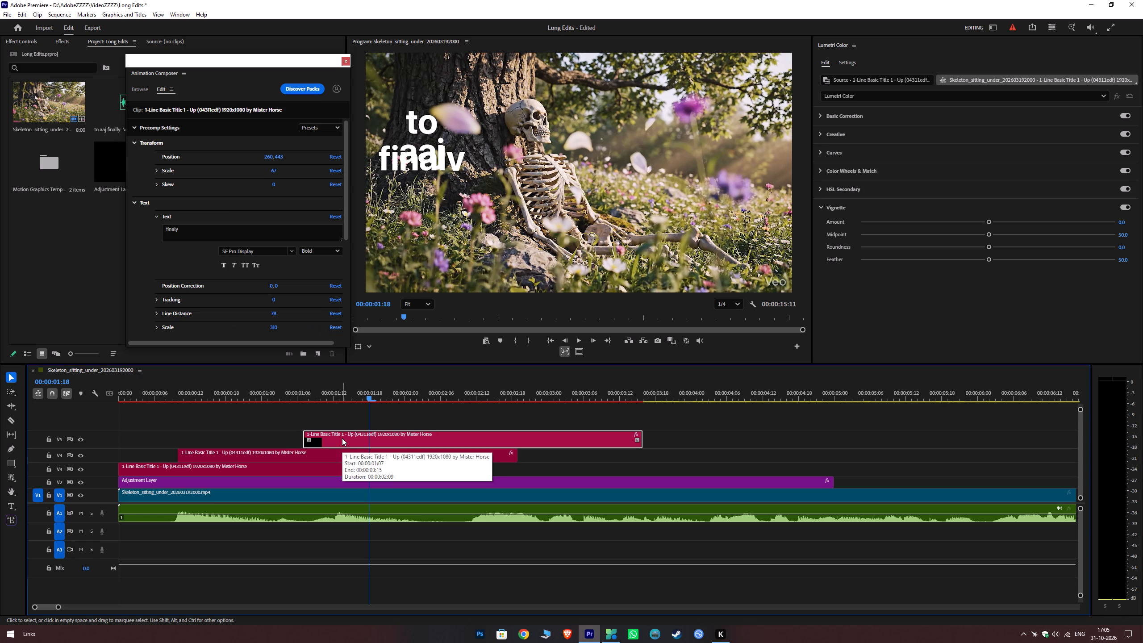
click(340, 437)
key(BackSpace)
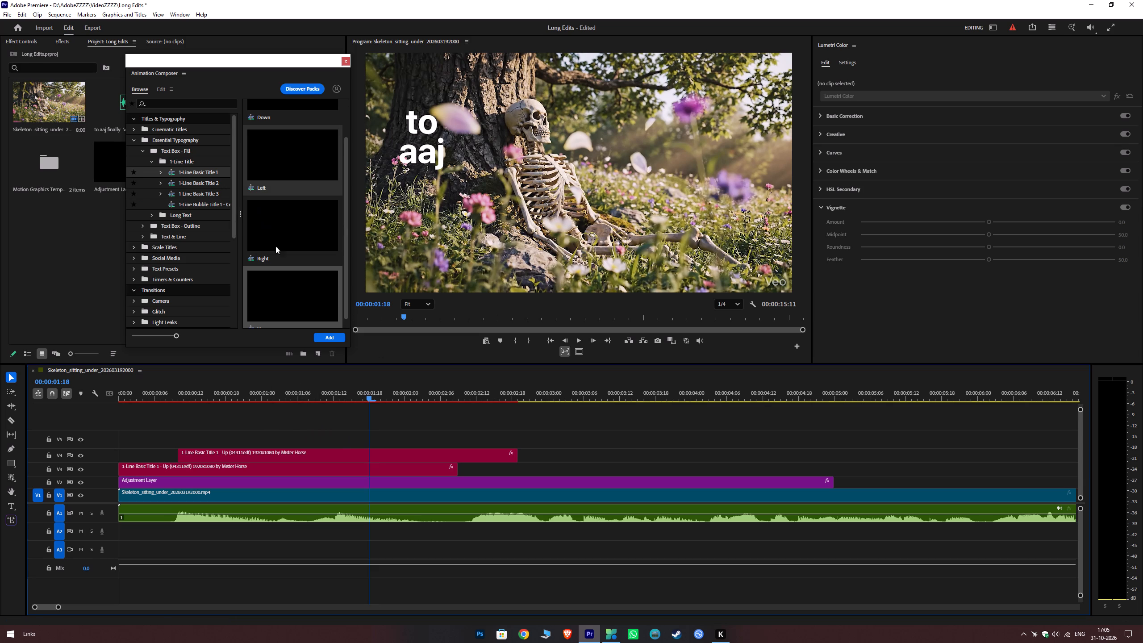
Add the Right variant of 1-Line Basic Title 1 to V5, starting at about 00:00:01:09, and play it to check its animation.
scroll(277, 186, up, 2)
scroll(277, 186, down, 6)
scroll(277, 186, up, 5)
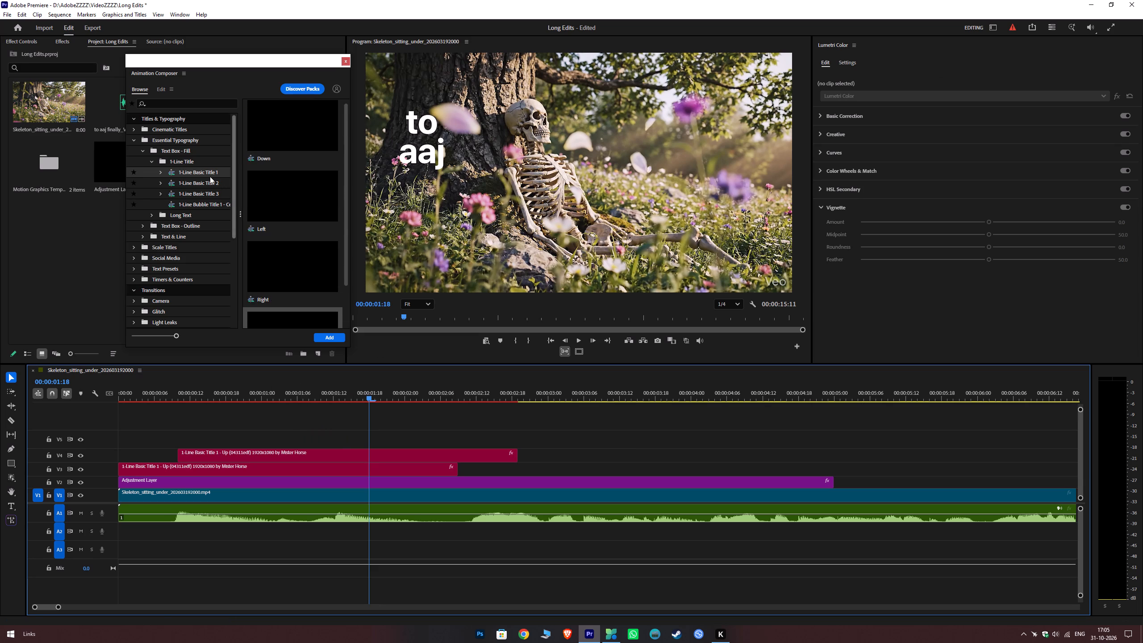
click(196, 190)
click(196, 183)
click(197, 171)
scroll(318, 245, down, 1)
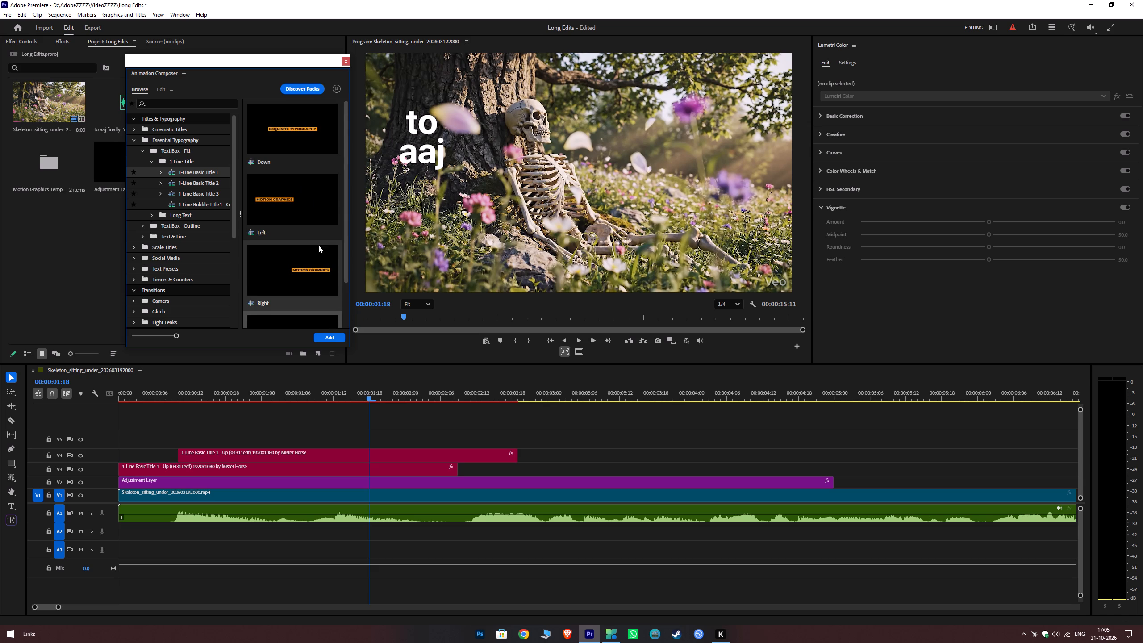
scroll(318, 245, down, 1)
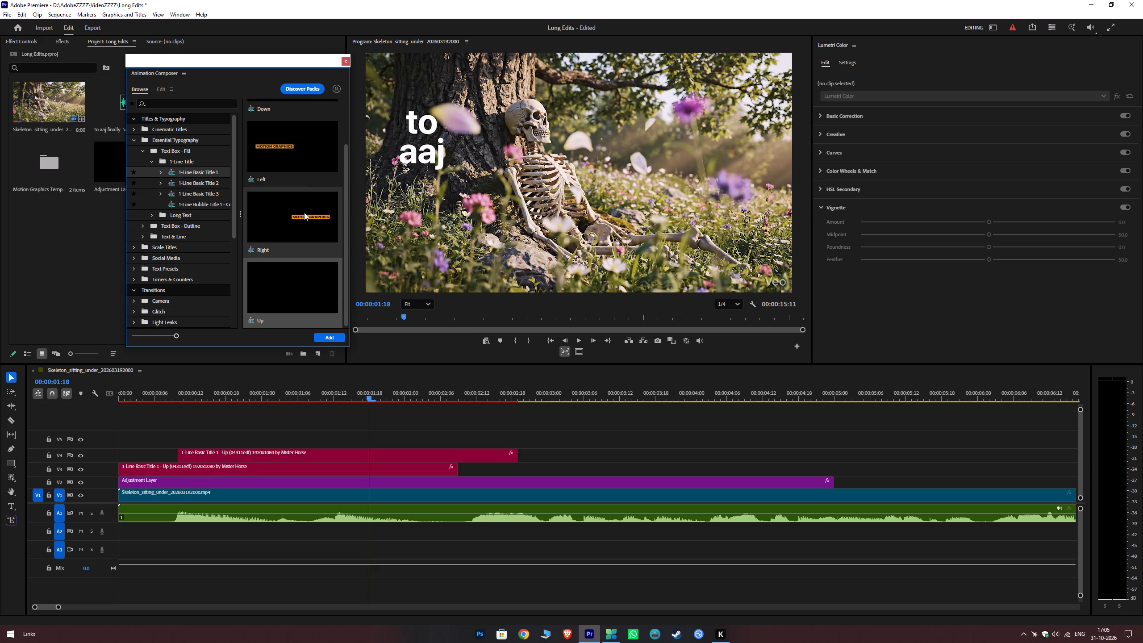
drag(283, 213, 289, 215)
drag(289, 215, 317, 451)
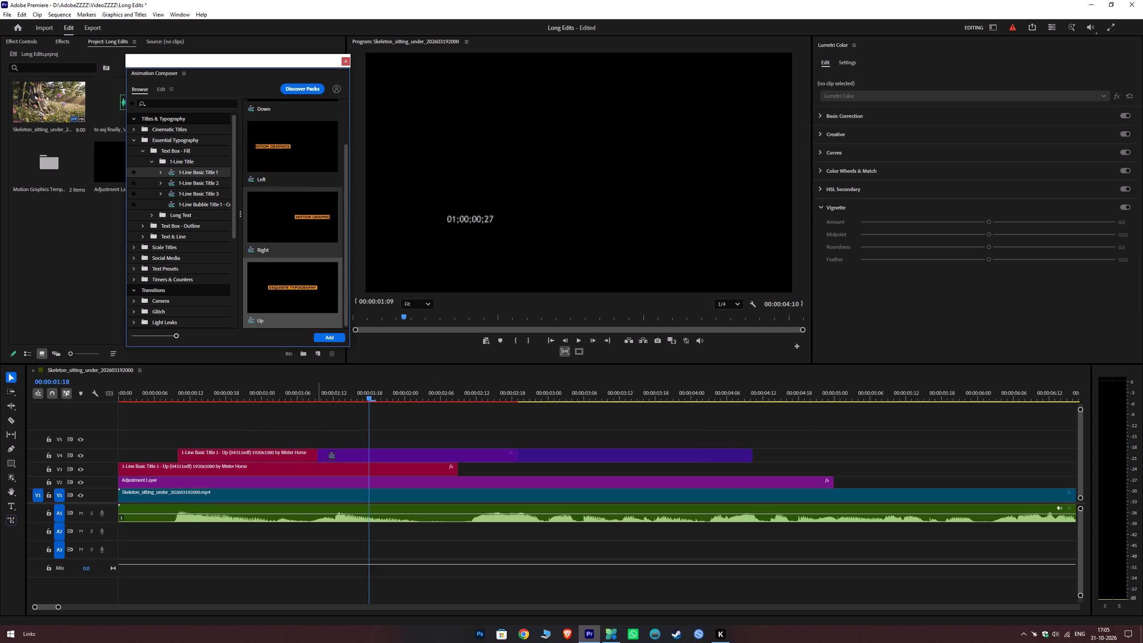
drag(317, 451, 317, 438)
drag(316, 394, 310, 405)
key(space)
key(space)
Set the text of the V5 1-Line Basic Title 1 to "finally".
click(359, 432)
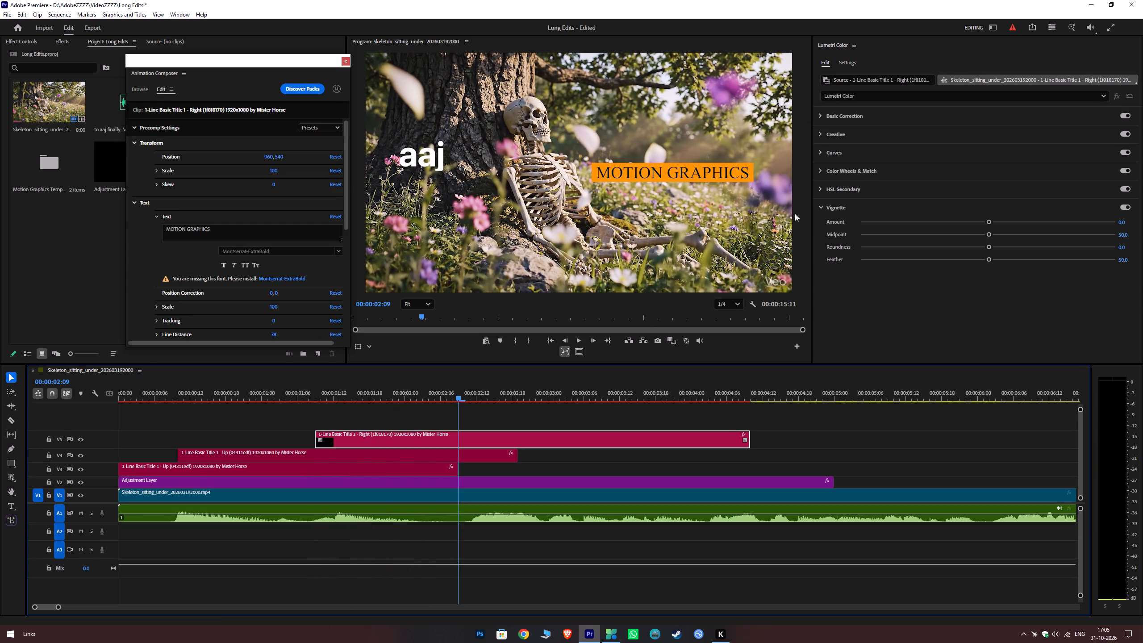
drag(223, 227, 126, 240)
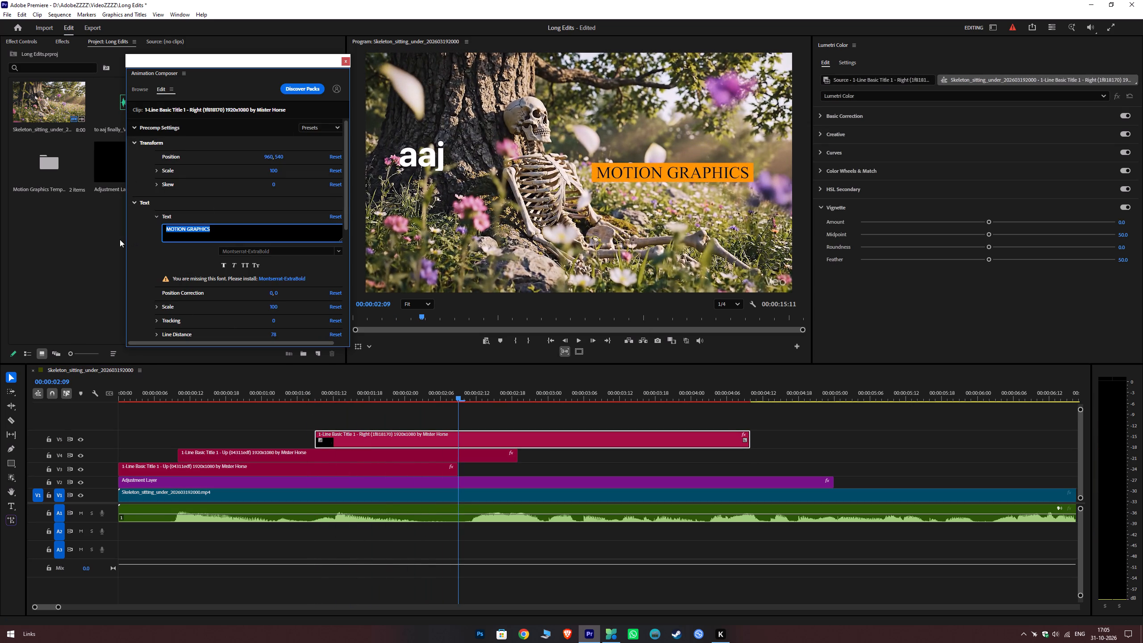
text(fin)
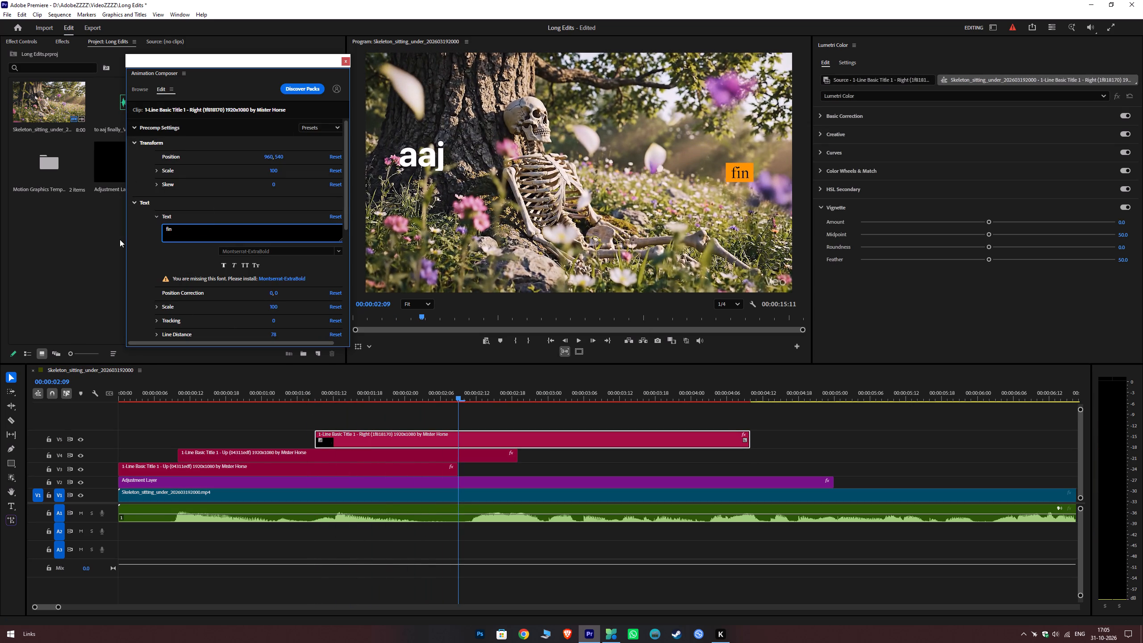
key(a)
text(ll)
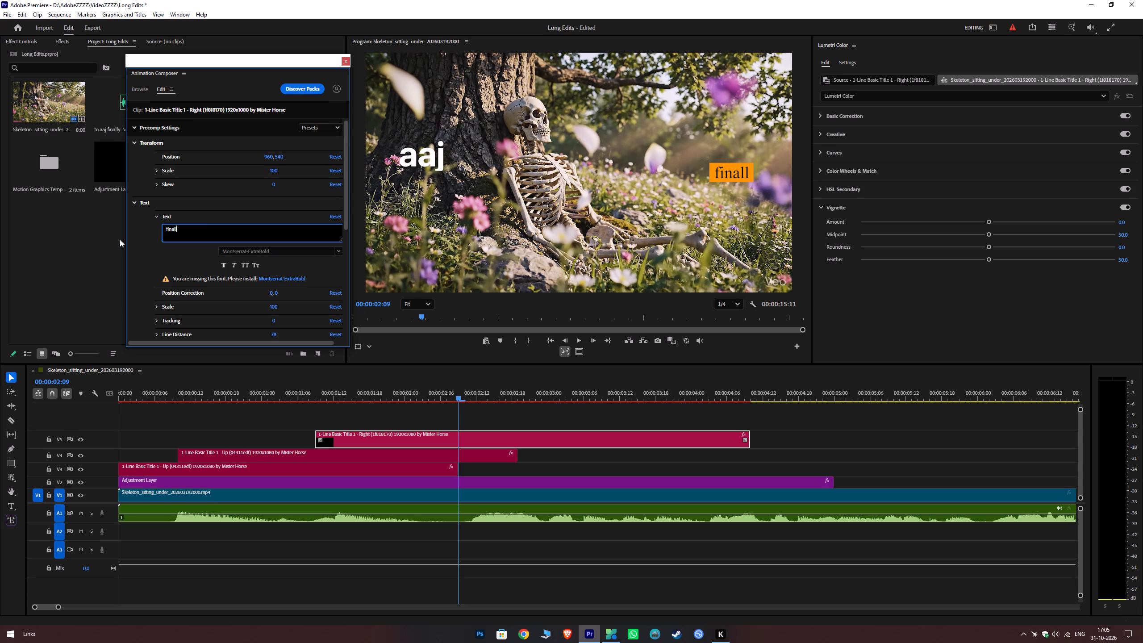
key(y)
Set the Opacity Fill of the "finally" title's container to 0.
scroll(135, 283, down, 3)
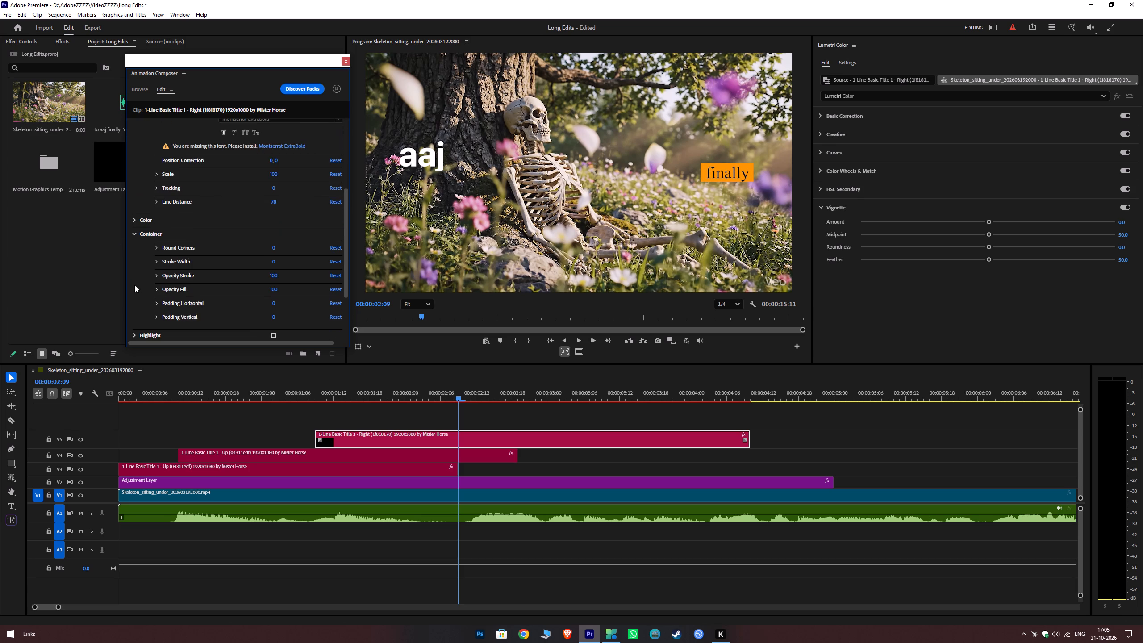
click(272, 286)
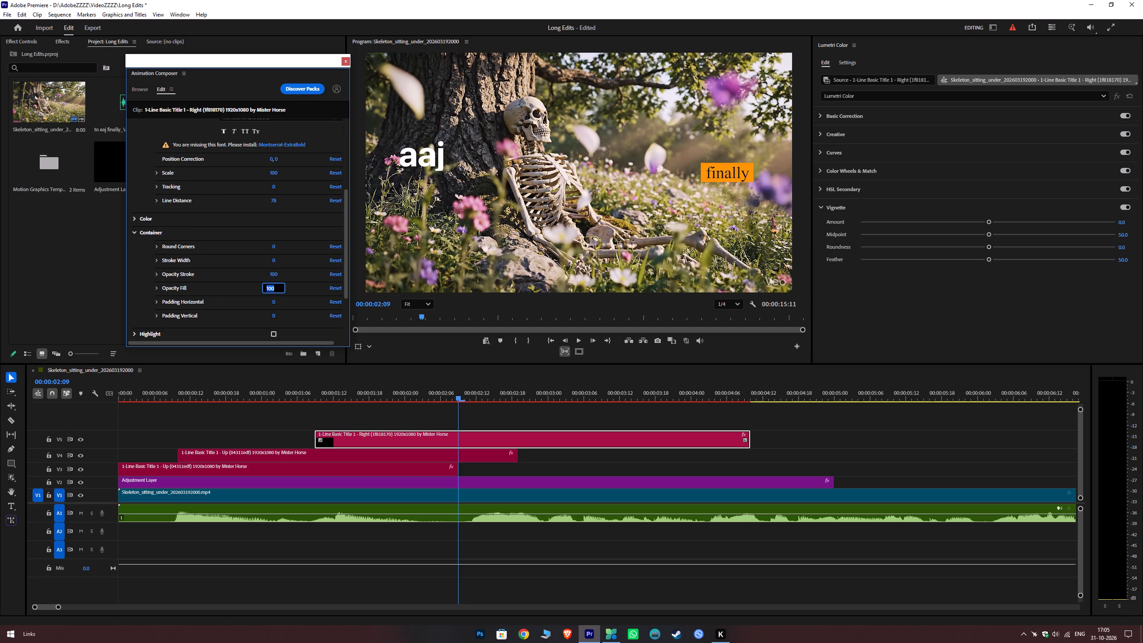
key(BackSpace)
key(0)
key(Return)
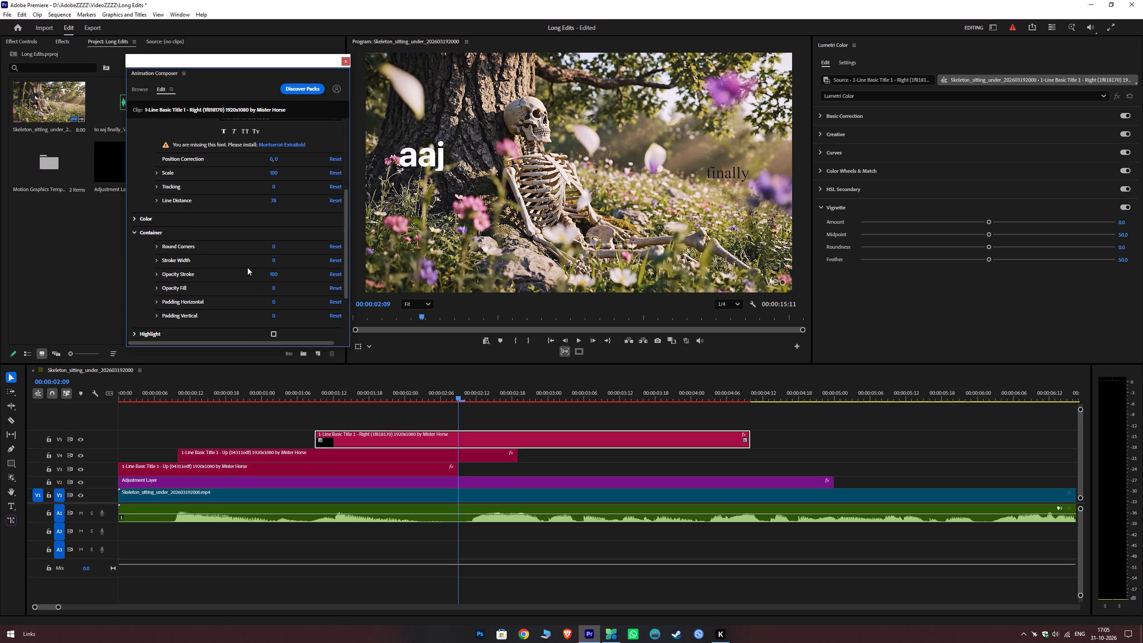
Set the "finally" title's font to SF Pro Display in the Bold style.
scroll(139, 176, up, 4)
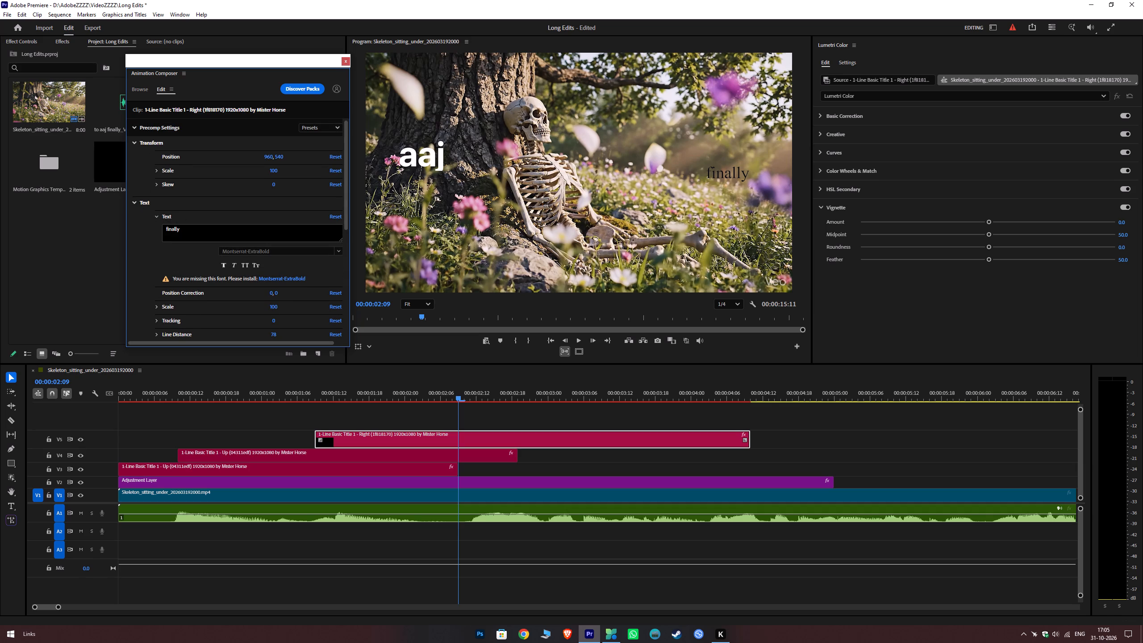
click(264, 252)
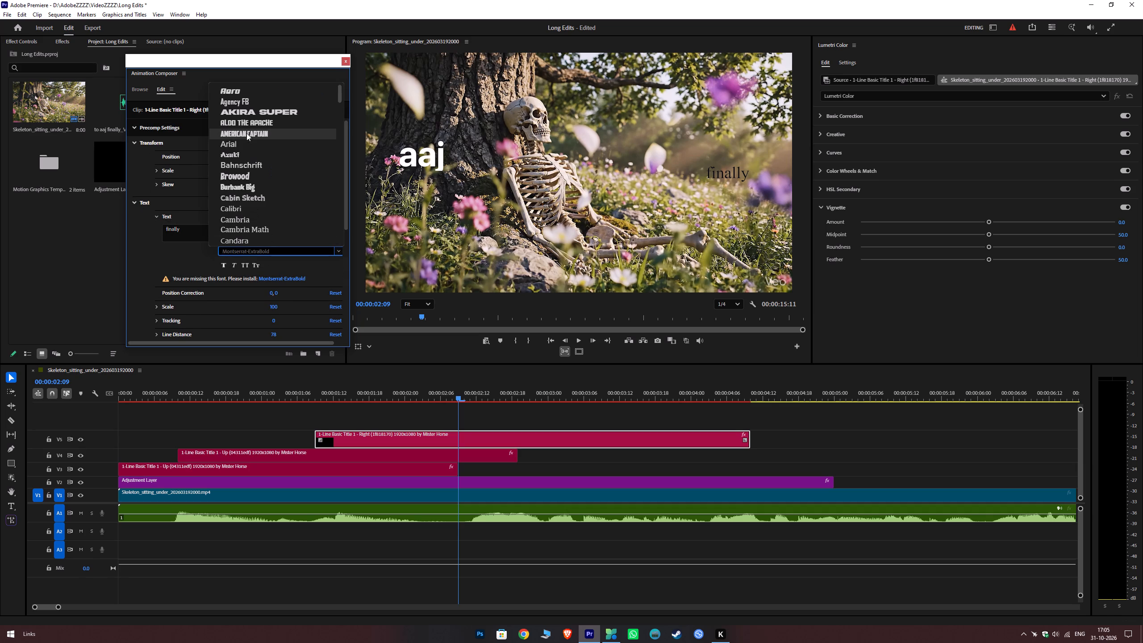
text(SP)
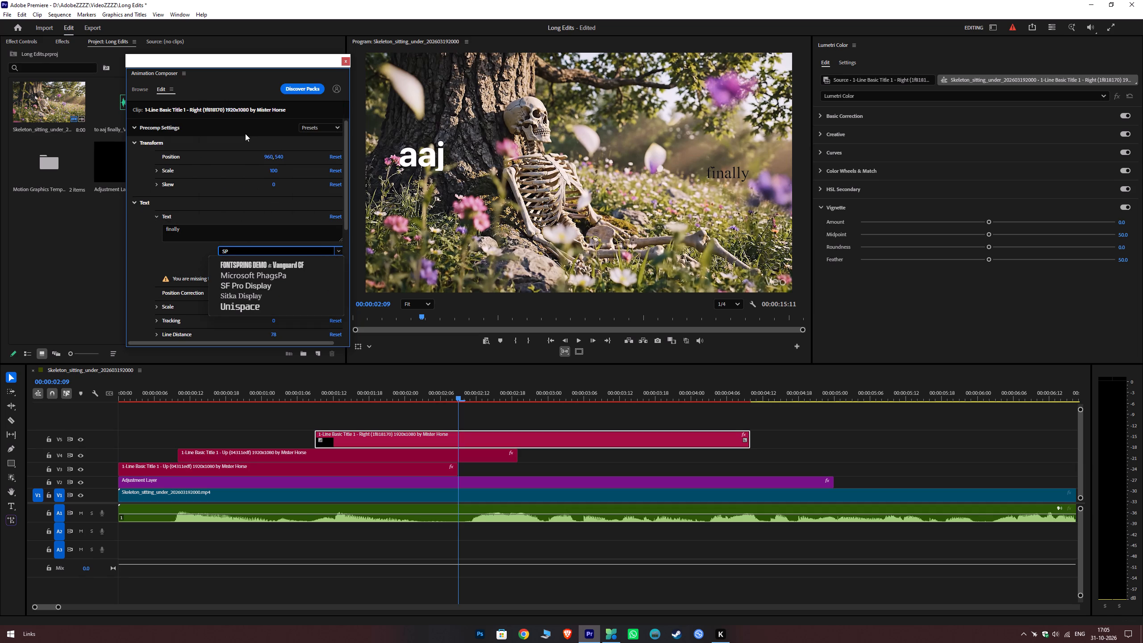
click(235, 287)
click(317, 251)
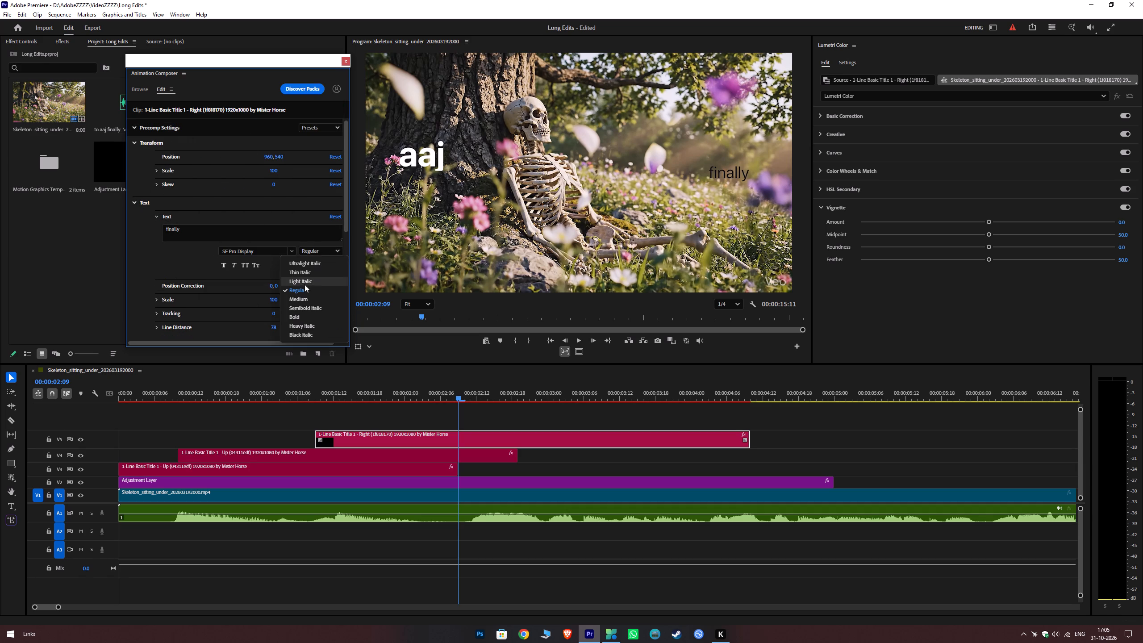
click(294, 315)
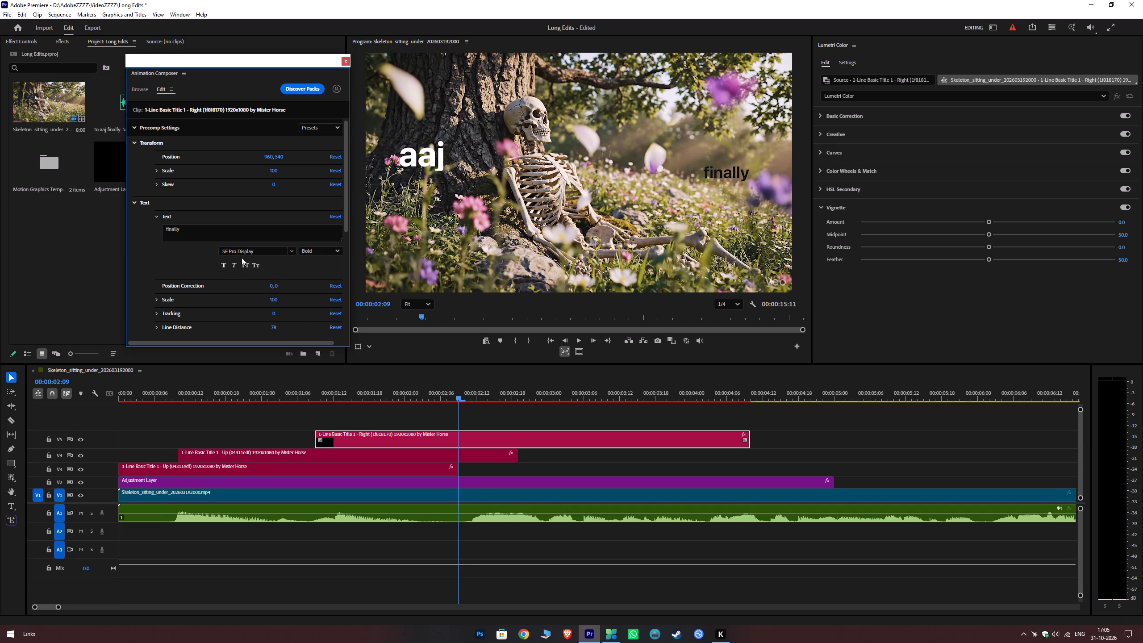
Change the "finally" title's dark text colour to white, #ffffff.
scroll(137, 259, down, 4)
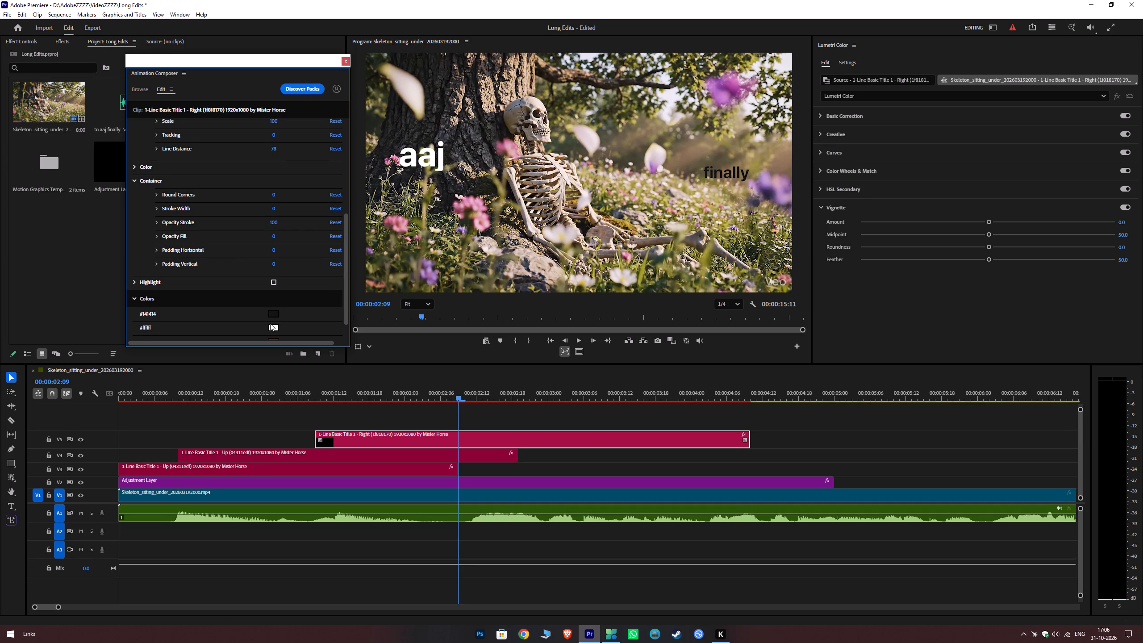
click(271, 316)
drag(217, 234, 90, 283)
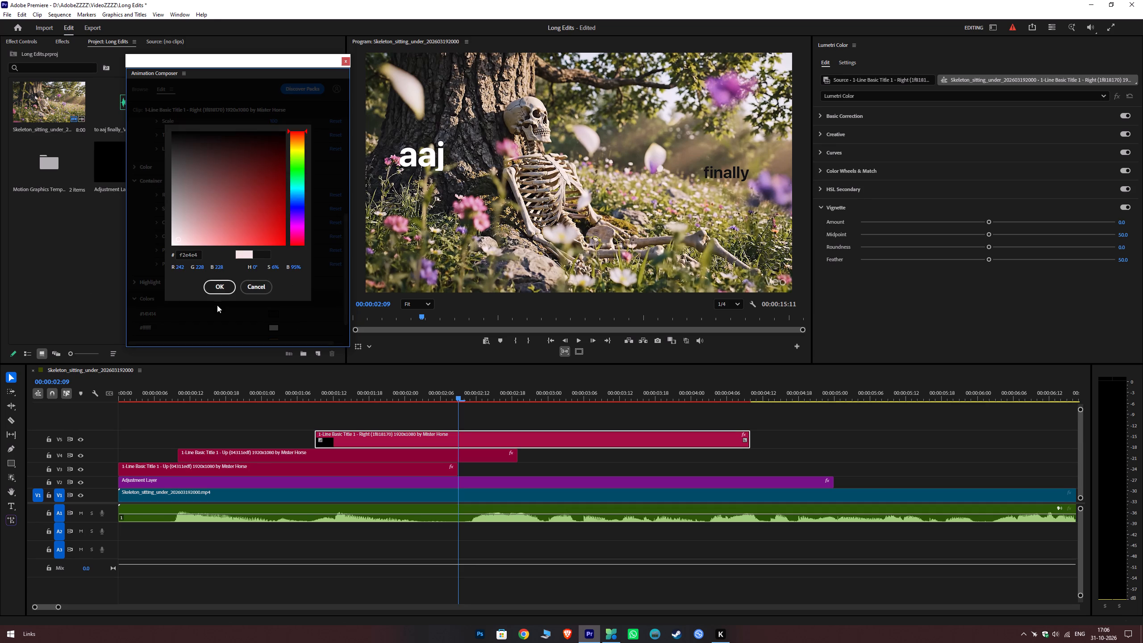
click(216, 291)
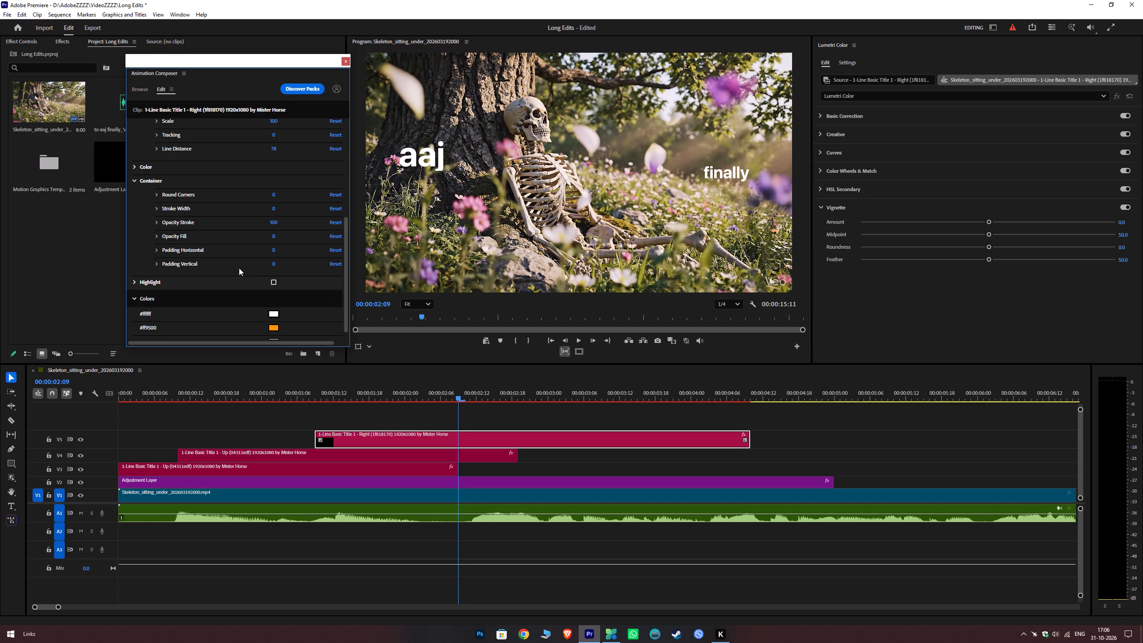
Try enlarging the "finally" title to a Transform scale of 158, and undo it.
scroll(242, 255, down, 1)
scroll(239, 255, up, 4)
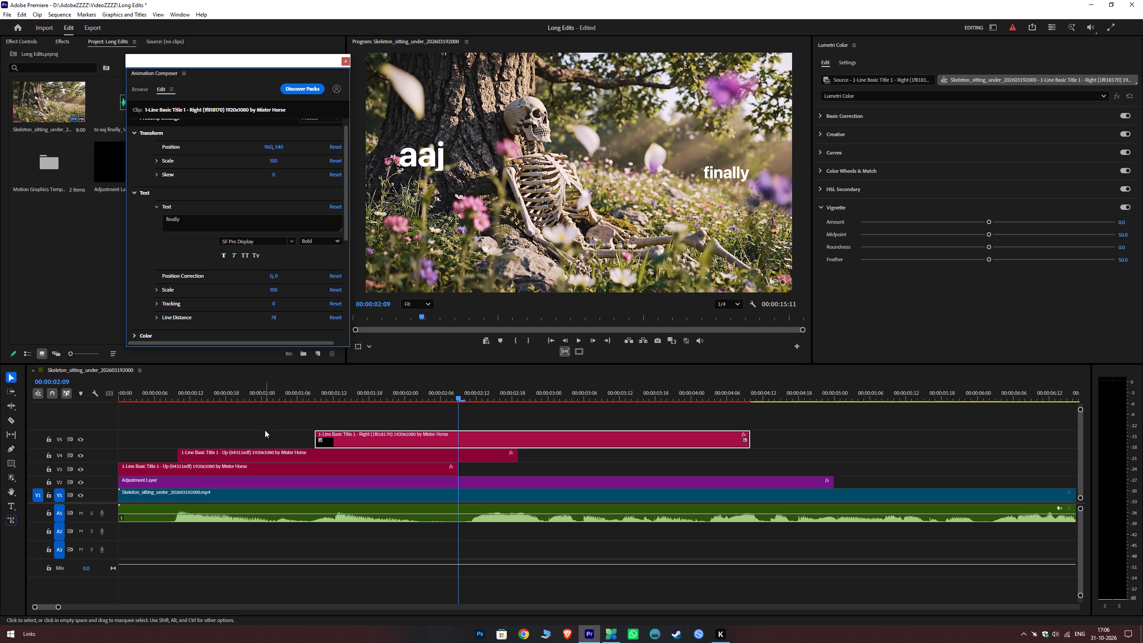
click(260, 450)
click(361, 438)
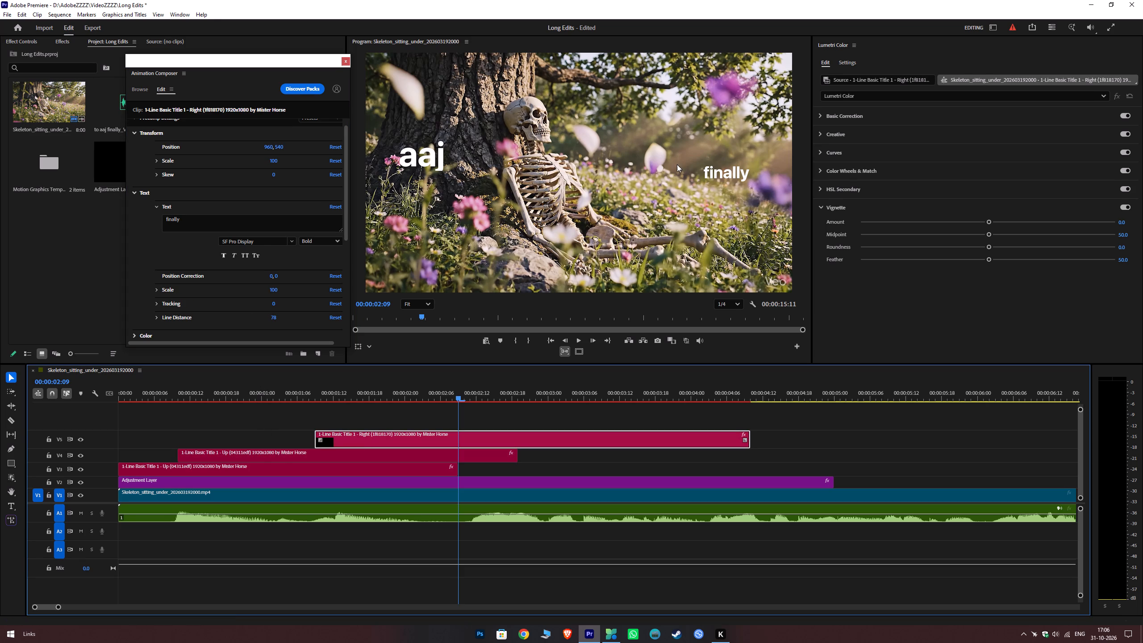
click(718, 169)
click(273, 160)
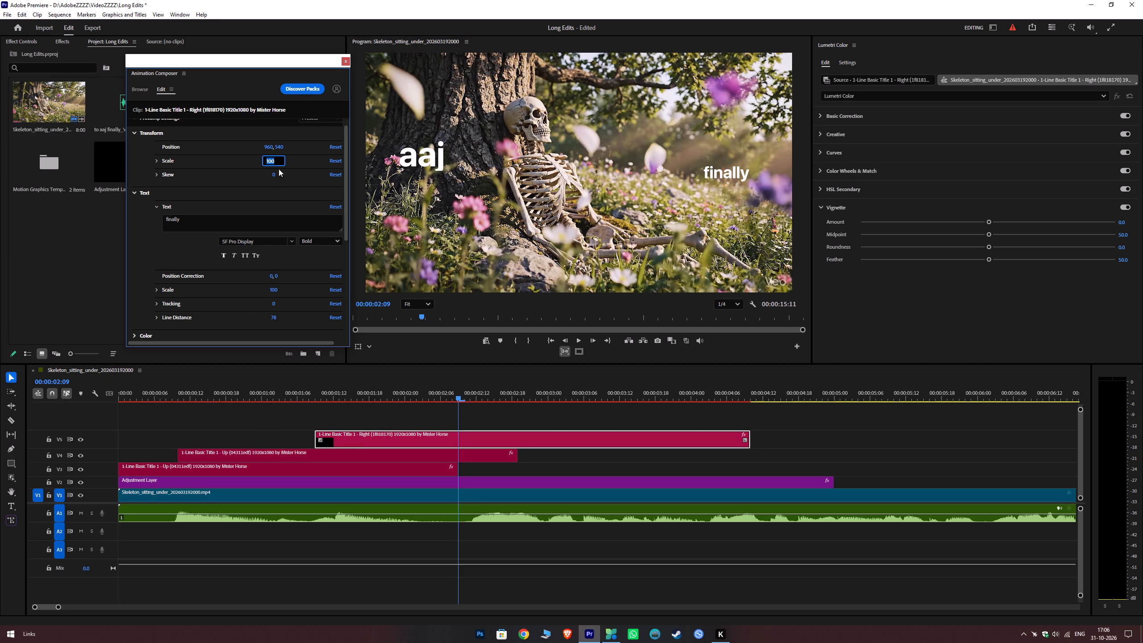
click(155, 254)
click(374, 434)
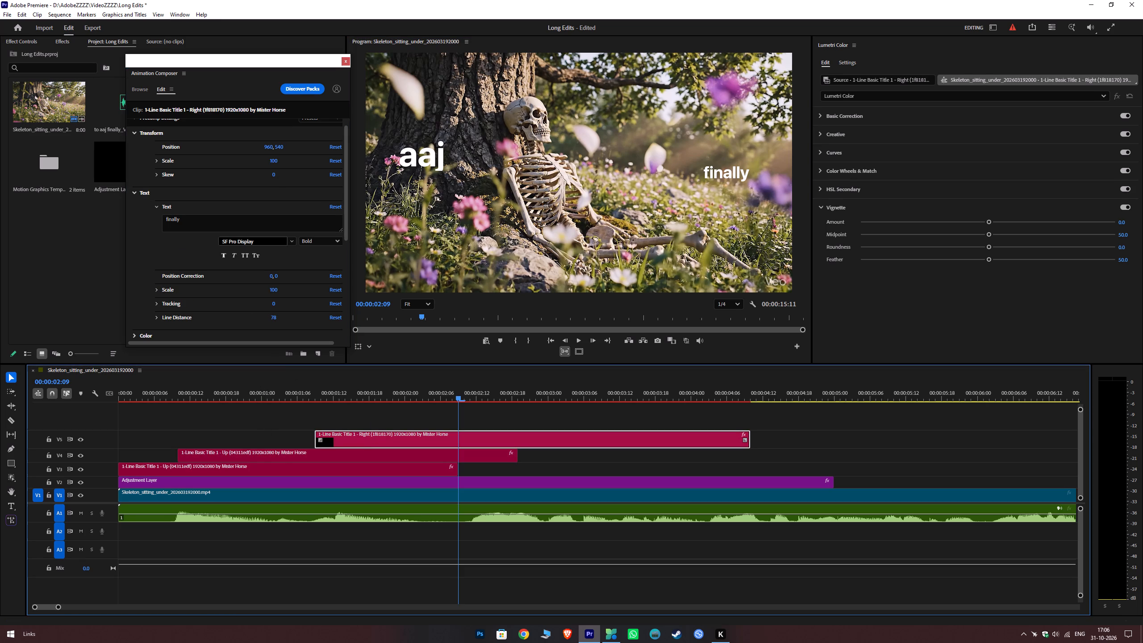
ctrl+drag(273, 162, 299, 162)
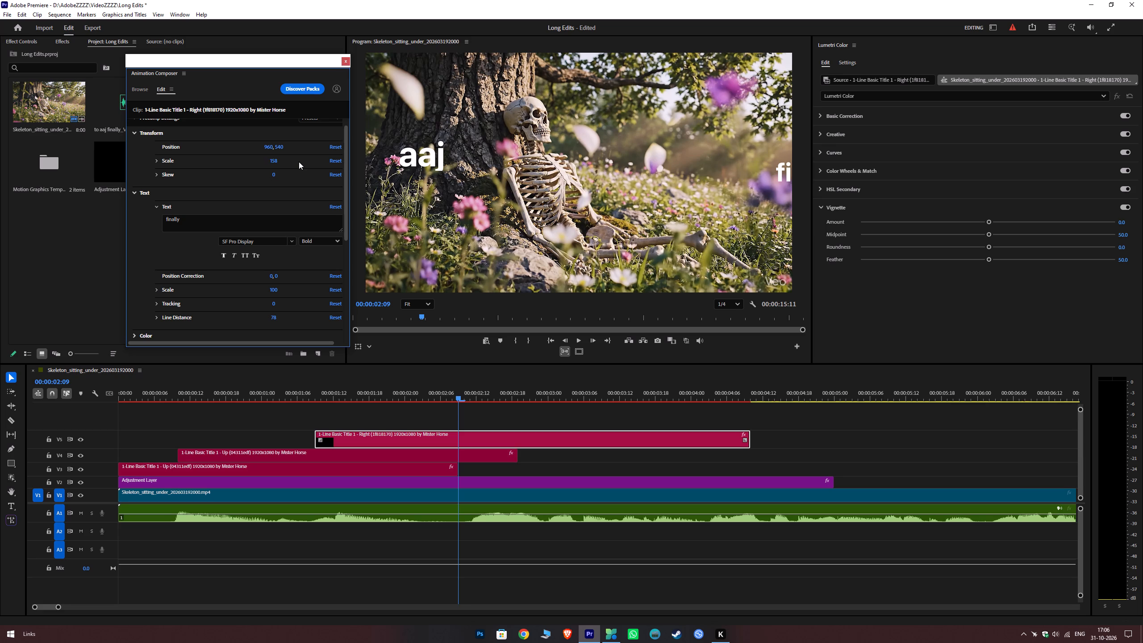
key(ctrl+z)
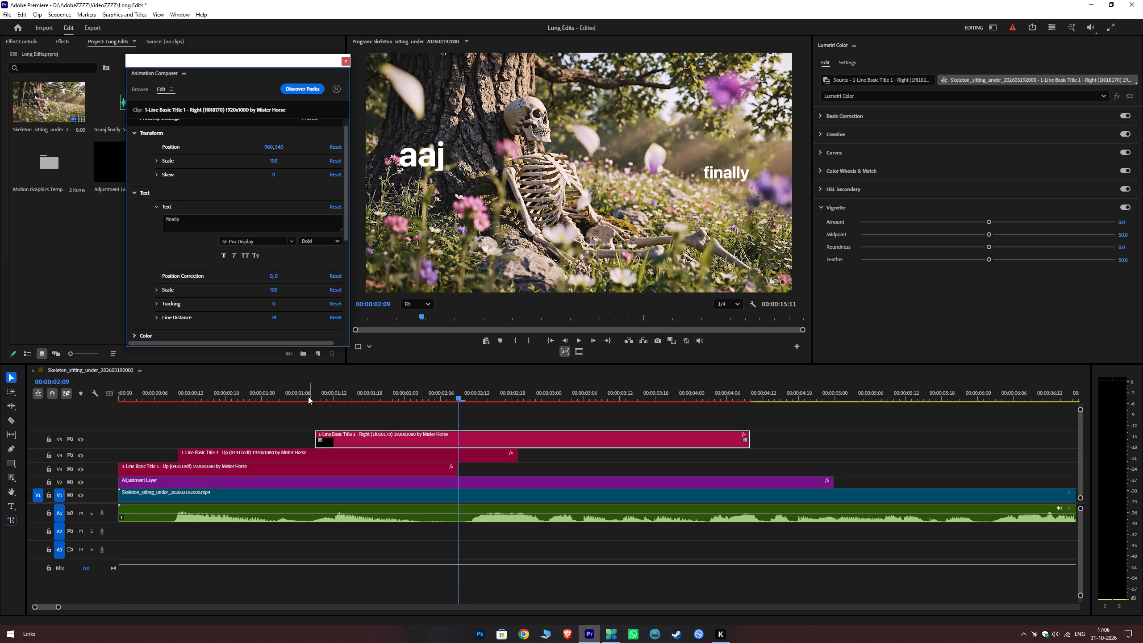
Play the sequence from shortly before the "finally" title starts to check its animation and timing against the voice-over.
click(313, 403)
key(space)
click(309, 397)
key(space)
key(space)
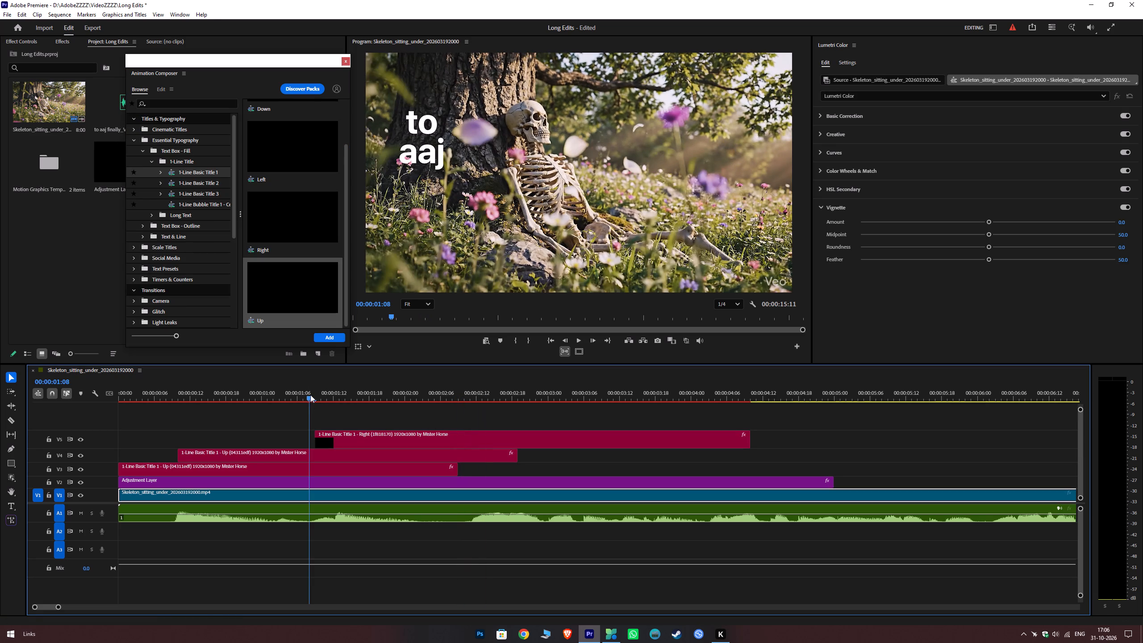
drag(294, 393, 247, 405)
click(260, 418)
key(space)
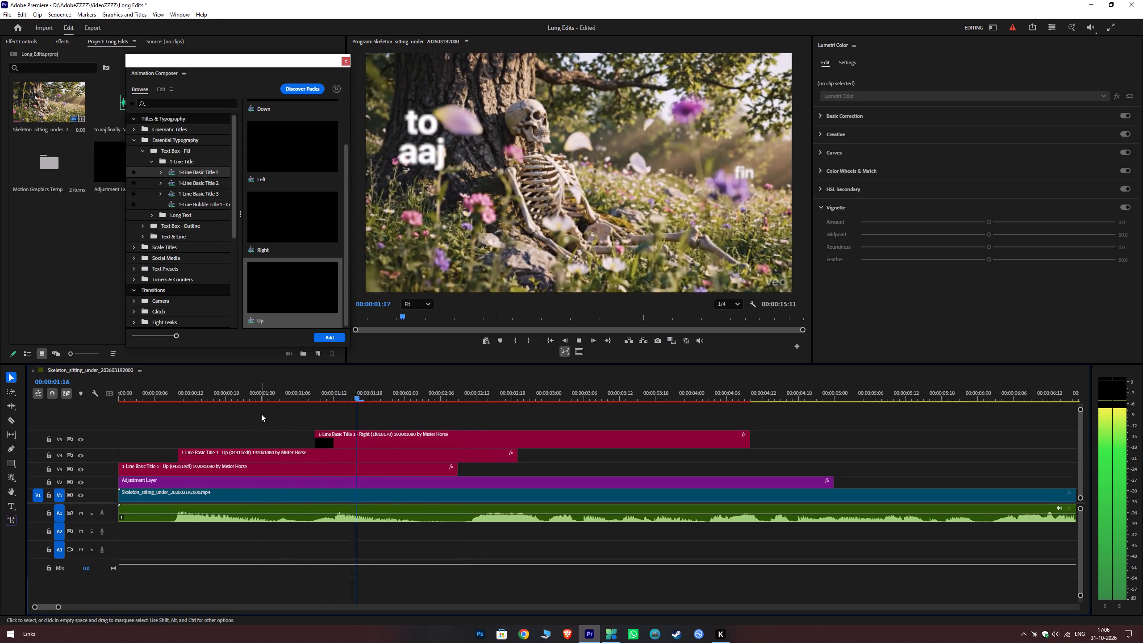
key(space)
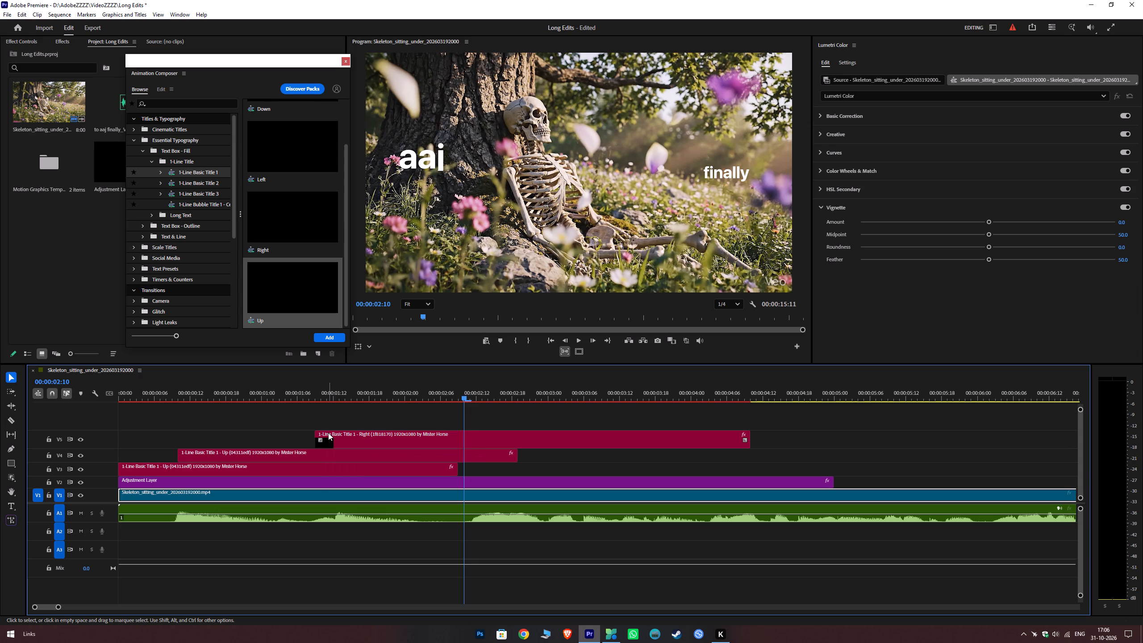
Save the project.
key(ctrl+s)
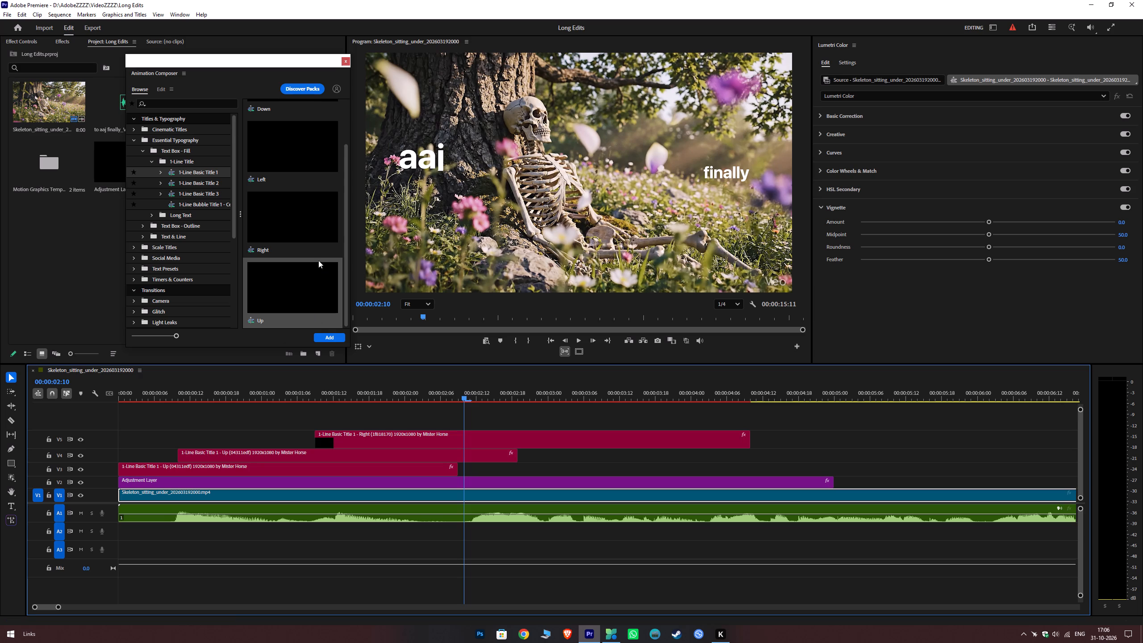
Search the fonts available for the "finally" title for "pla".
click(395, 442)
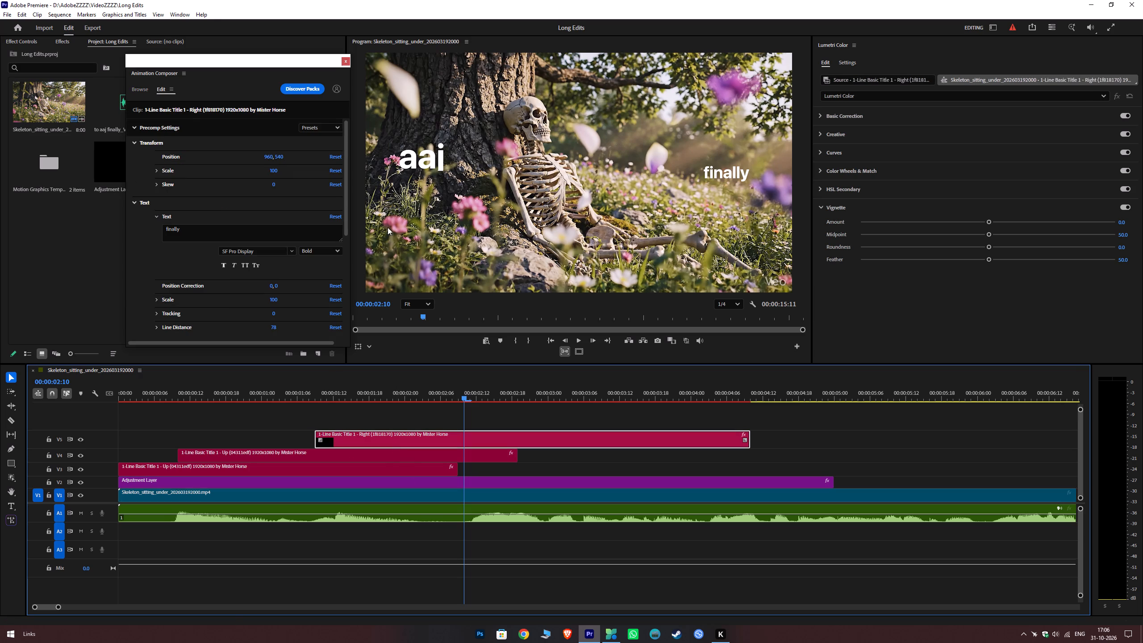
click(259, 252)
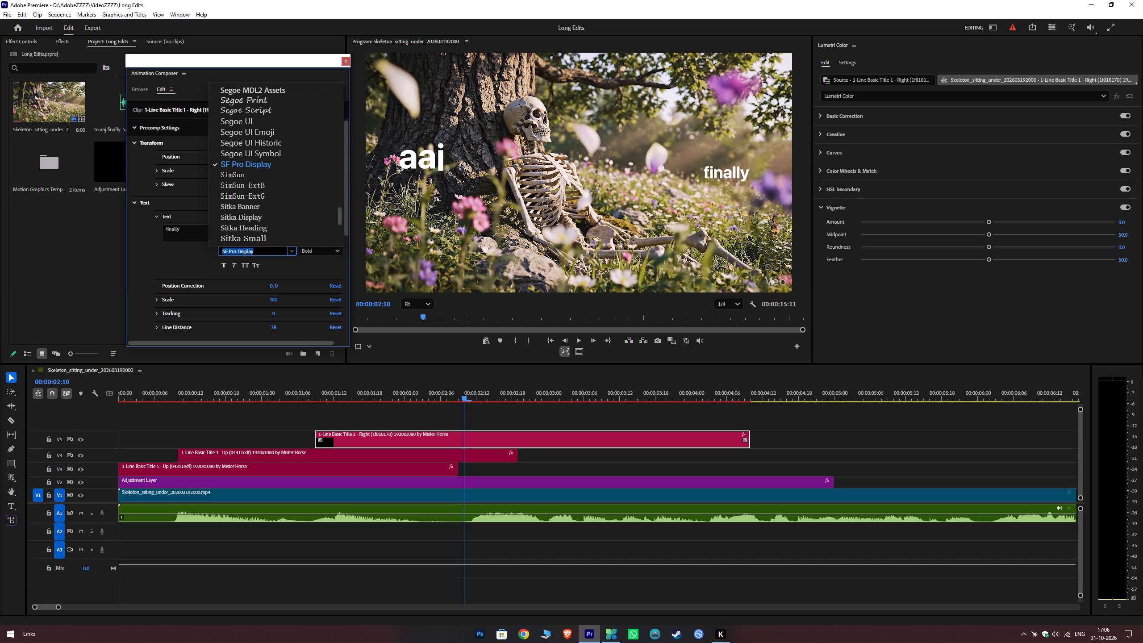
text(pla)
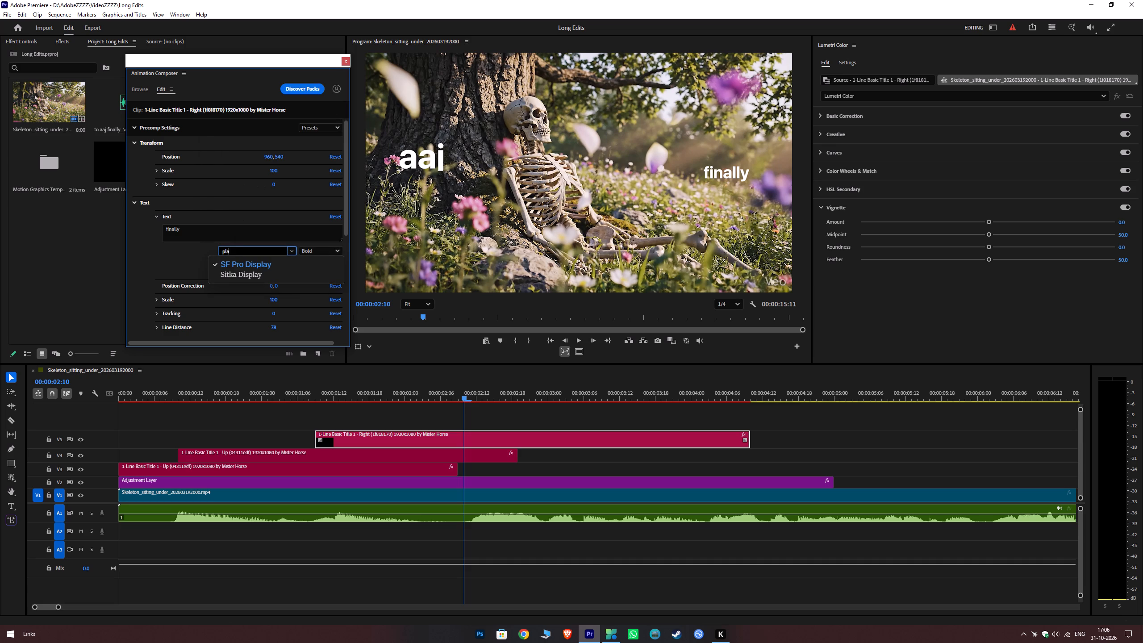
drag(241, 248, 209, 253)
drag(209, 253, 186, 256)
text(pl)
key(y)
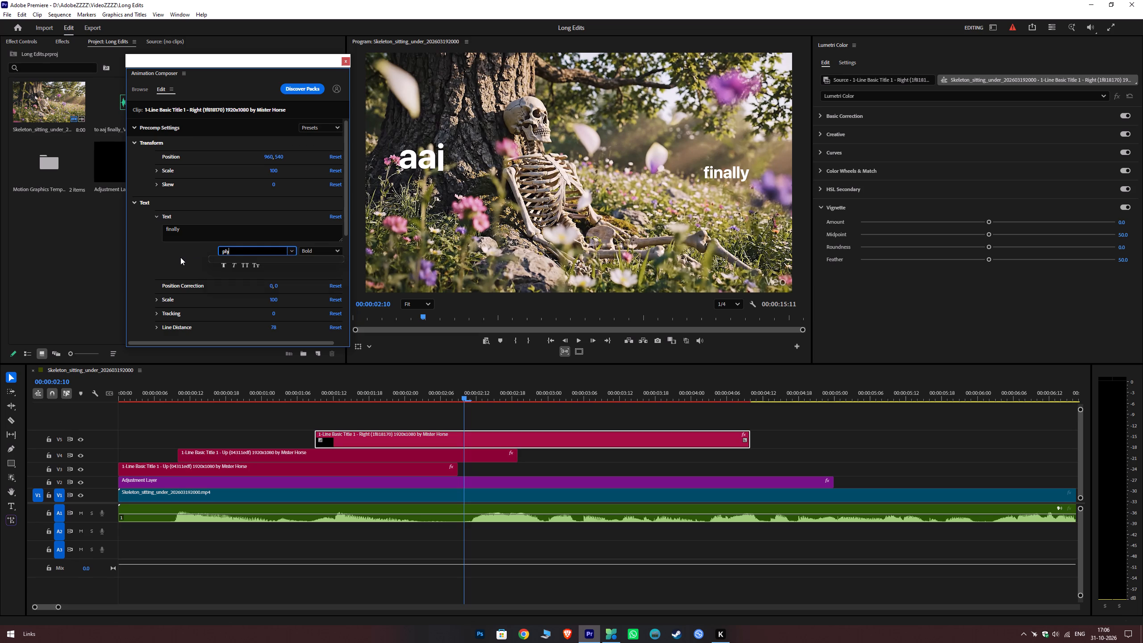
key(BackSpace)
key(a)
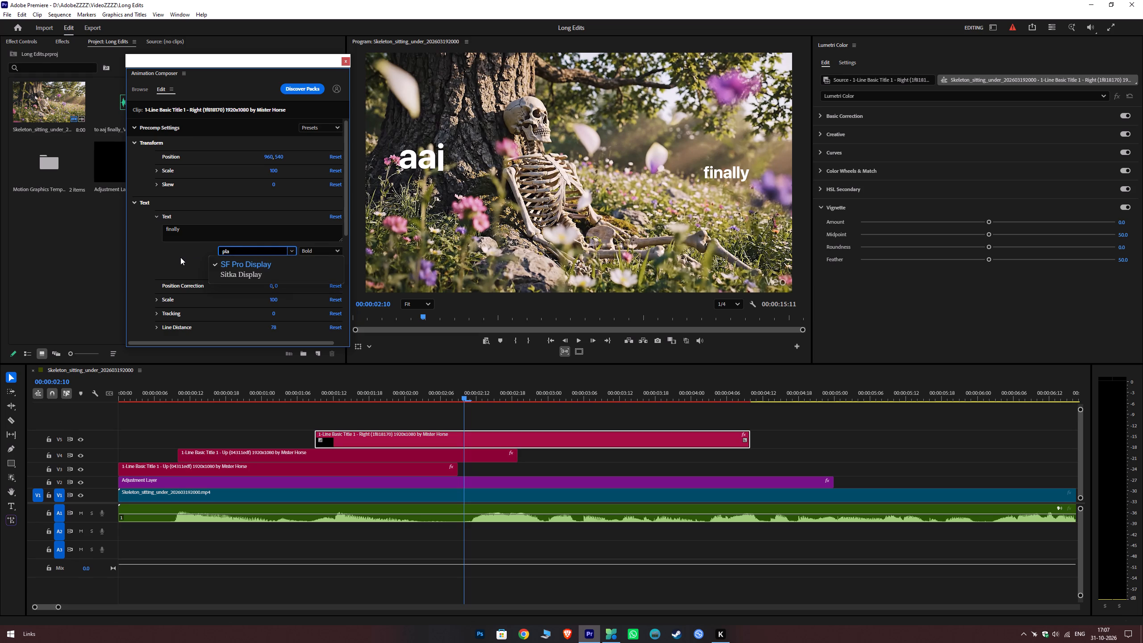
key(BackSpace)
key(BackSpace)
key(BackSpace)
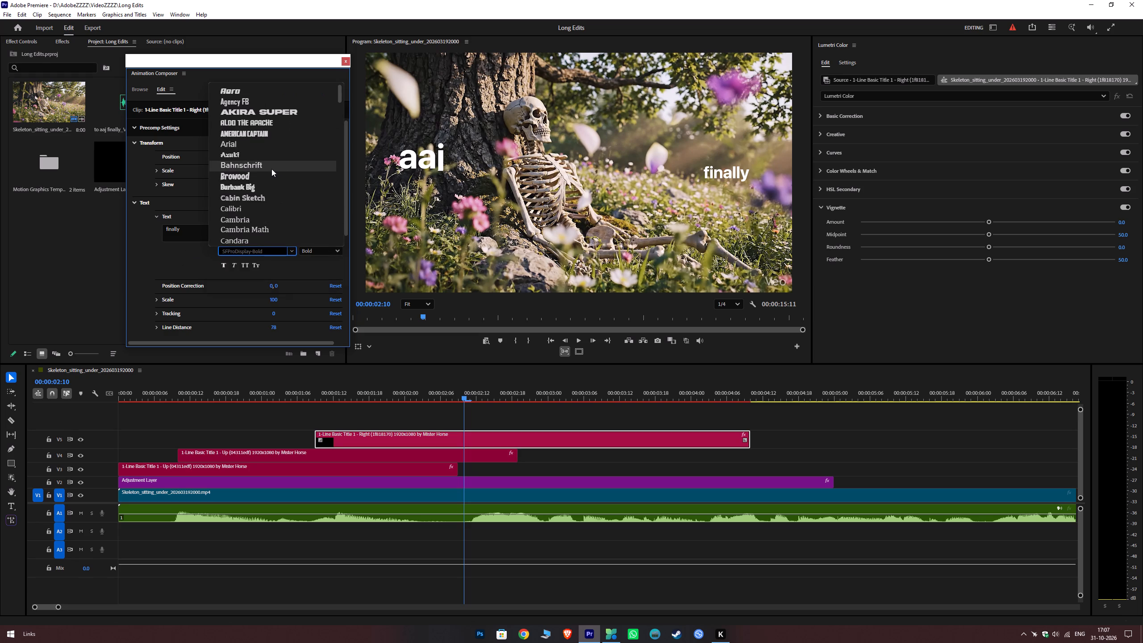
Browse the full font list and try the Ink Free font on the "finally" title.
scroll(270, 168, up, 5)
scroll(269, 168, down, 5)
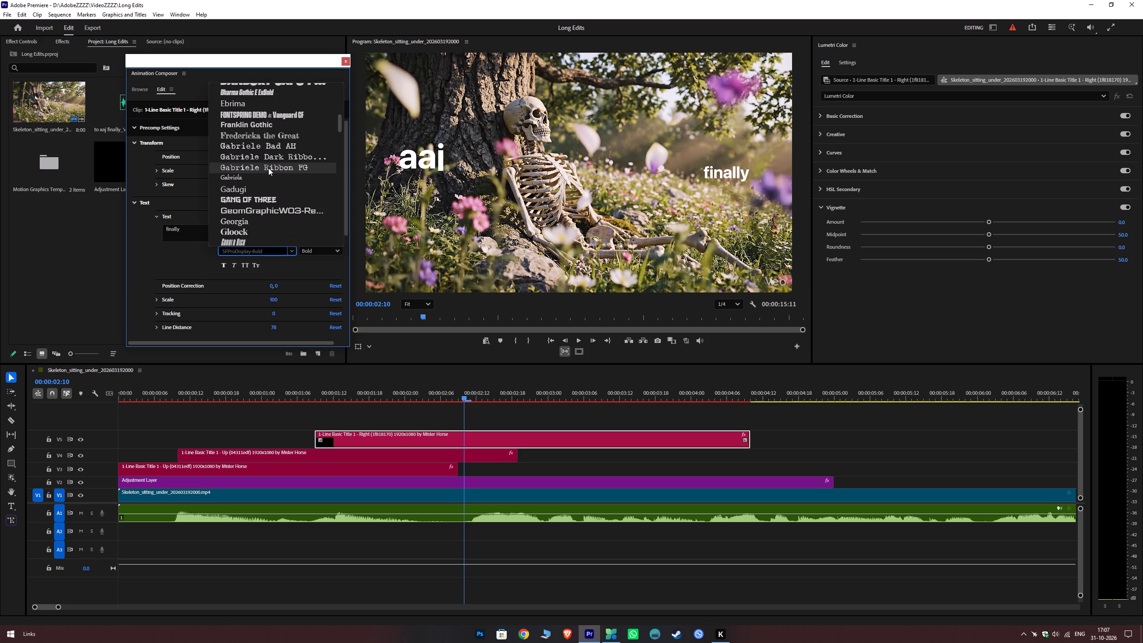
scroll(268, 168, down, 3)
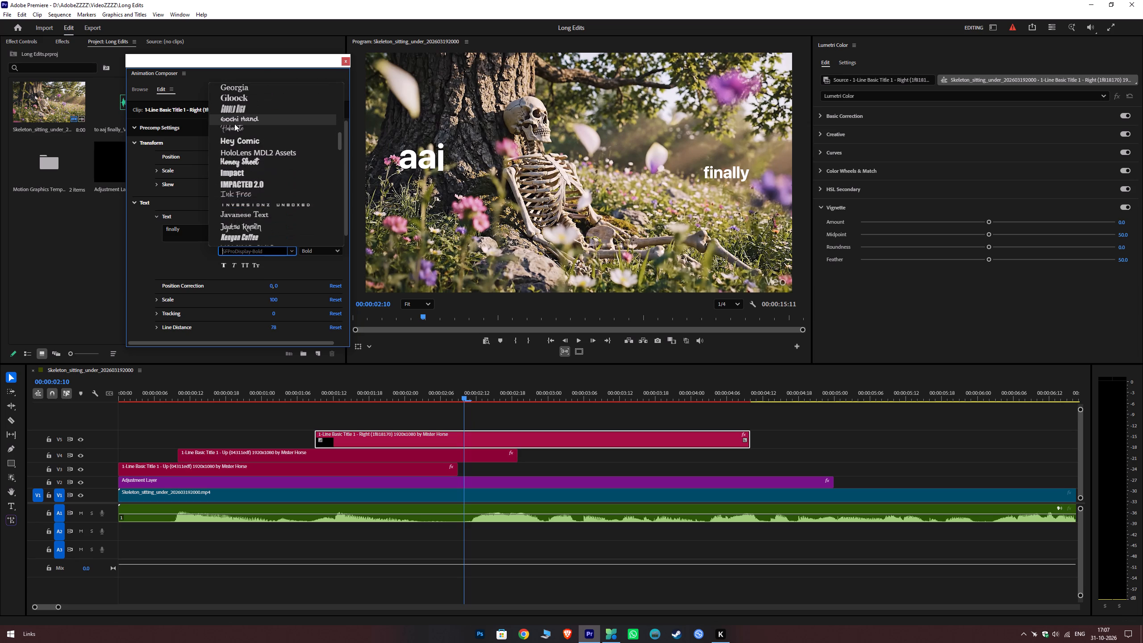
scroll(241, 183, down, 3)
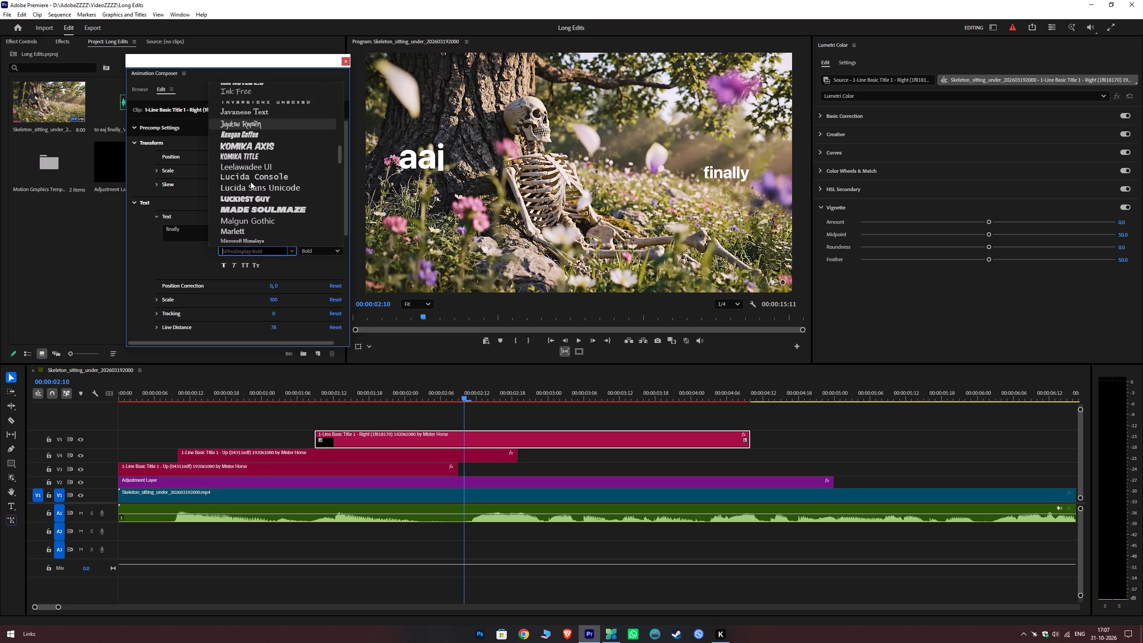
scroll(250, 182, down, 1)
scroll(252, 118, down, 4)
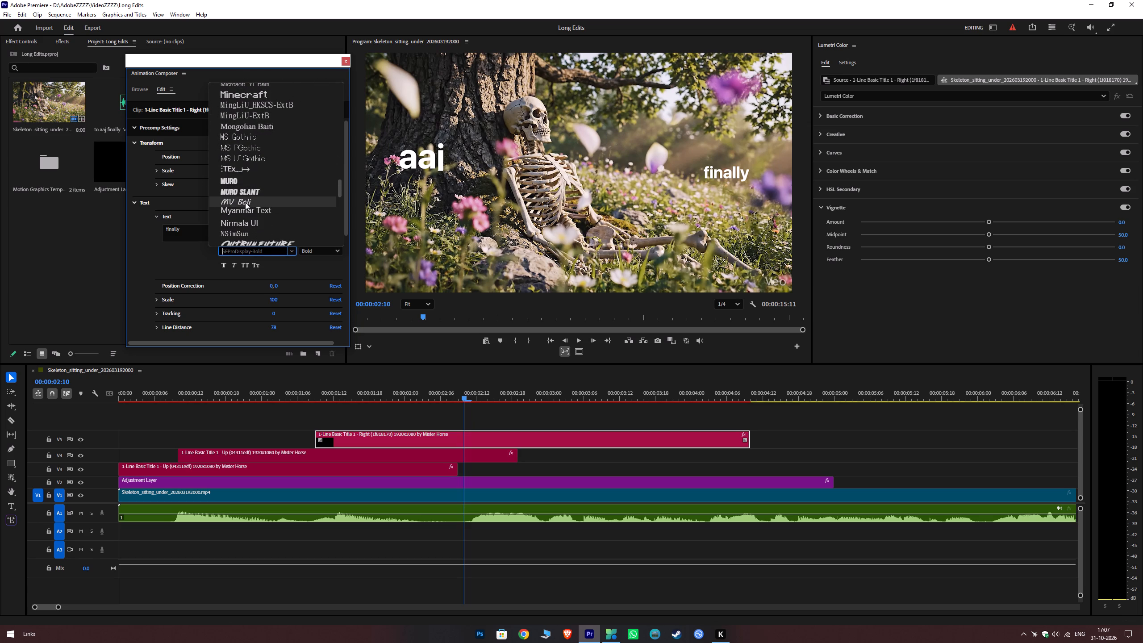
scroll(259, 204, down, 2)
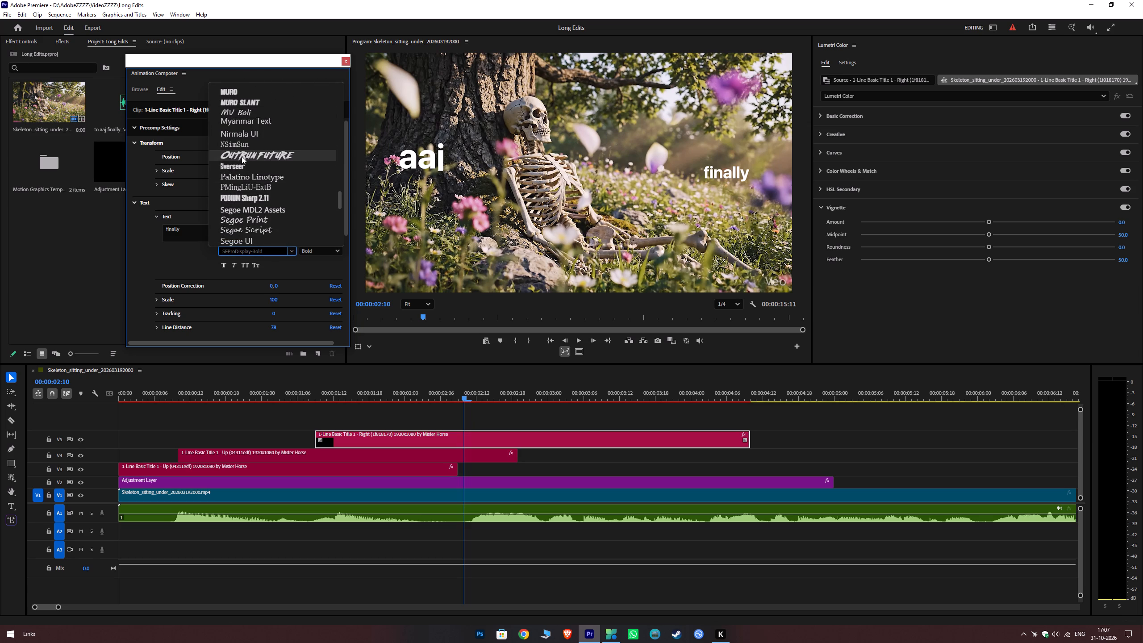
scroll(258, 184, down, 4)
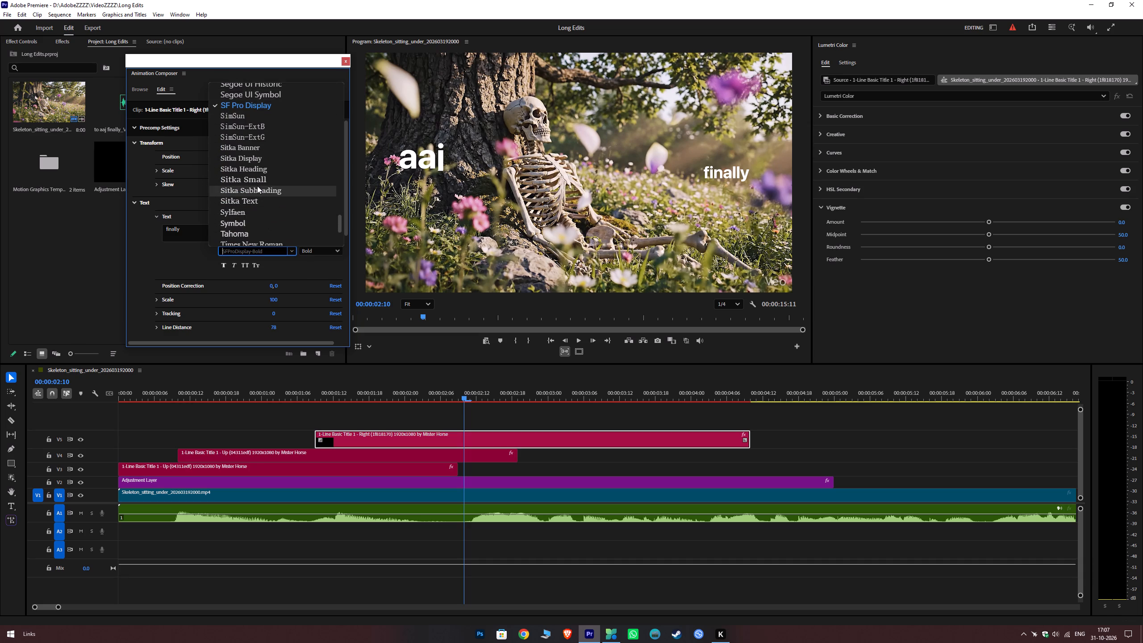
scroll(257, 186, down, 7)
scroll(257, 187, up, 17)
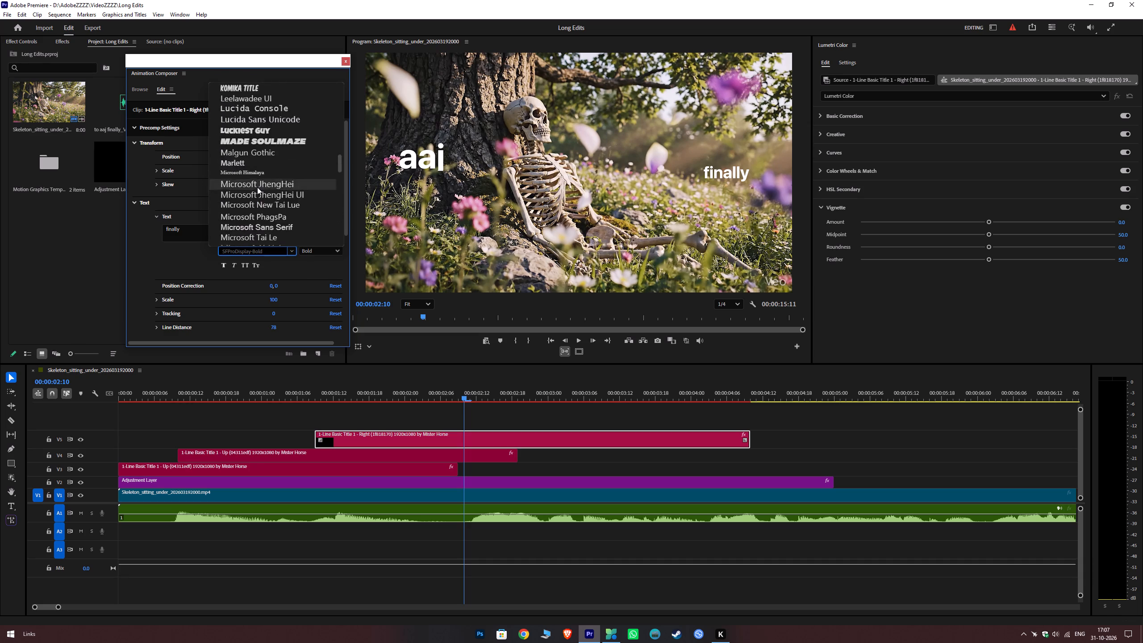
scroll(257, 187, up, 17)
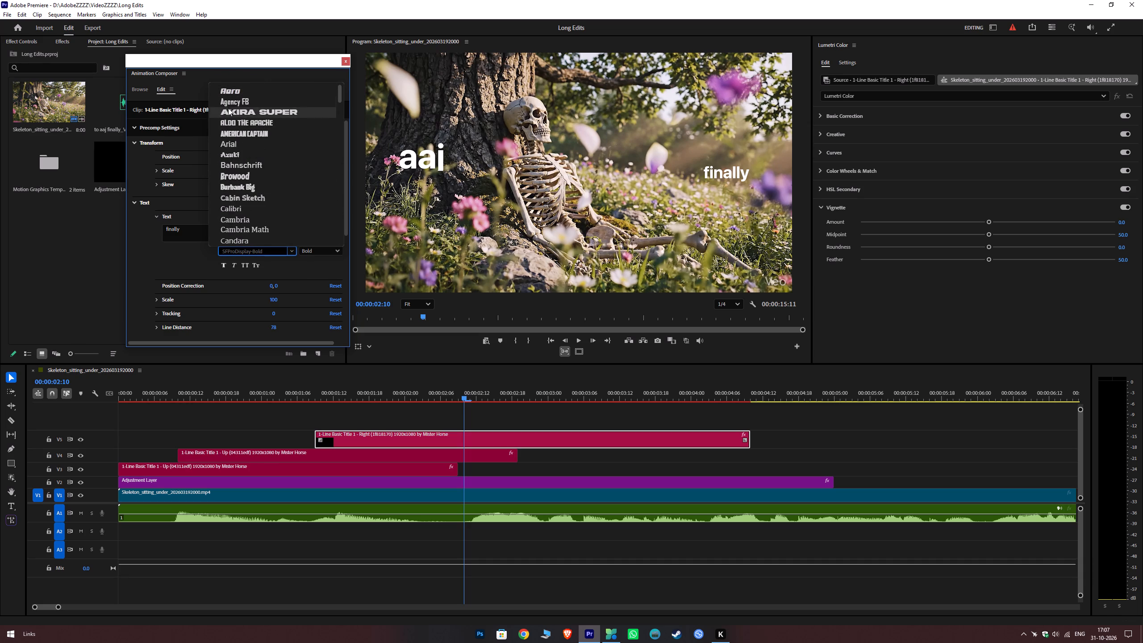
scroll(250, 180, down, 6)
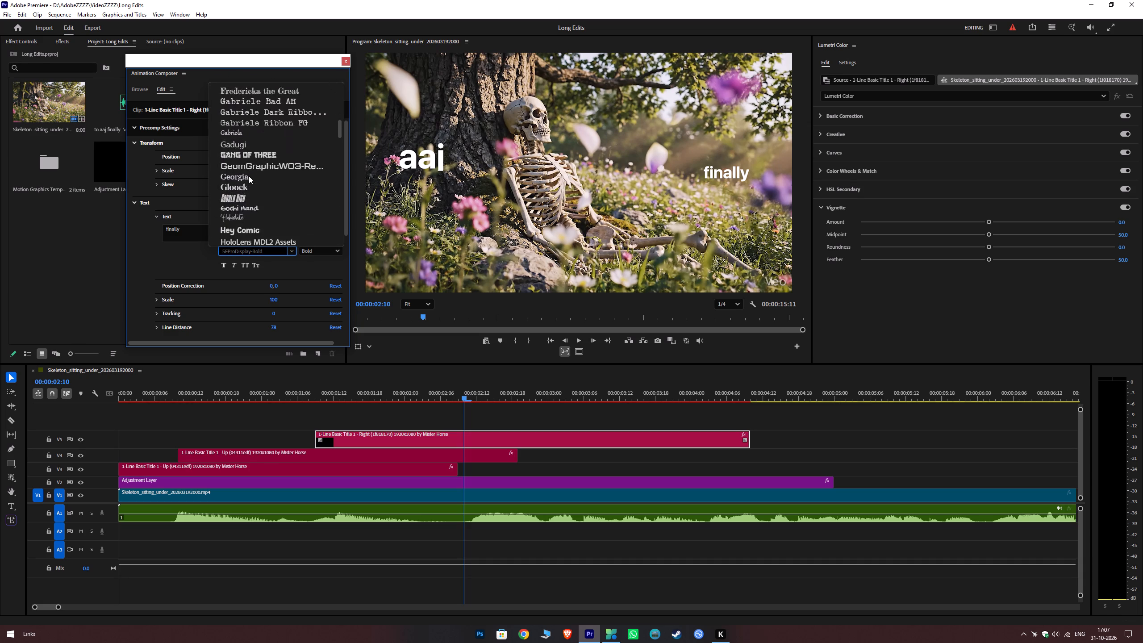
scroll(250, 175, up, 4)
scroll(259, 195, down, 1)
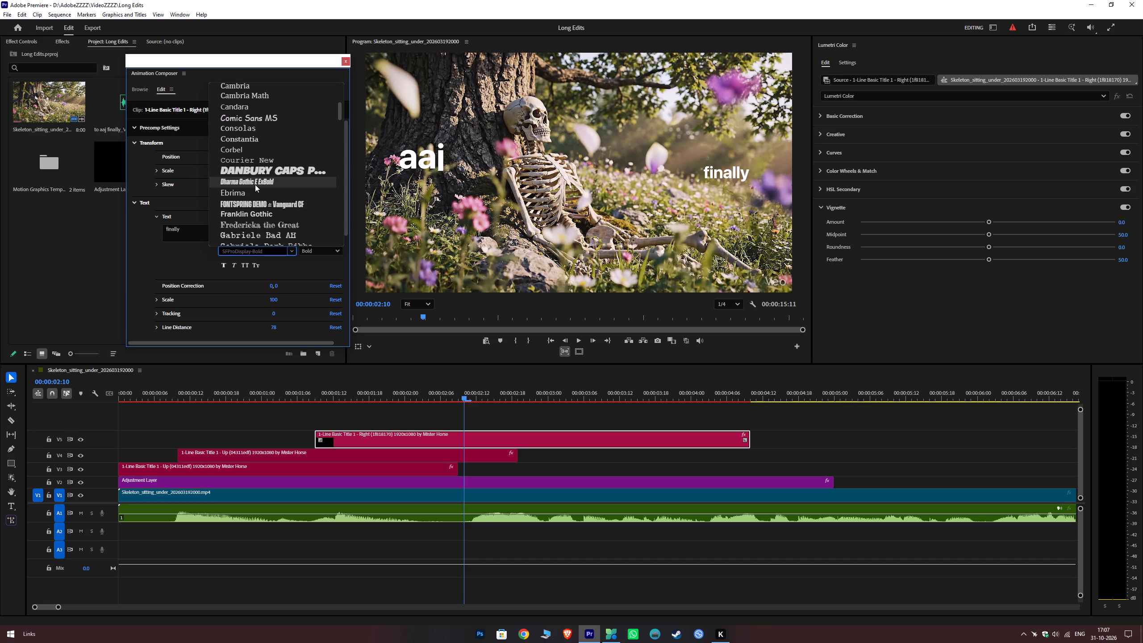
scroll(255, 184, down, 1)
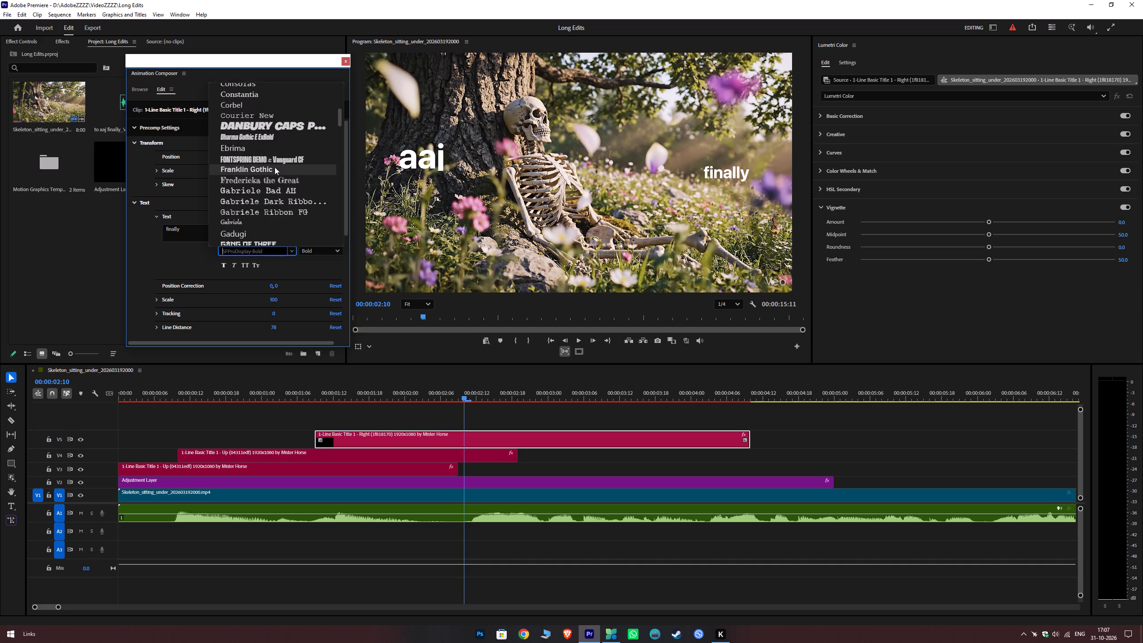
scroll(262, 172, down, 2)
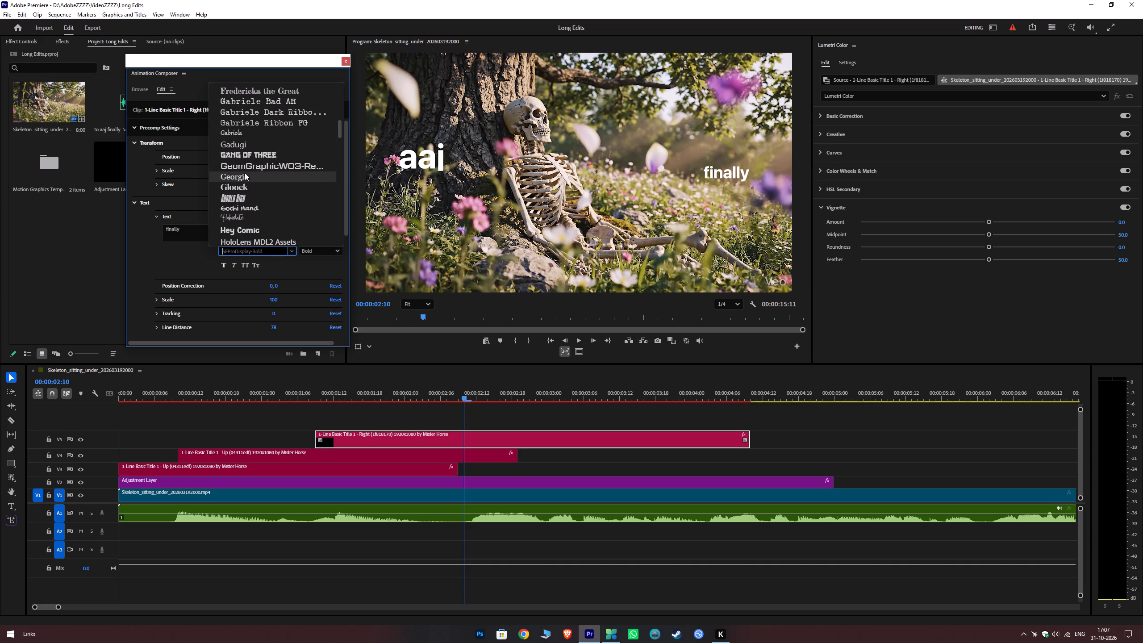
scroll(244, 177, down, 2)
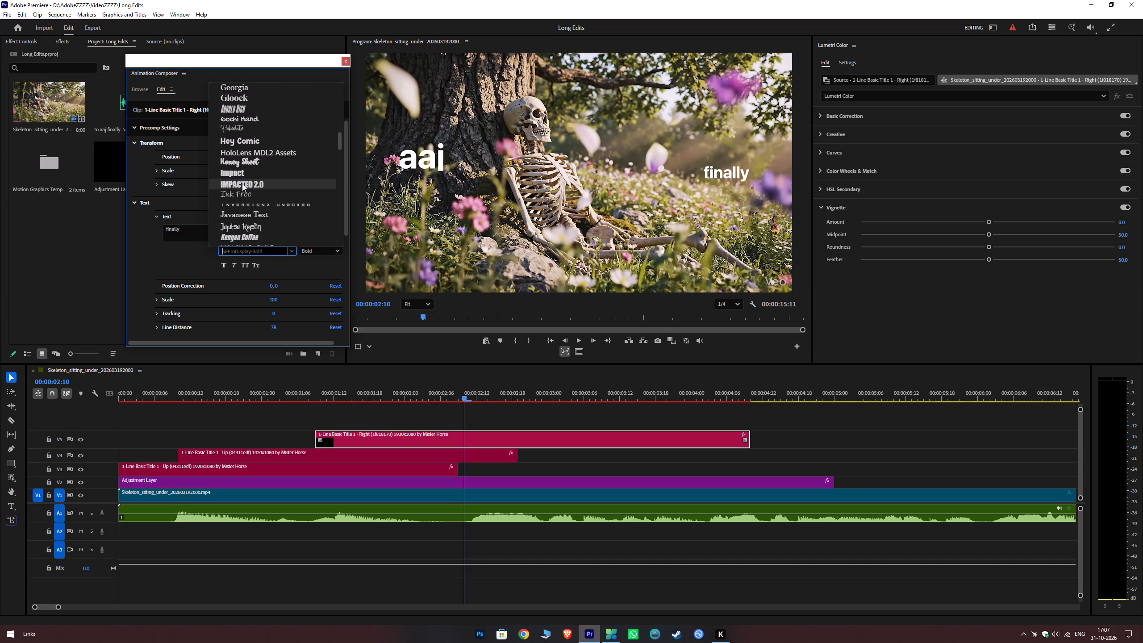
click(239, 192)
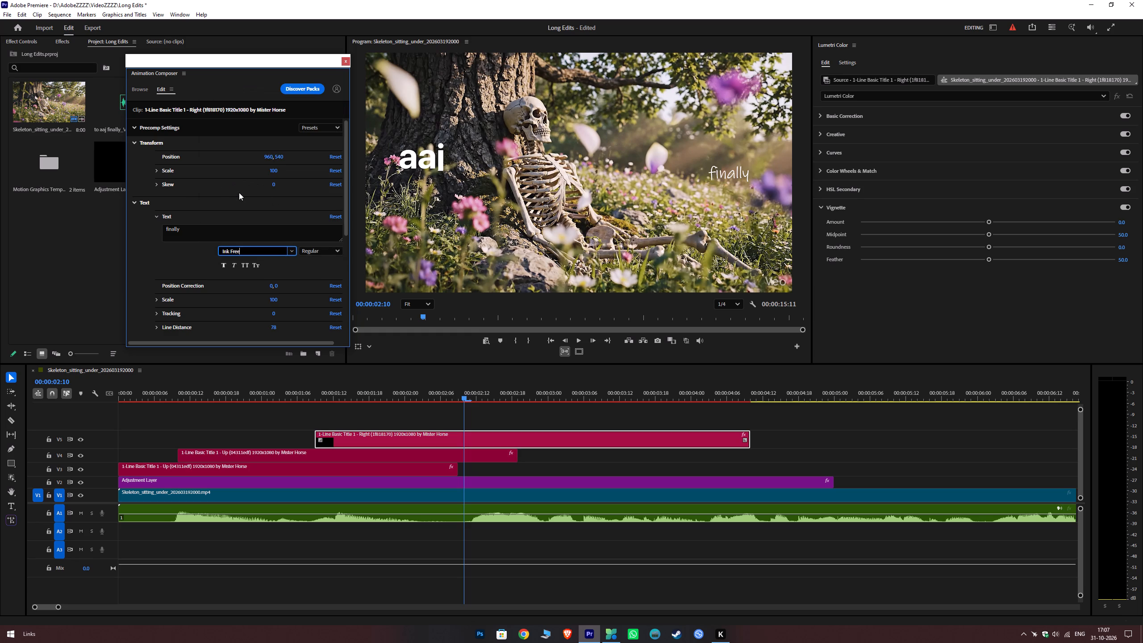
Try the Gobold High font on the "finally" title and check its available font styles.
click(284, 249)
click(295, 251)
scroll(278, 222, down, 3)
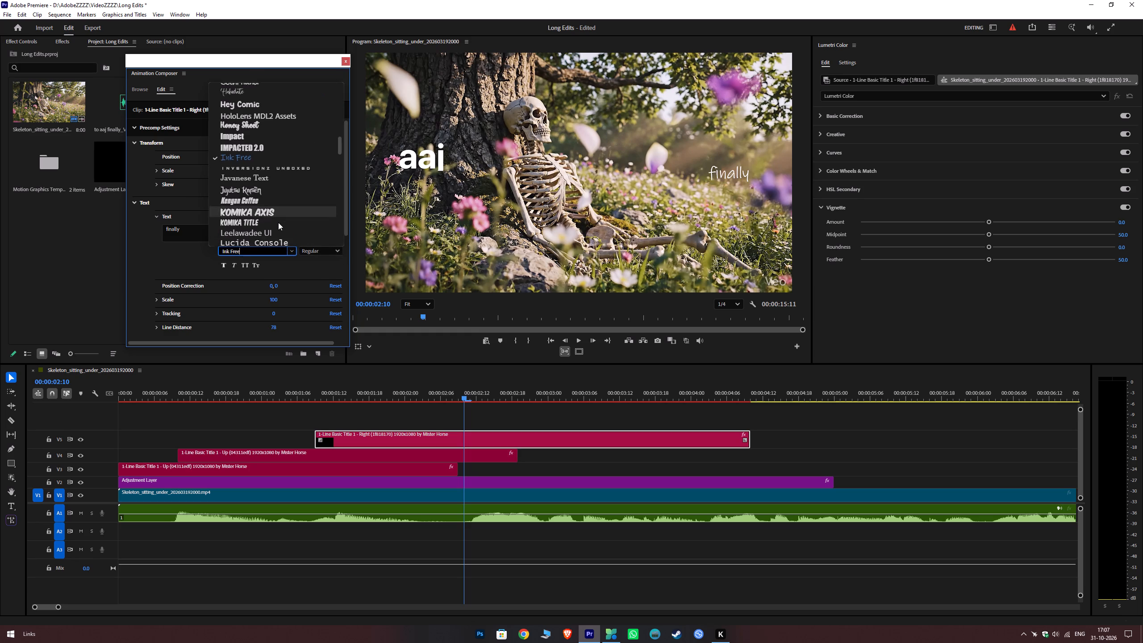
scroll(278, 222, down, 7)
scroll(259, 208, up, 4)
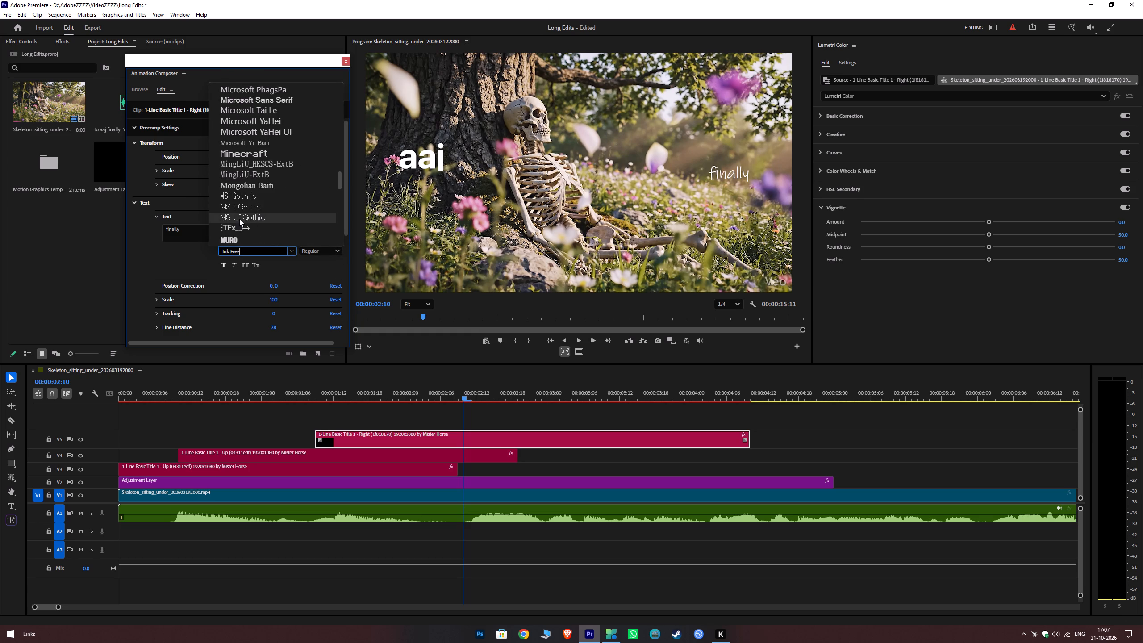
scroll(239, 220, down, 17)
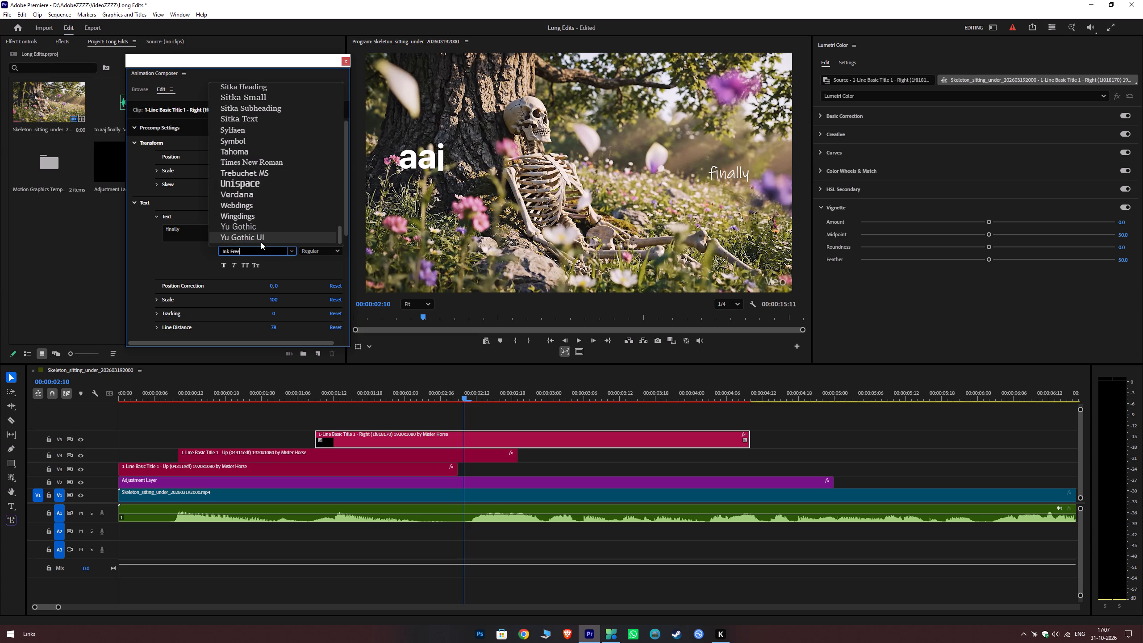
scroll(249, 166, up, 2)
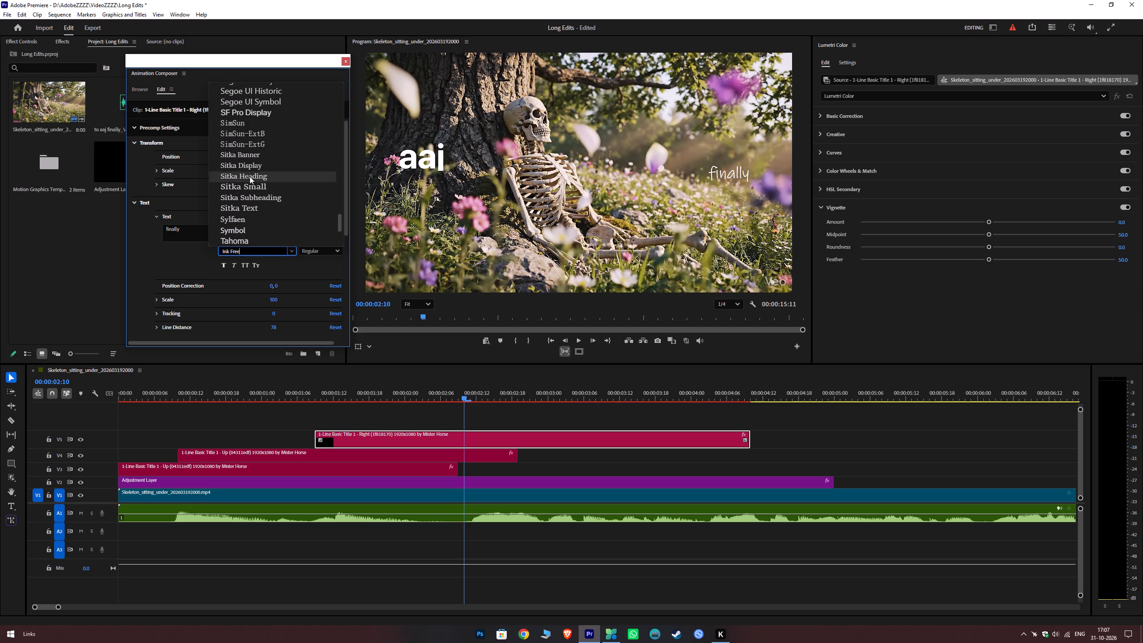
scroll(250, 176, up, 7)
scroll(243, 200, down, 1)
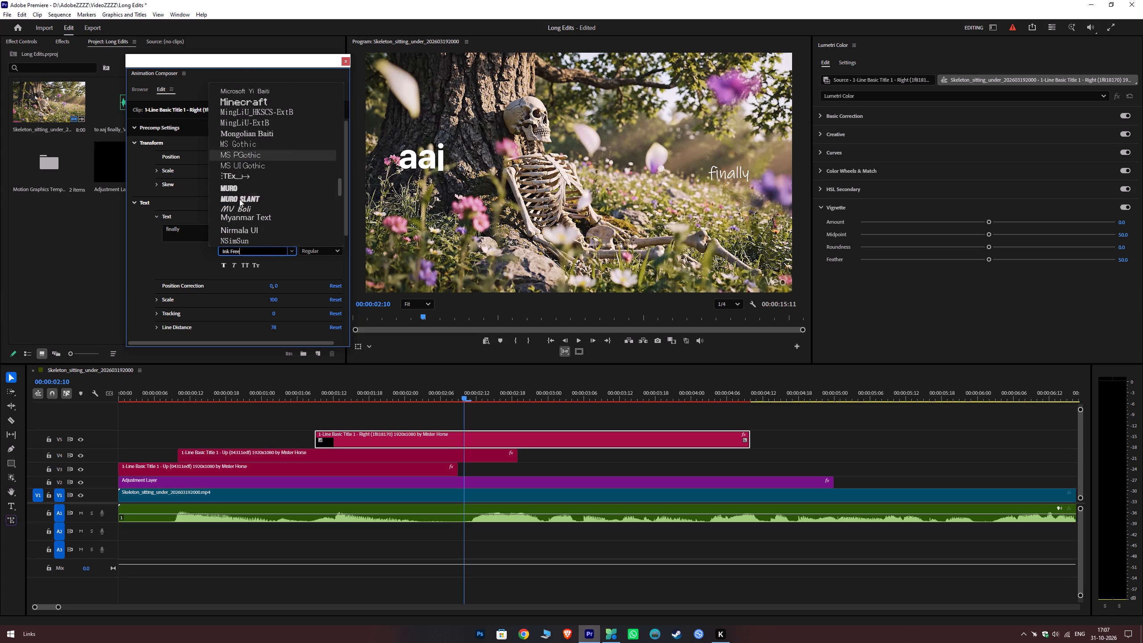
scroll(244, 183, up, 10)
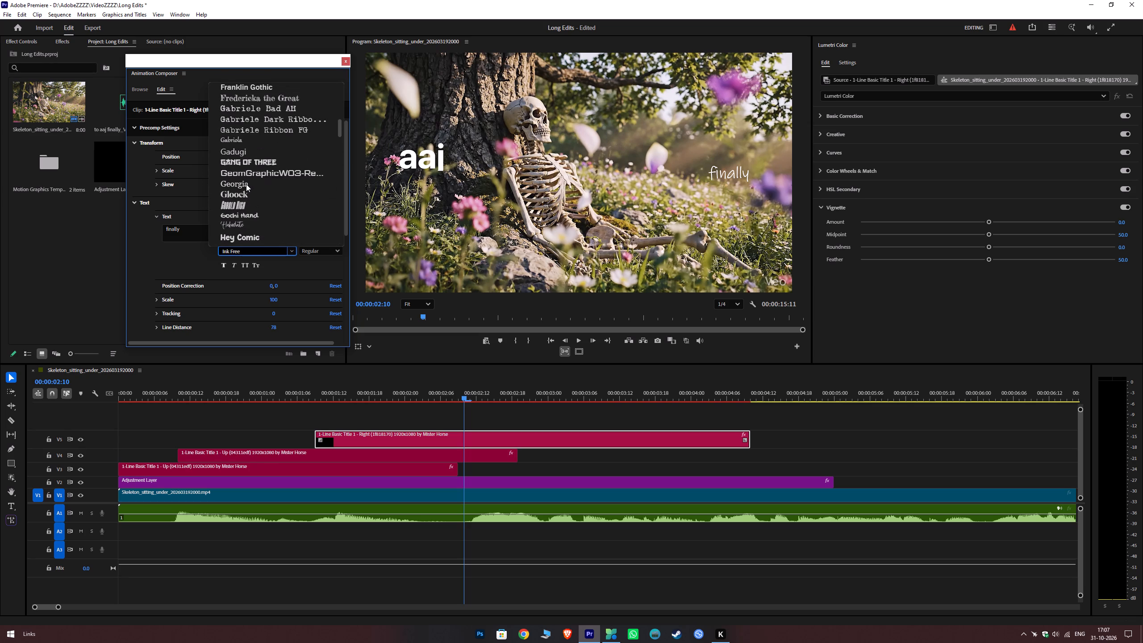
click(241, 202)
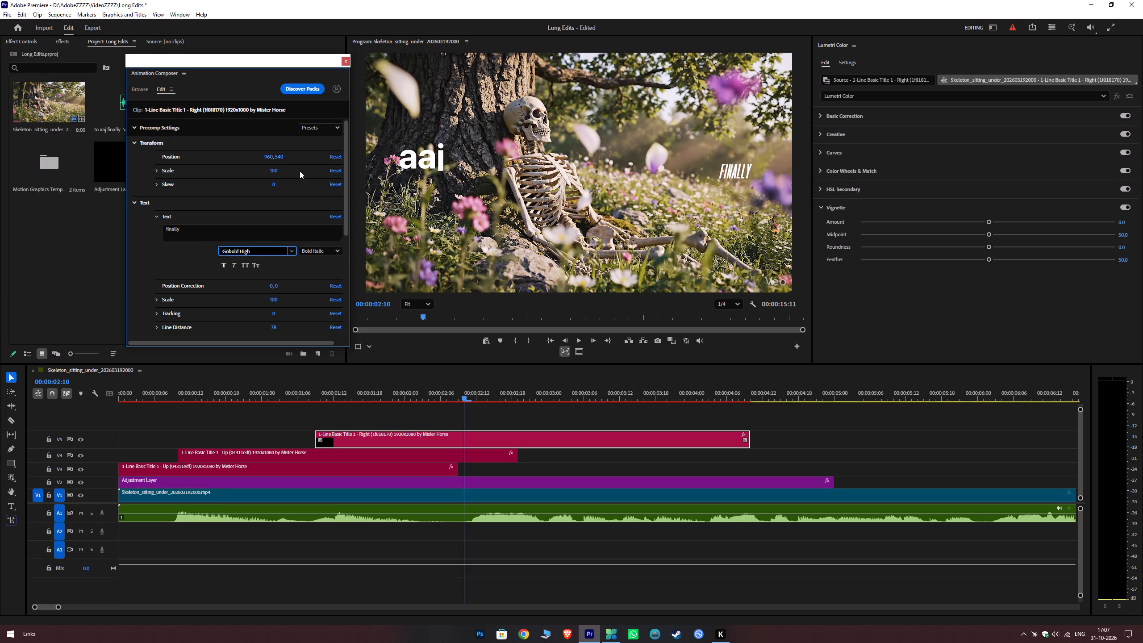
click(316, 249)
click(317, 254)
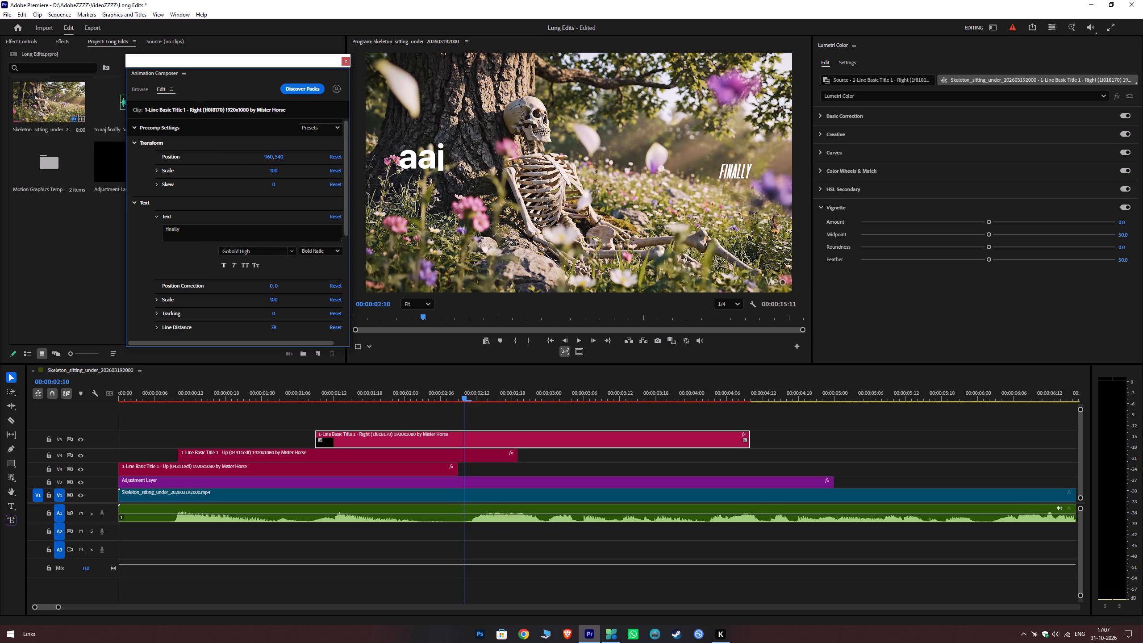
Set the "finally" title's font to Gochi Hand in the Regular style.
click(279, 253)
click(256, 174)
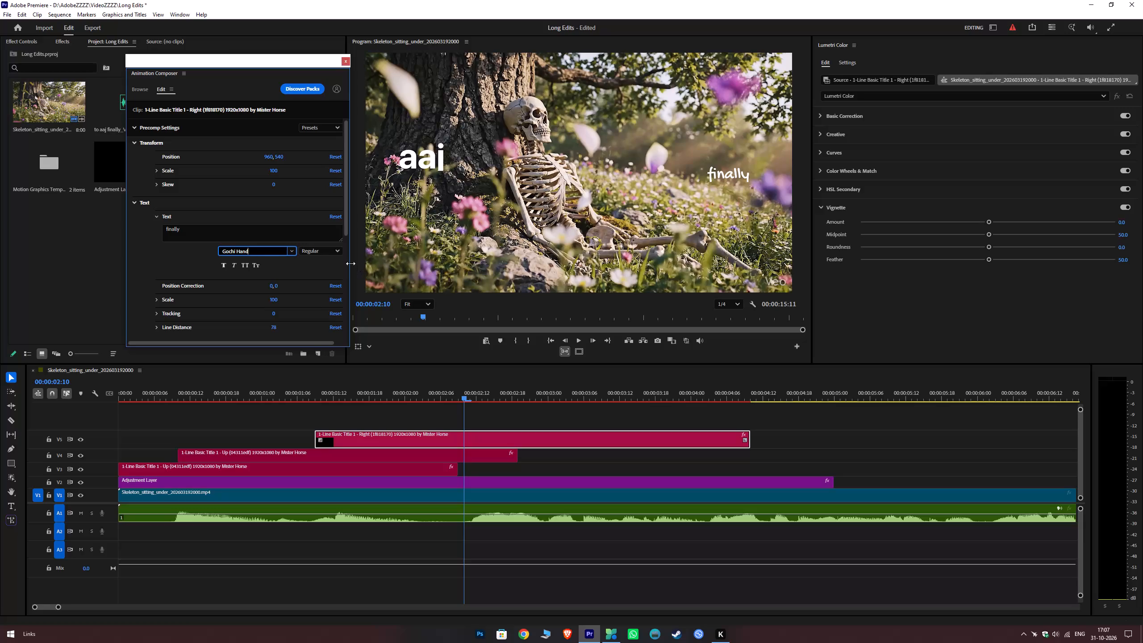
click(309, 251)
click(310, 252)
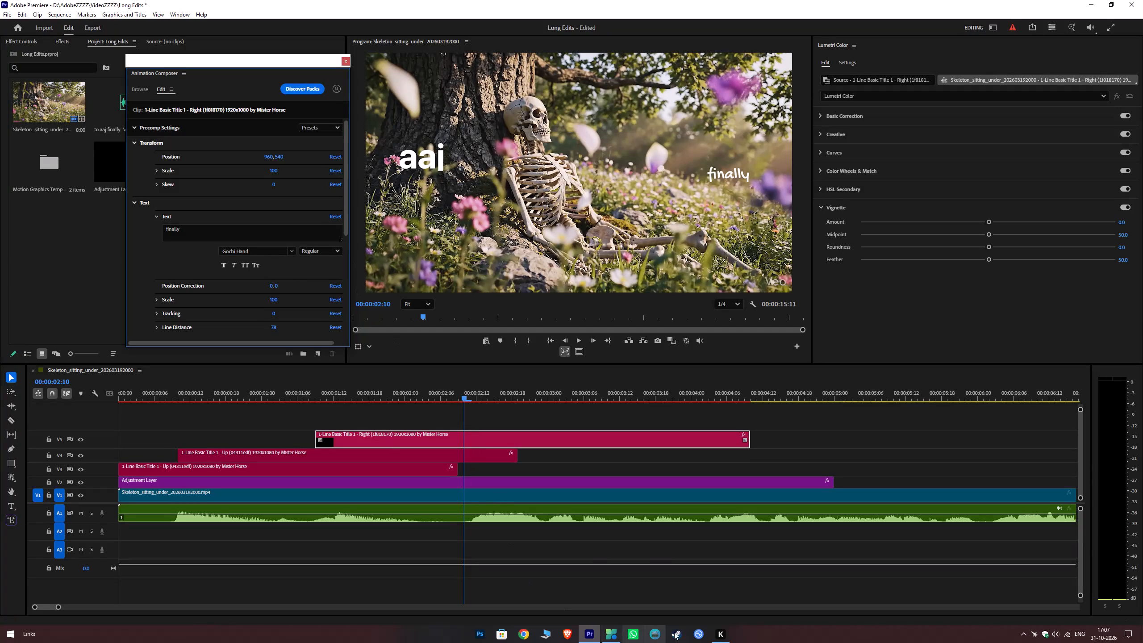
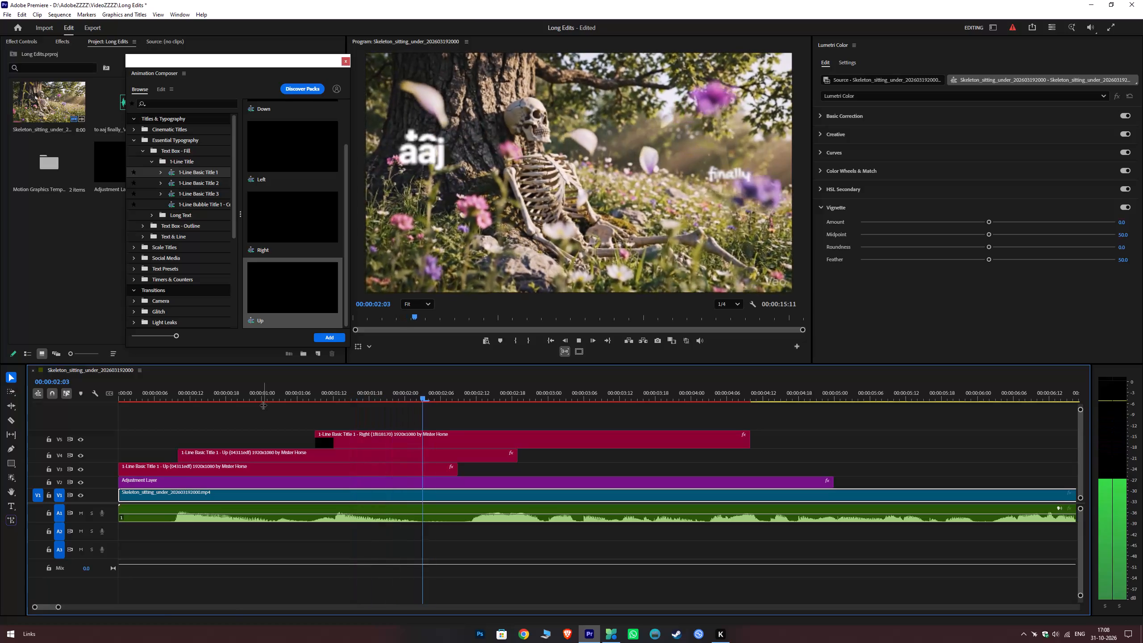
Move the "finally" title beneath "aaj", to position about -400, 633.
key(space)
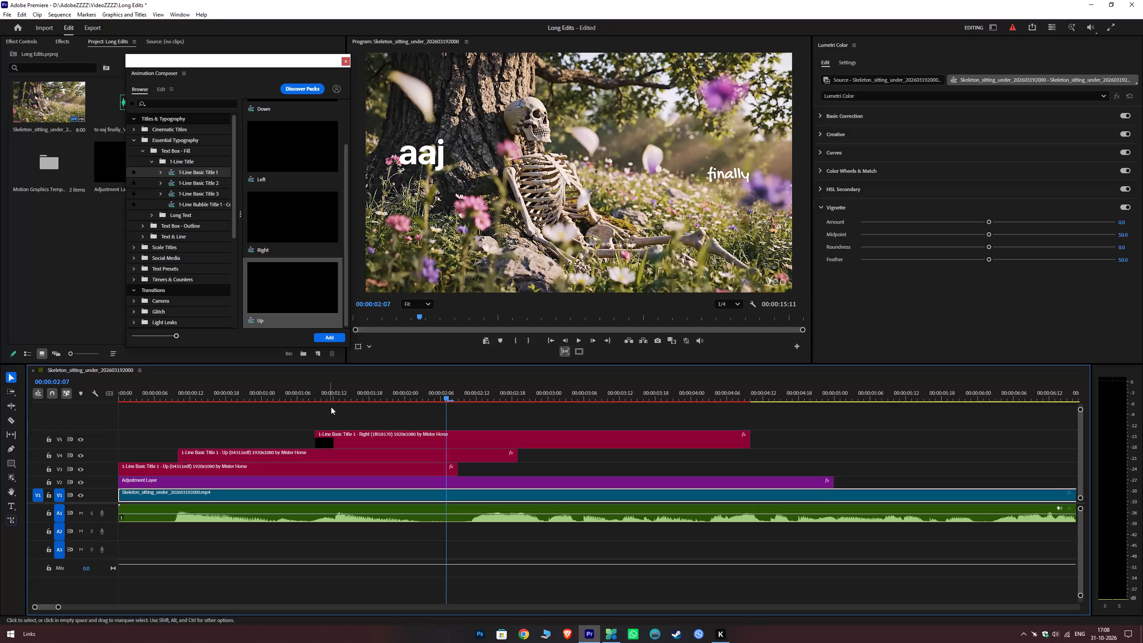
click(367, 438)
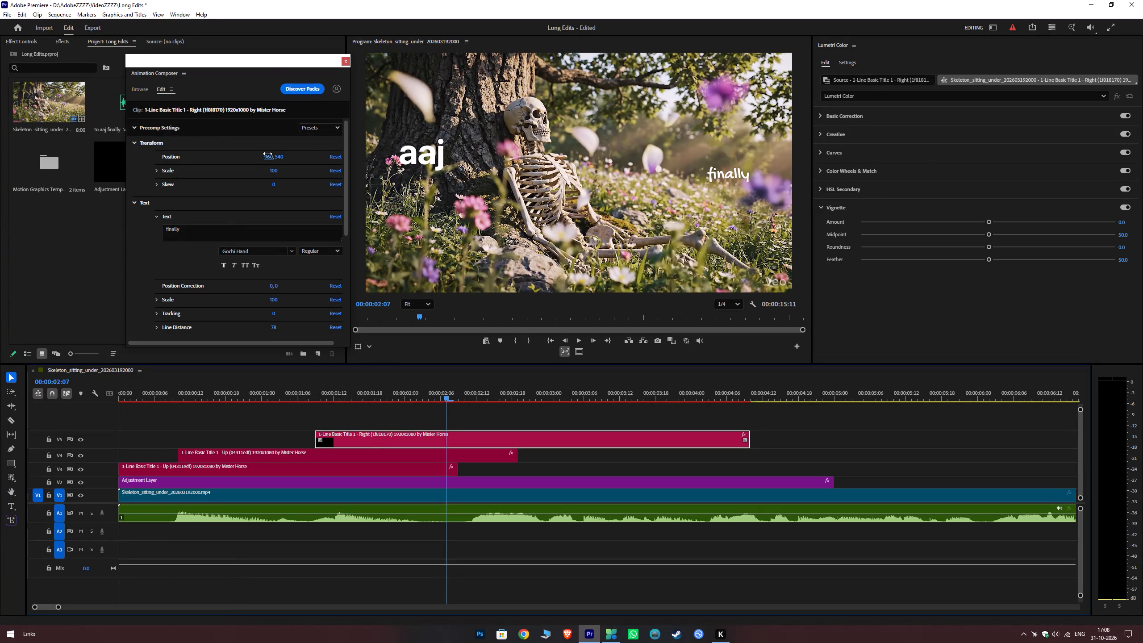
drag(267, 154, 0, 234)
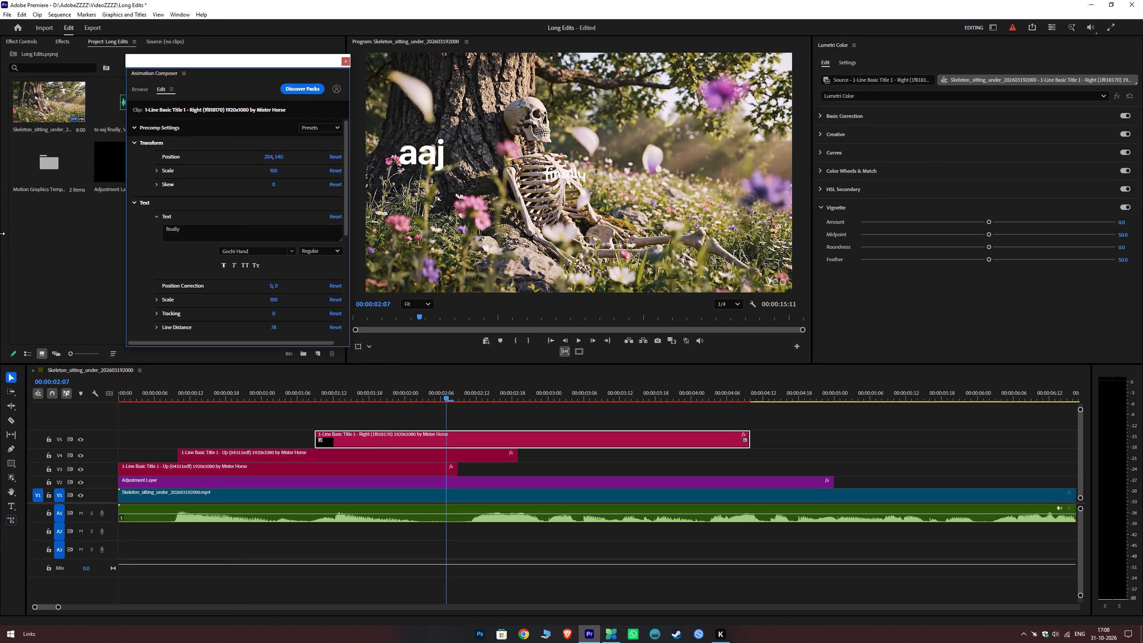
drag(0, 234, 0, 305)
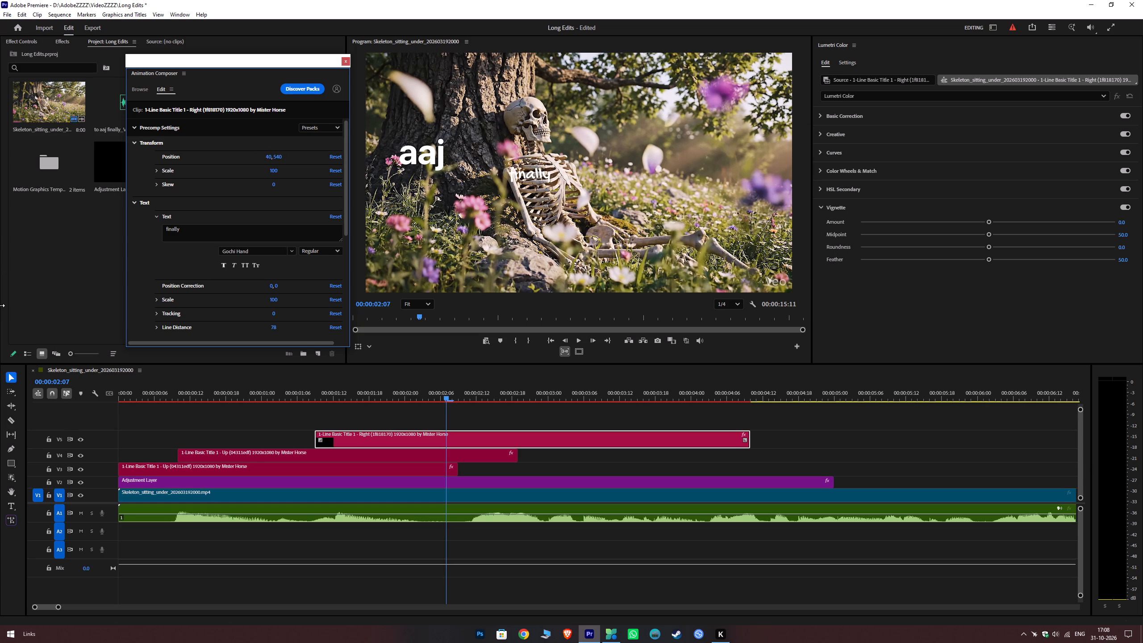
drag(0, 305, 0, 330)
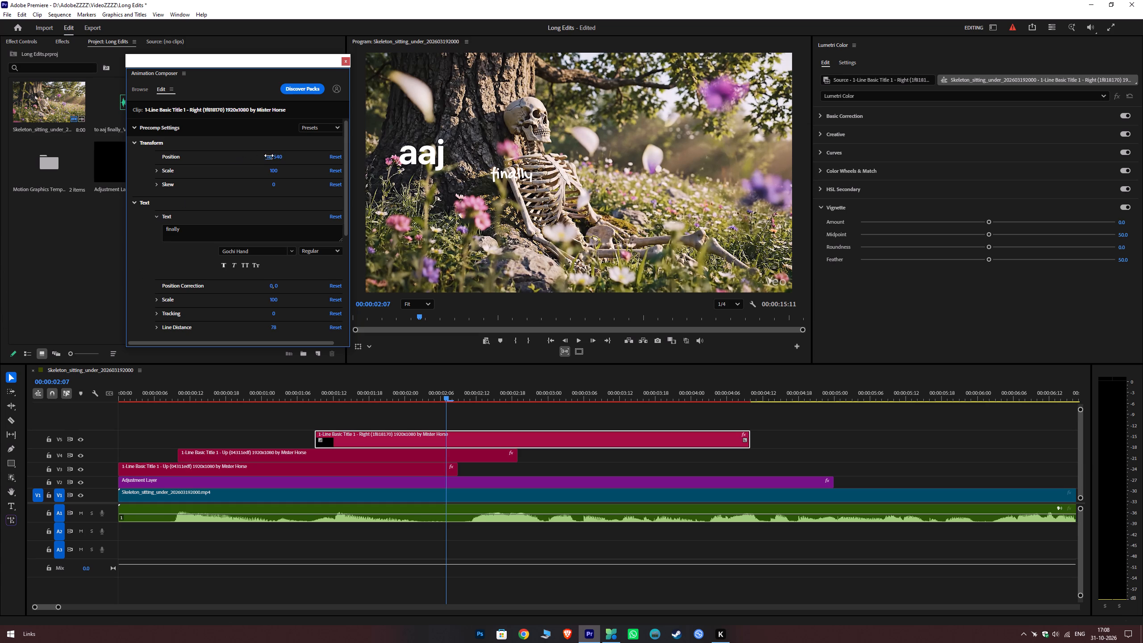
drag(269, 155, 135, 193)
drag(279, 157, 282, 118)
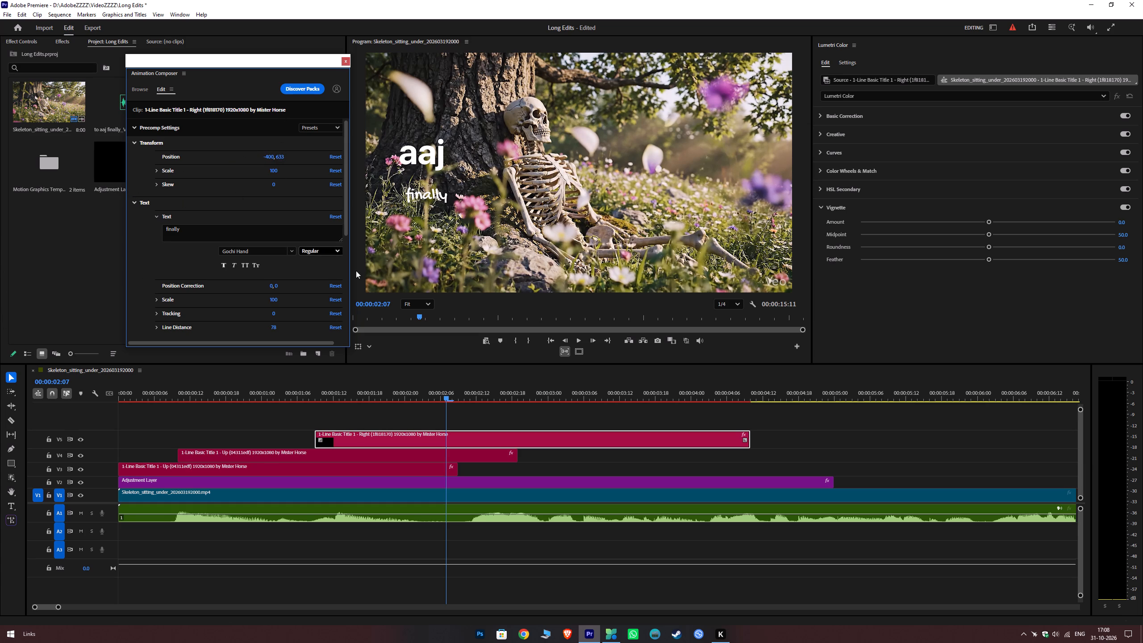
Play back the titles and raise "finally" until it sits directly under "aaj", at position about -423, 533.
drag(292, 392, 100, 419)
key(space)
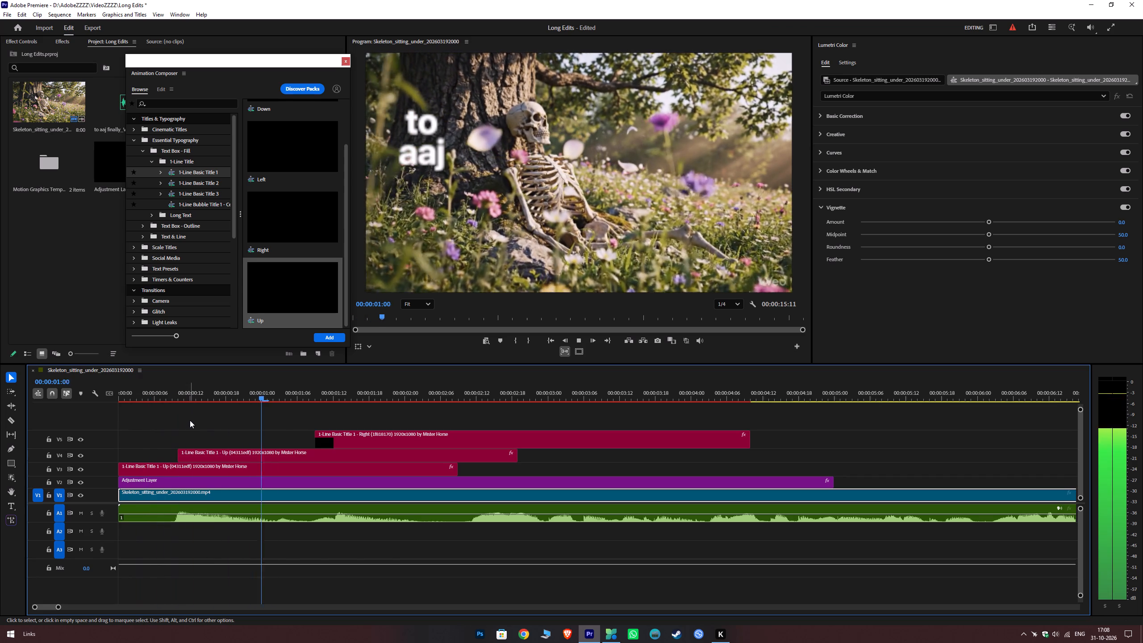
key(space)
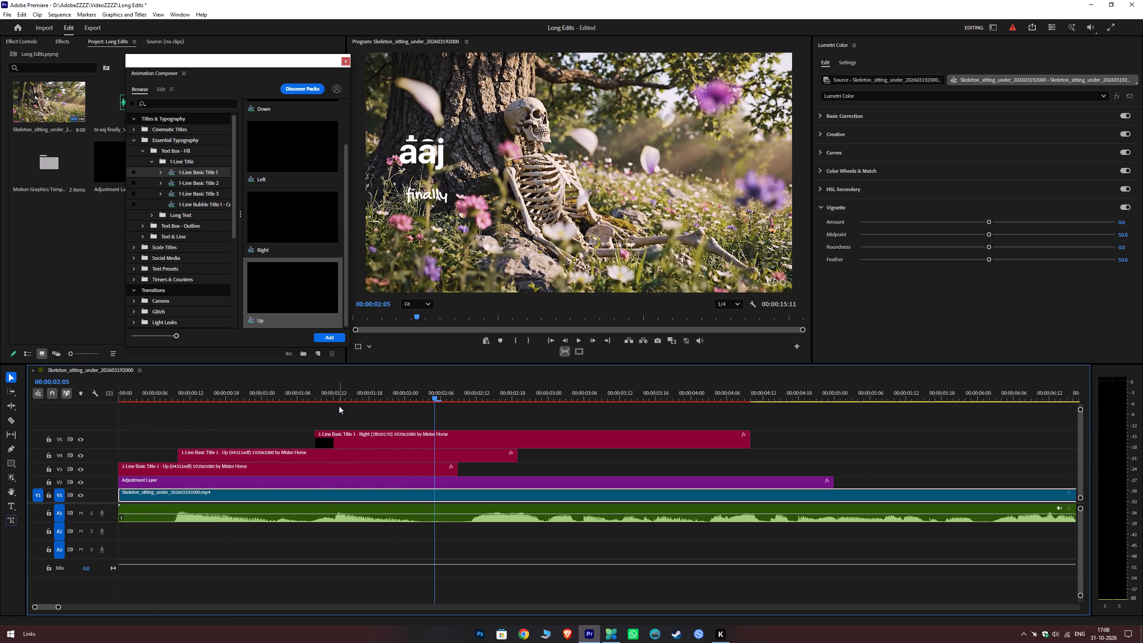
click(348, 434)
drag(280, 157, 286, 182)
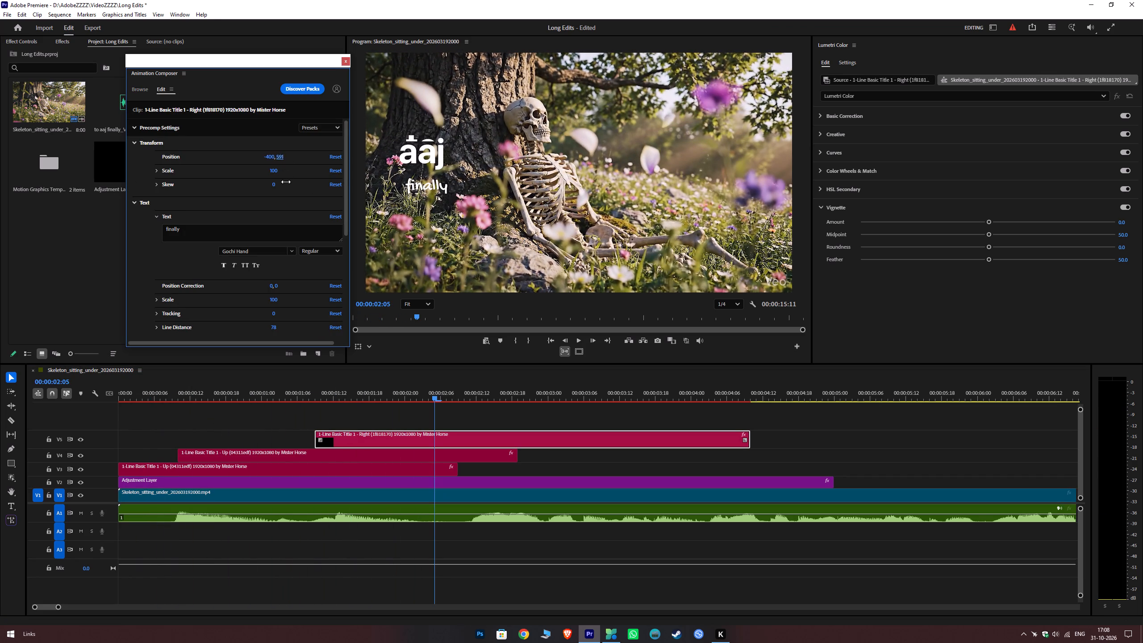
drag(286, 182, 292, 200)
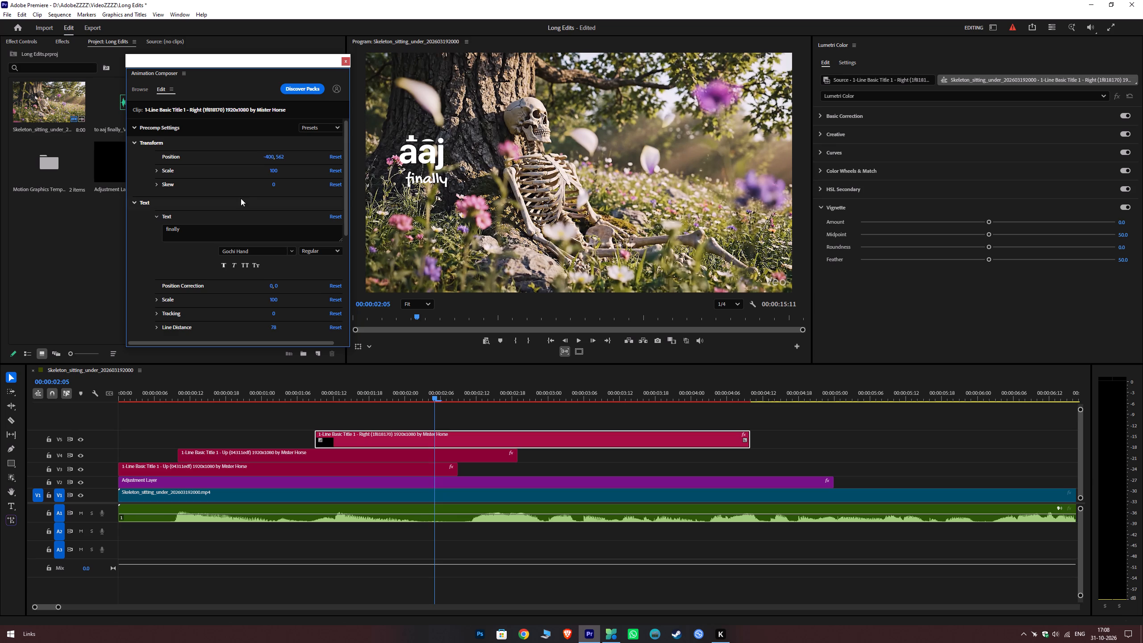
drag(271, 156, 266, 157)
drag(266, 157, 262, 158)
drag(280, 158, 281, 162)
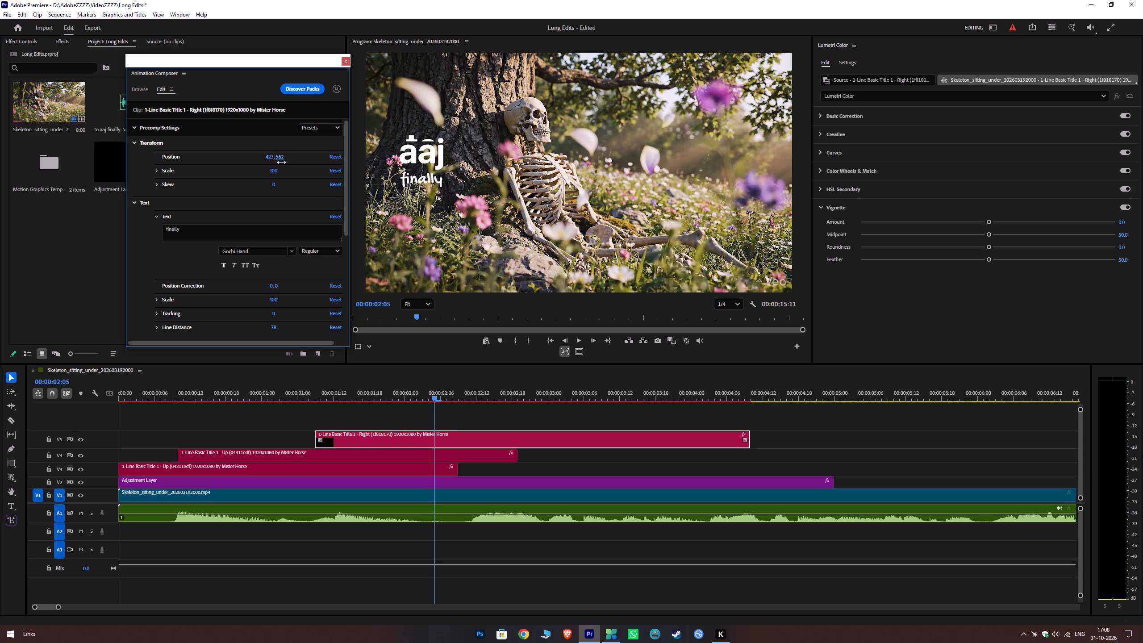
drag(281, 162, 283, 179)
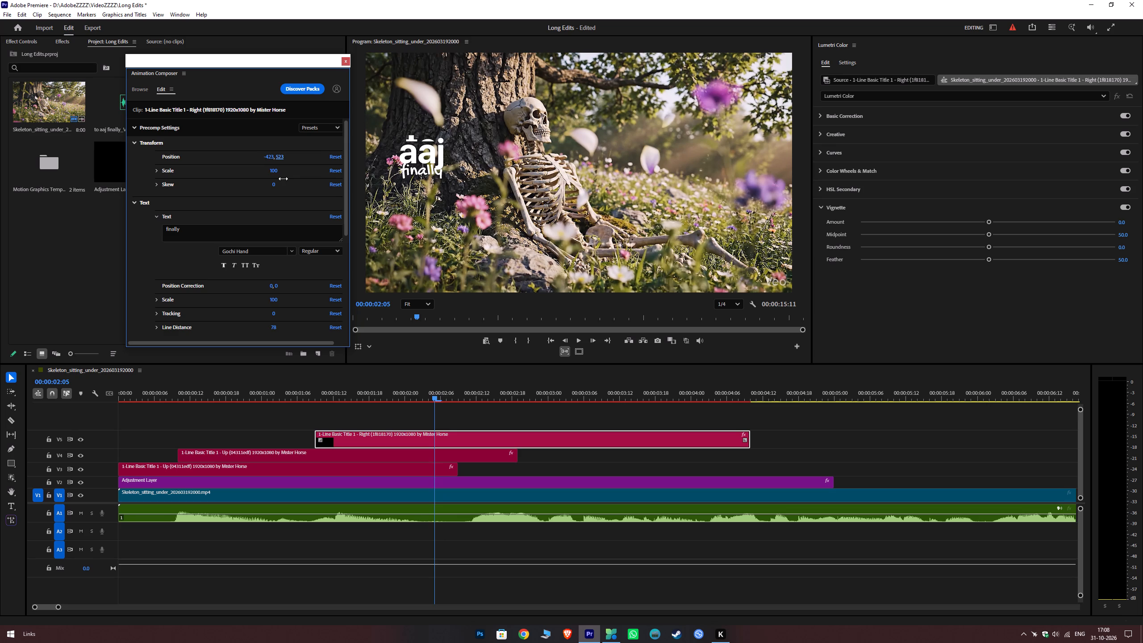
drag(283, 179, 283, 175)
drag(283, 175, 283, 174)
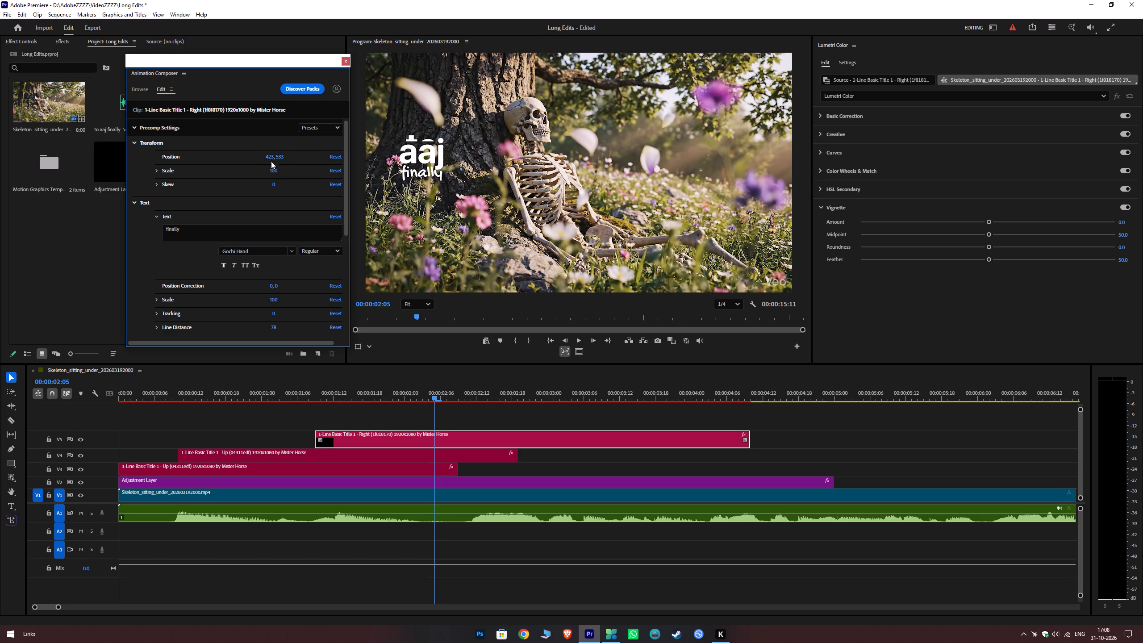
Nudge the "finally" title's horizontal position to about -439, undoing the overshoot.
drag(269, 157, 263, 159)
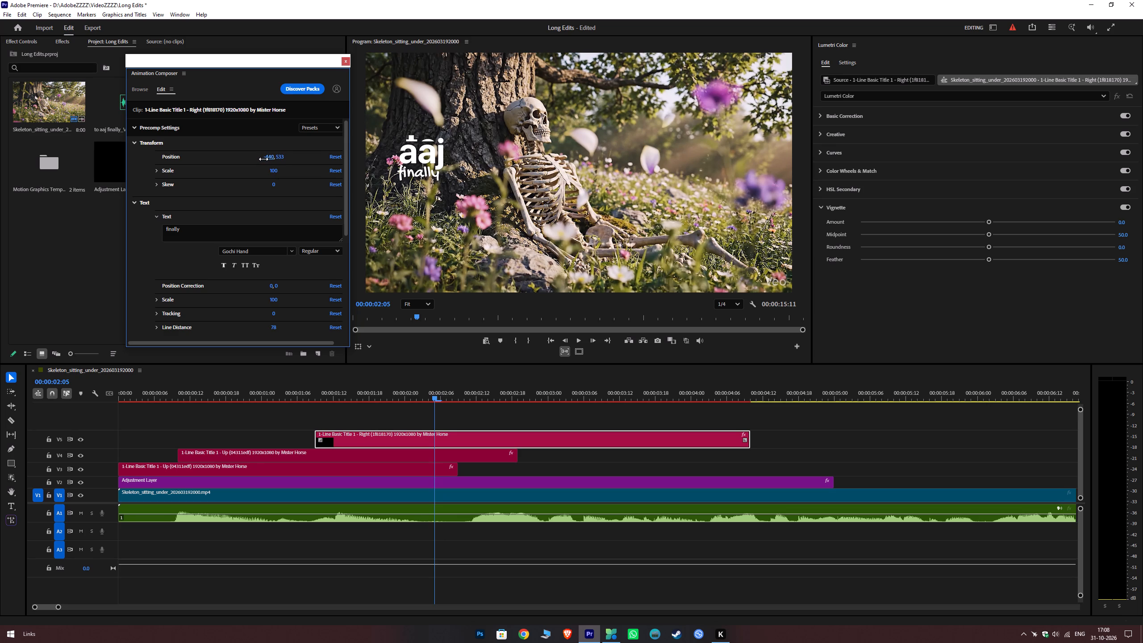
drag(263, 159, 265, 162)
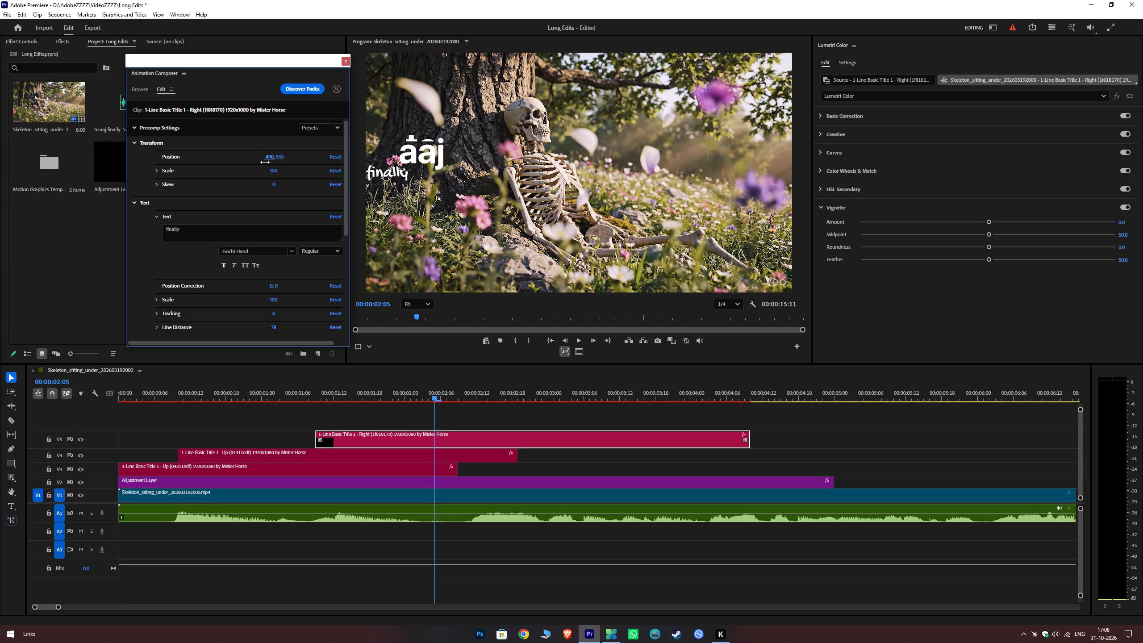
drag(265, 162, 265, 162)
key(ctrl+z)
ctrl+click(271, 158)
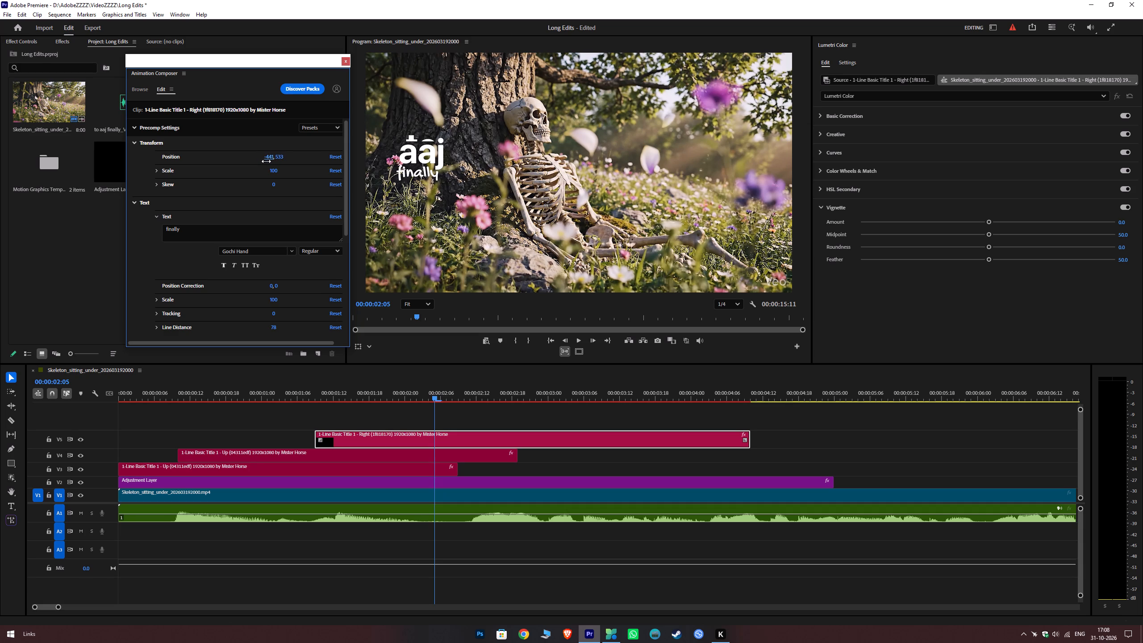
Play back the title sequence and raise the "aaj" title so it sits closer beneath "to".
drag(290, 389, 1, 434)
key(space)
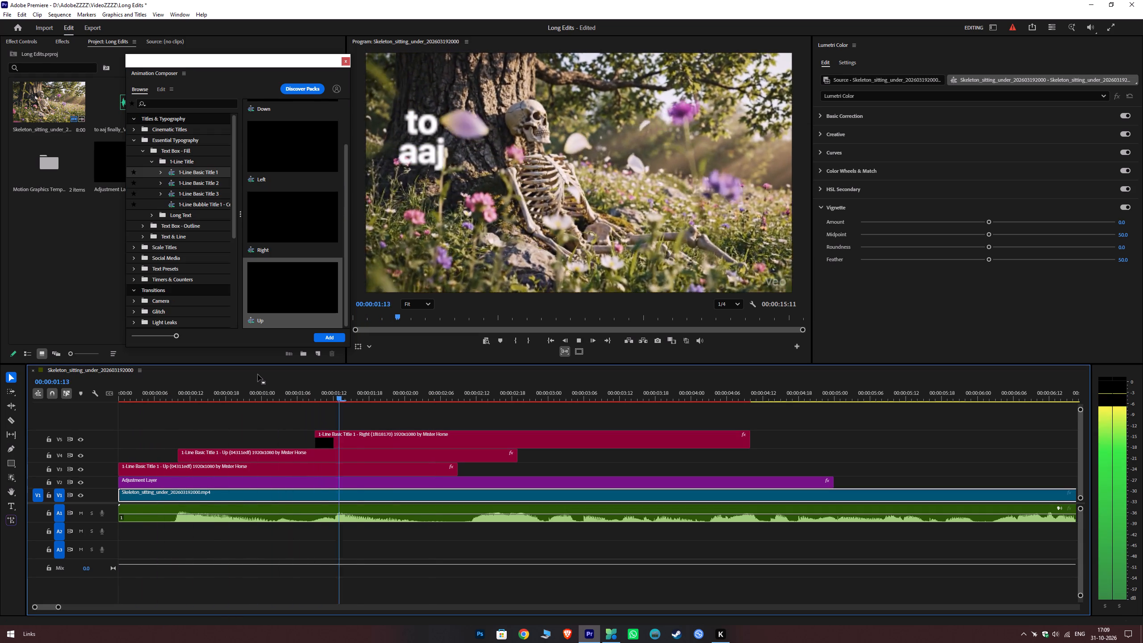
key(space)
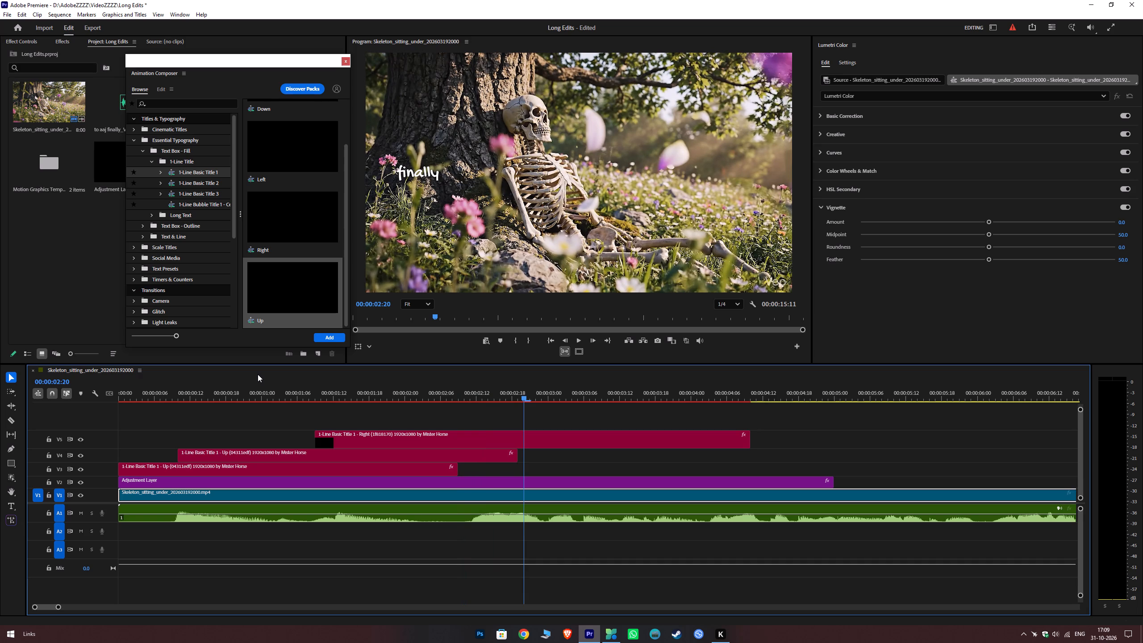
drag(386, 394, 278, 423)
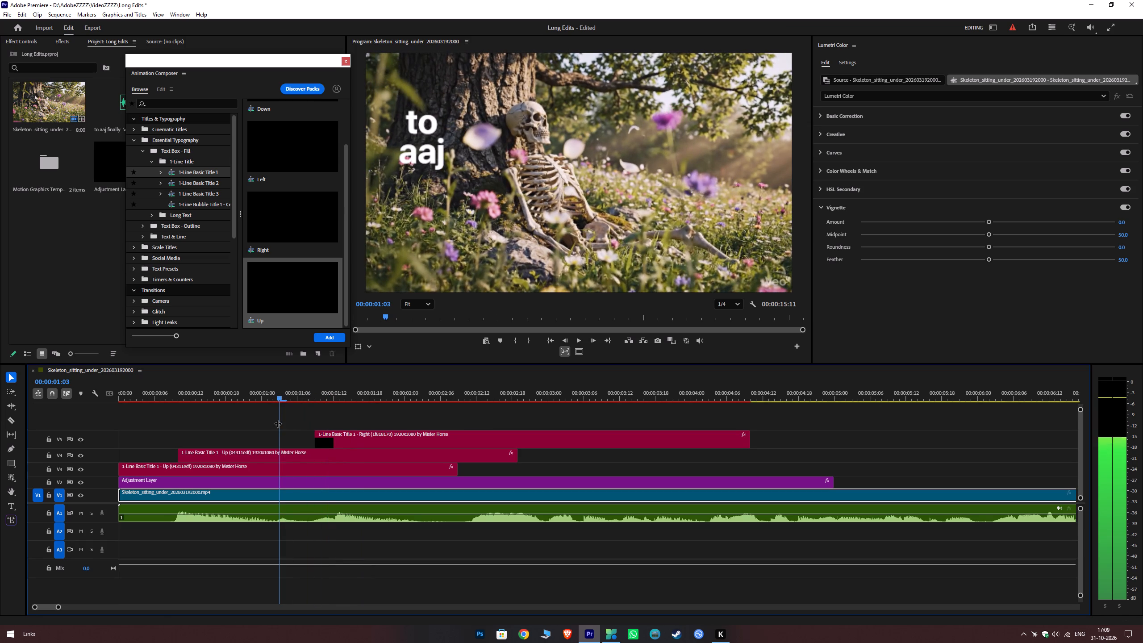
drag(196, 395, 197, 416)
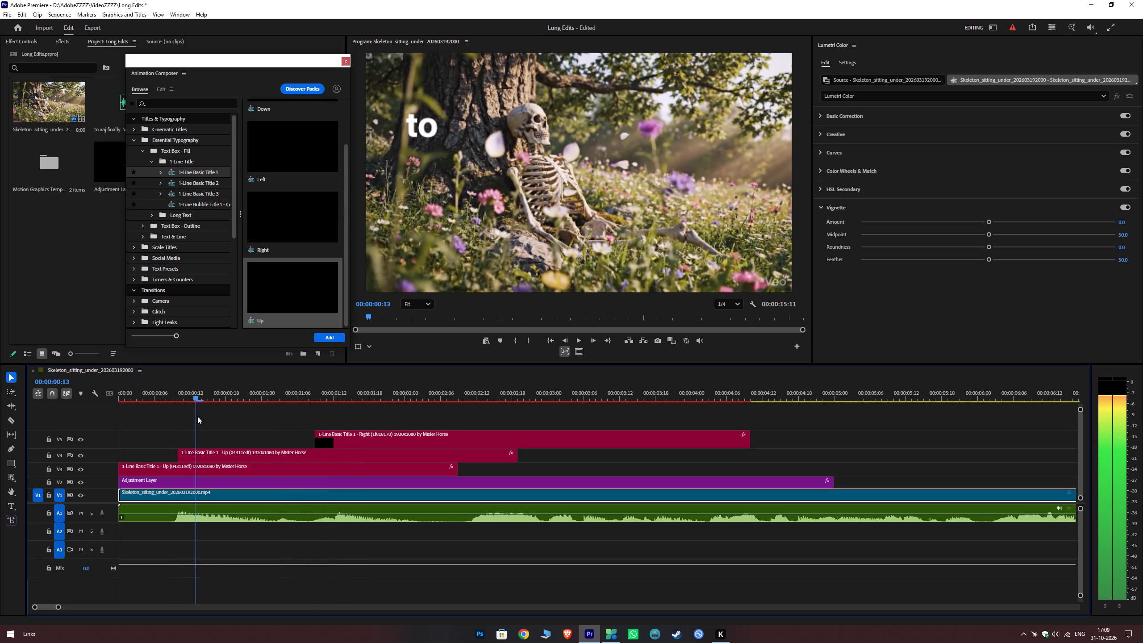
drag(197, 416, 250, 417)
click(264, 455)
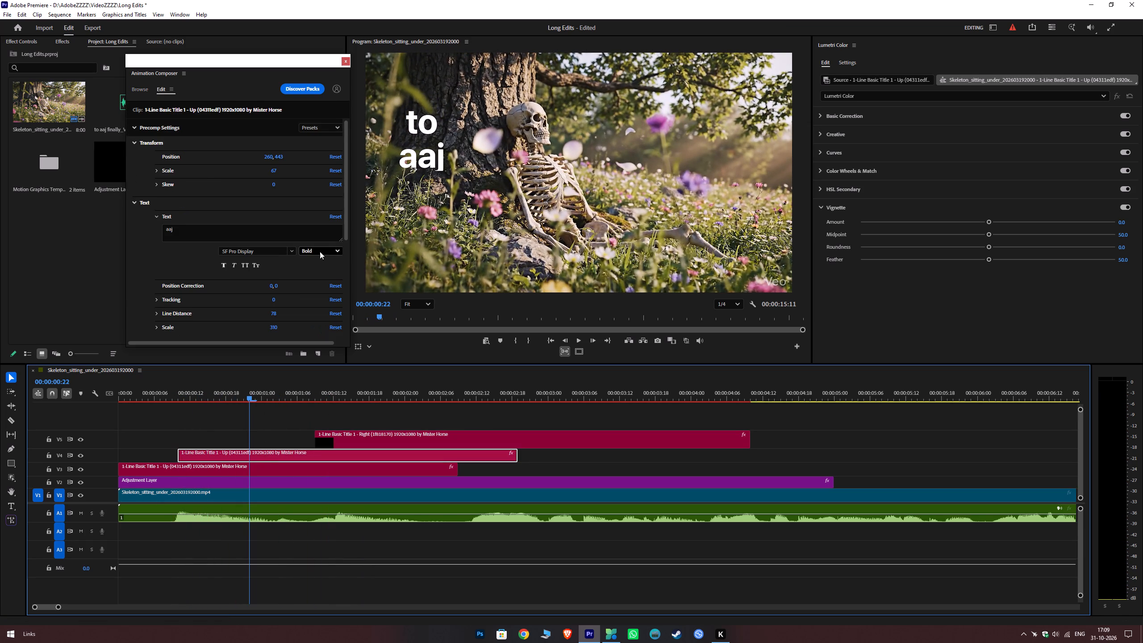
drag(279, 155, 287, 162)
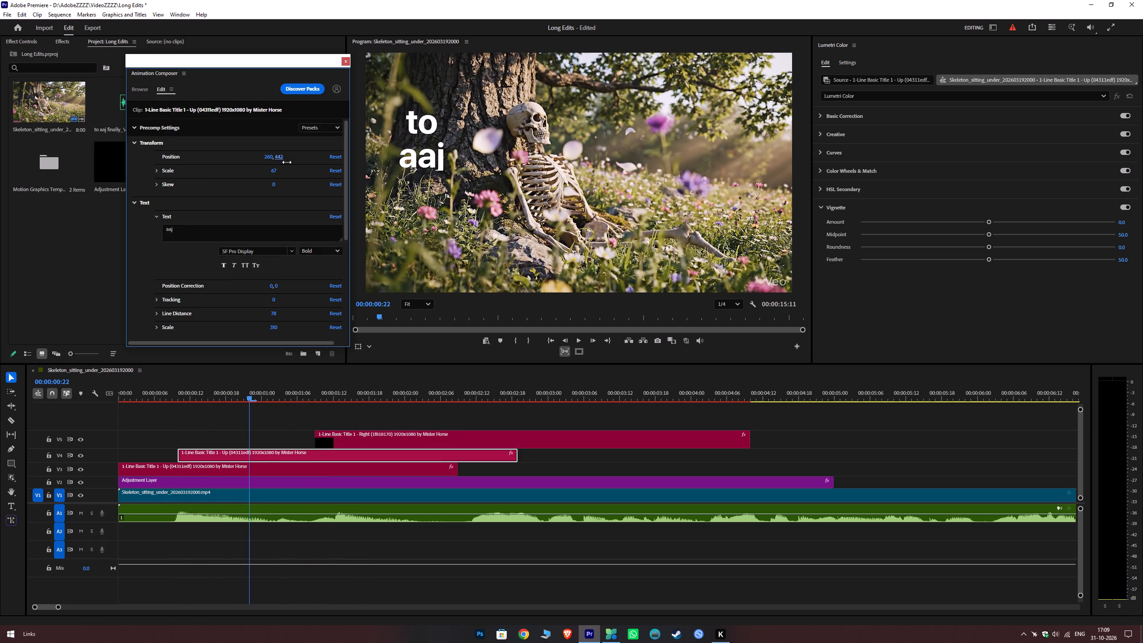
drag(287, 162, 300, 194)
Enlarge the "finally" title to a scale of about 118 and shift it back under "aaj" at horizontal position about -592.
click(398, 443)
drag(362, 390, 364, 395)
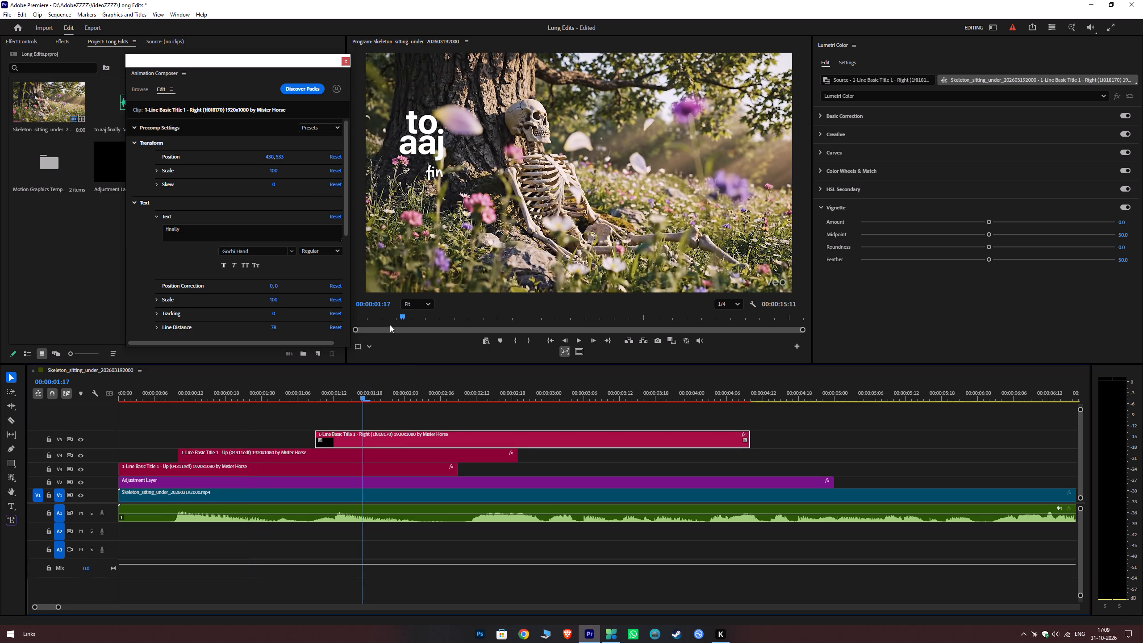
drag(374, 390, 436, 393)
drag(422, 397, 380, 404)
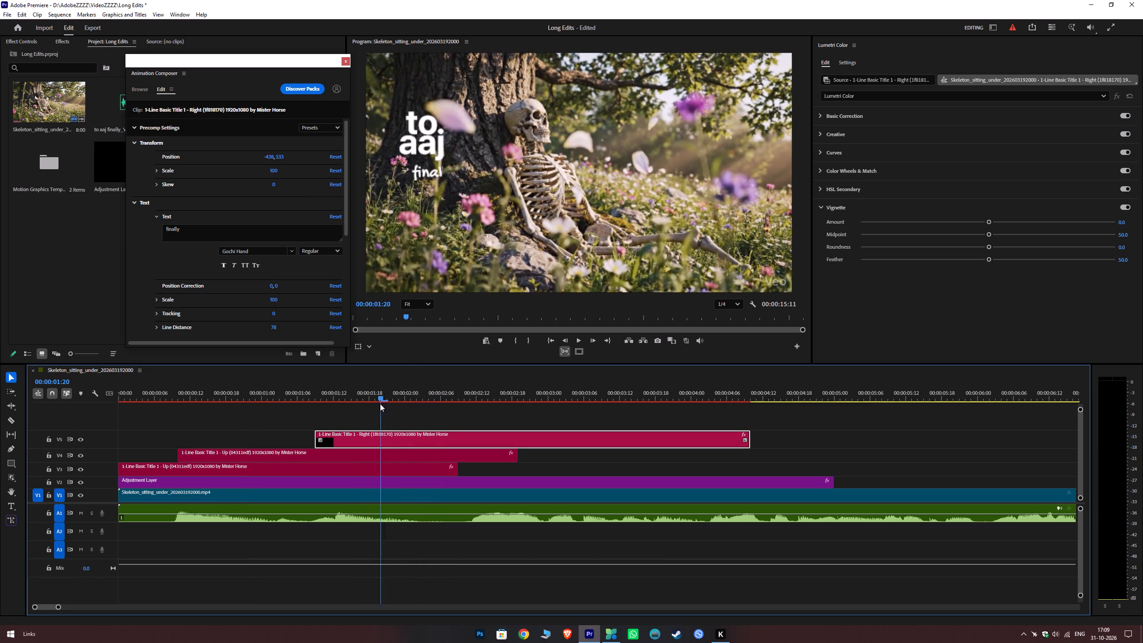
drag(380, 404, 399, 406)
ctrl+drag(273, 171, 276, 173)
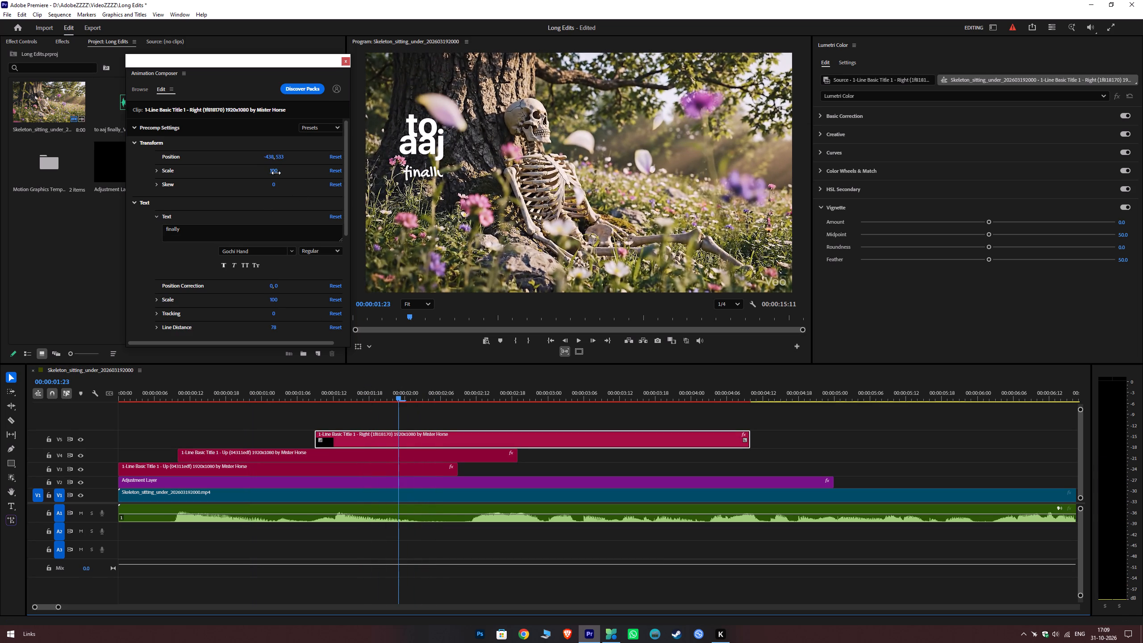
ctrl+drag(276, 173, 285, 175)
ctrl+drag(268, 157, 201, 171)
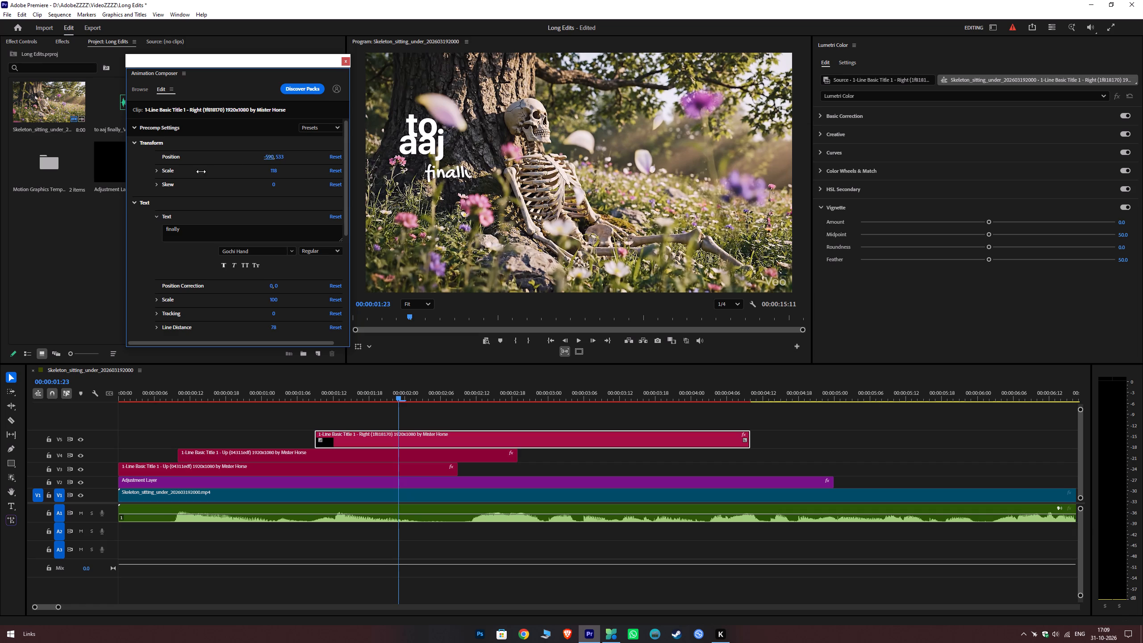
ctrl+drag(201, 171, 232, 190)
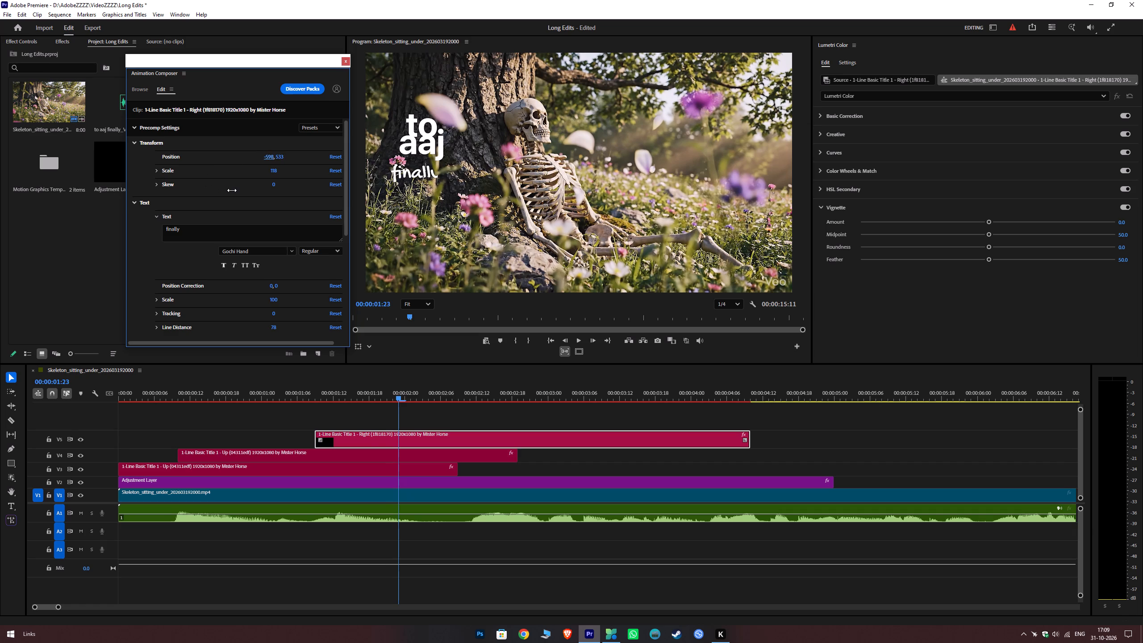
ctrl+drag(232, 190, 234, 191)
Enlarge the "finally" title to a scale of about 142 and shift its horizontal position to about -831.
ctrl+drag(274, 173, 294, 176)
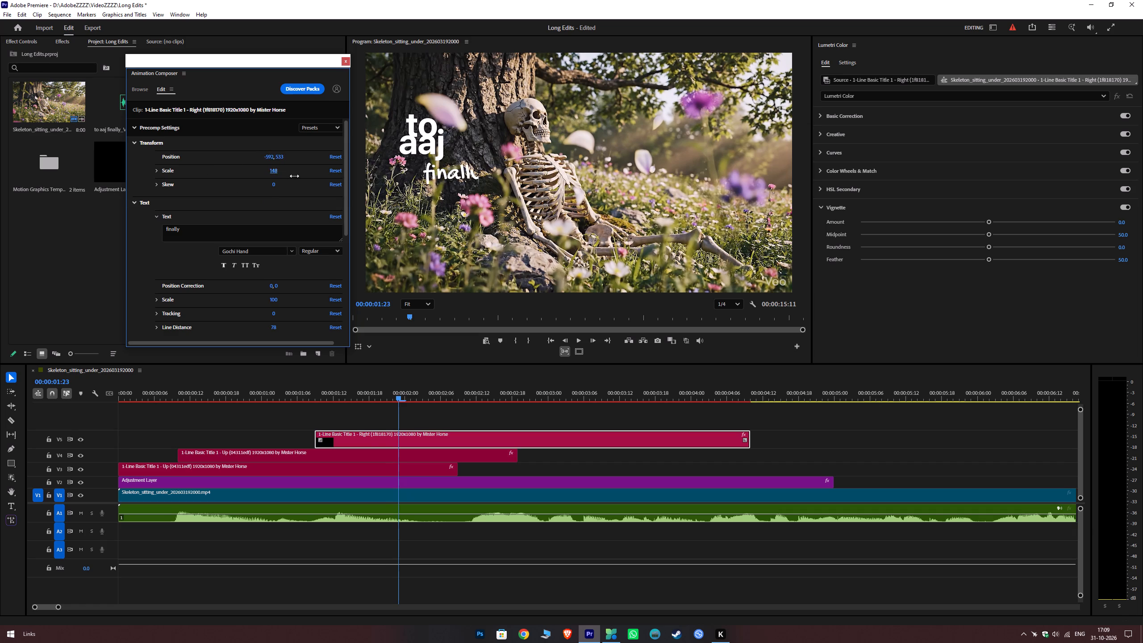
ctrl+drag(294, 176, 295, 176)
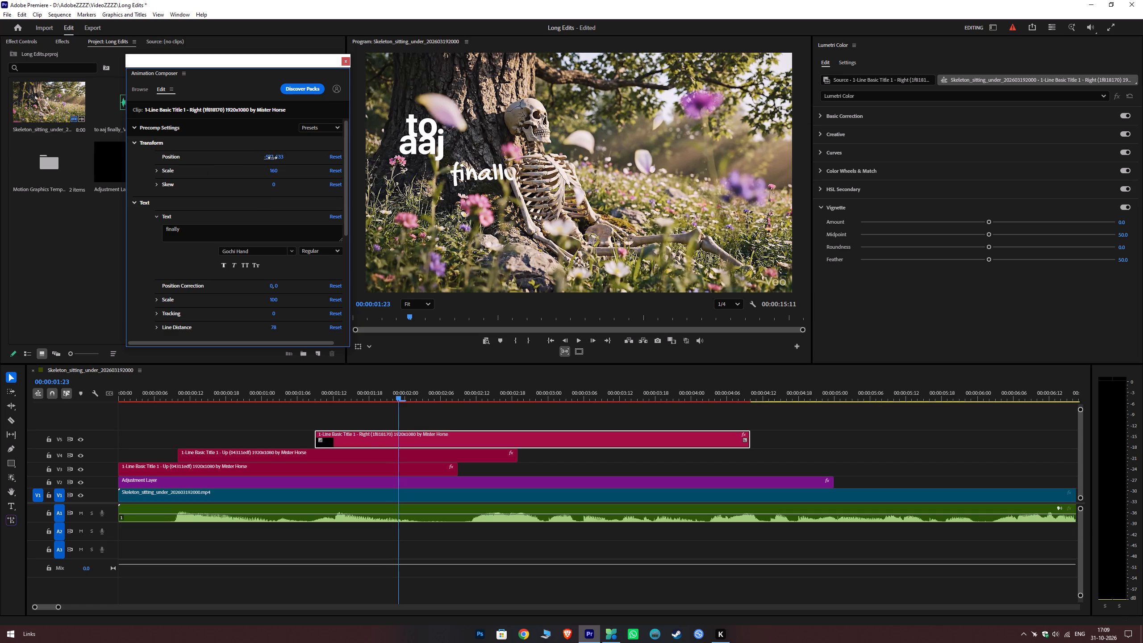
ctrl+drag(271, 157, 175, 174)
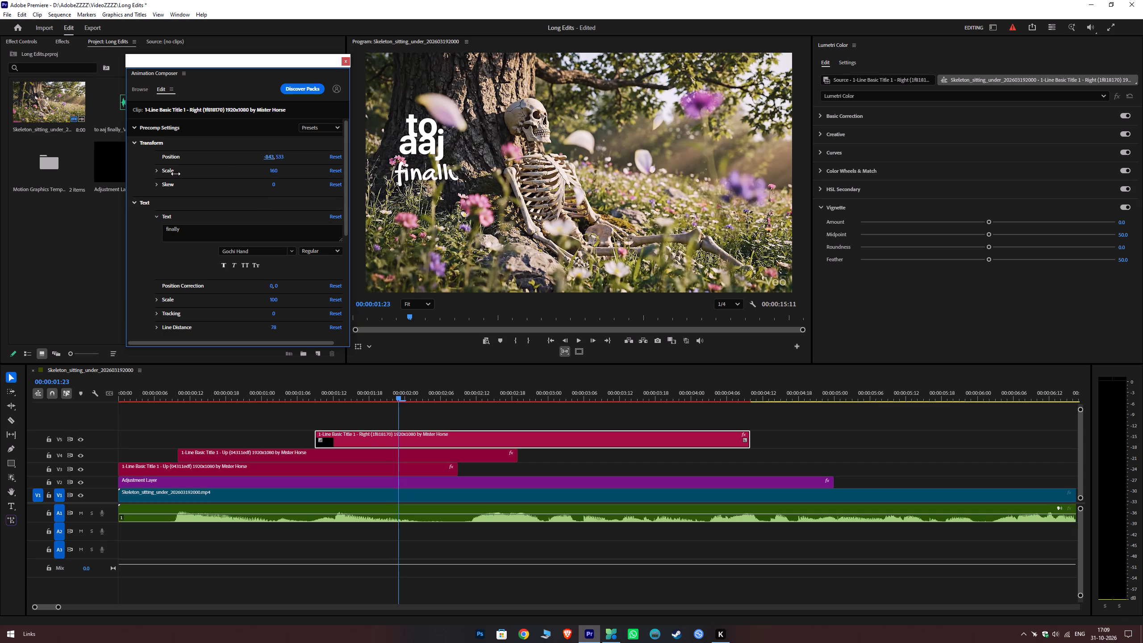
ctrl+drag(175, 174, 184, 176)
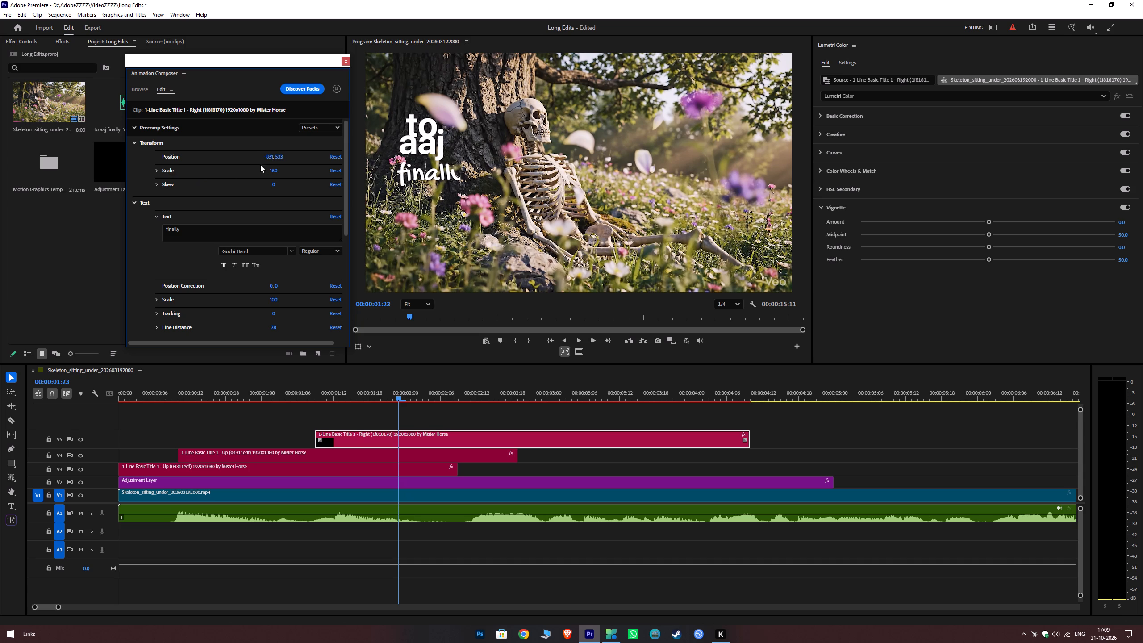
ctrl+drag(274, 170, 276, 178)
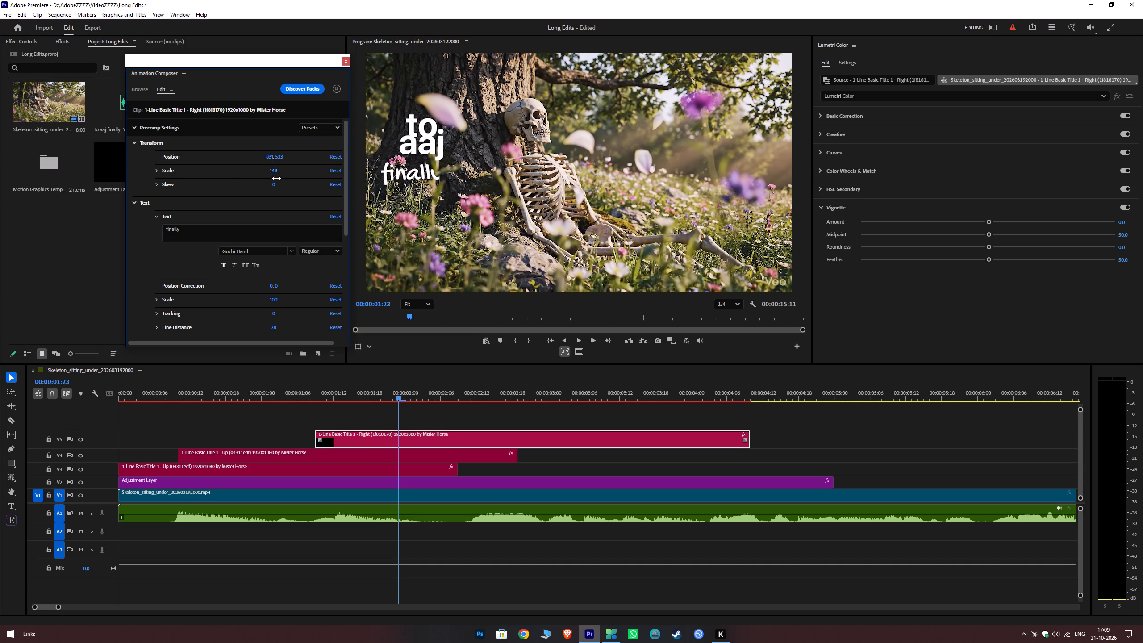
ctrl+drag(276, 178, 279, 184)
Move the "finally" title to position about -786, 493, tucked closely beneath "aaj".
ctrl+drag(266, 158, 275, 162)
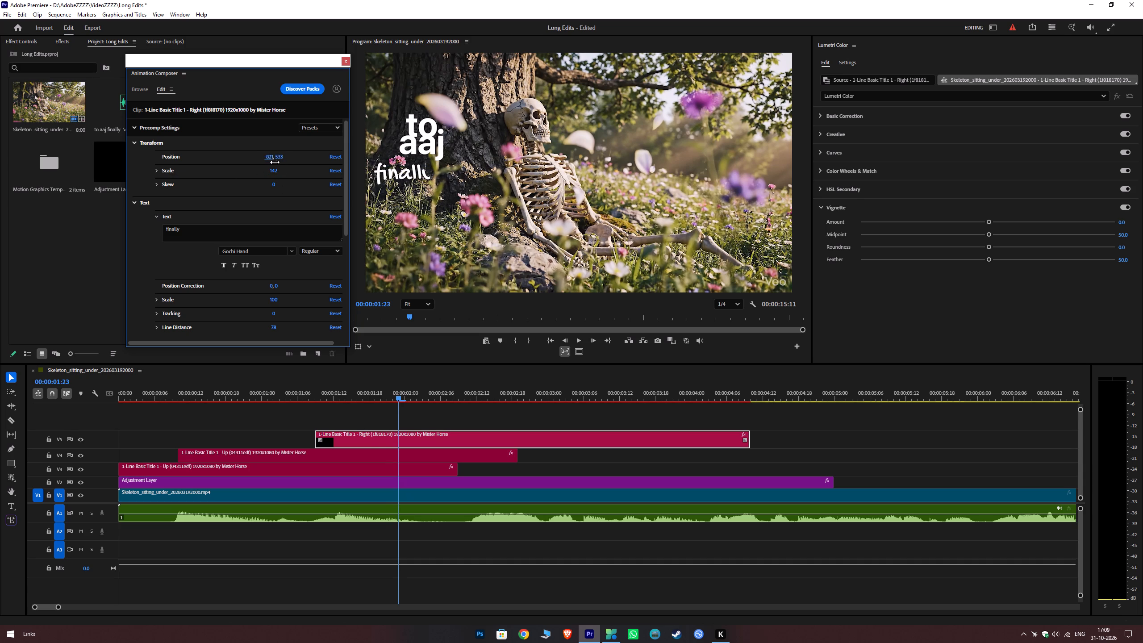
ctrl+drag(275, 162, 293, 169)
ctrl+drag(281, 156, 285, 168)
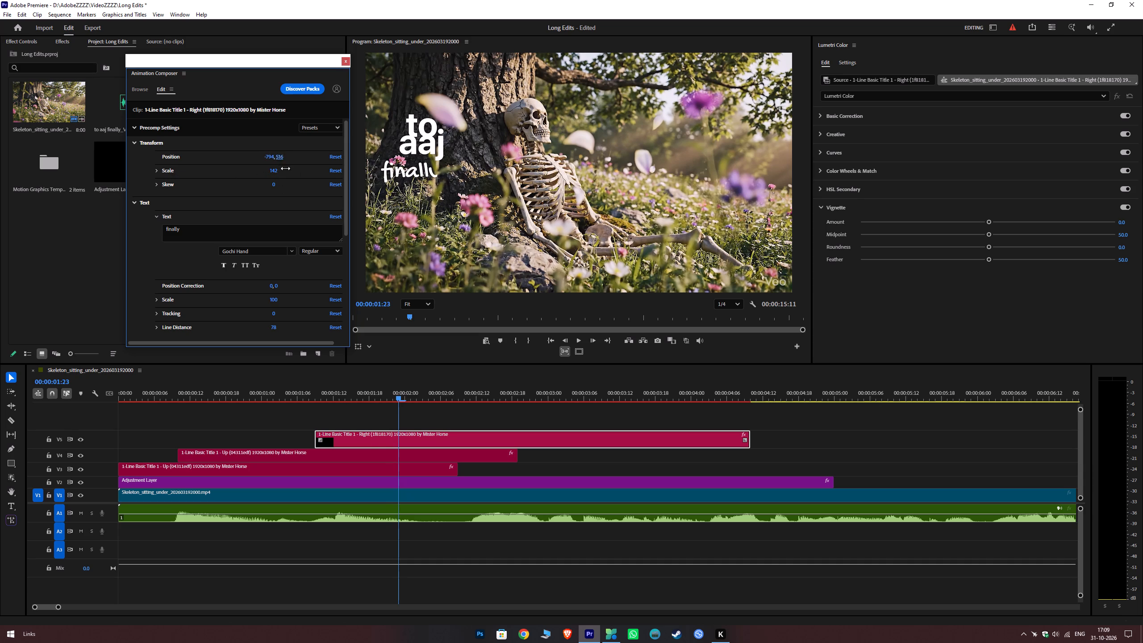
ctrl+drag(285, 168, 288, 177)
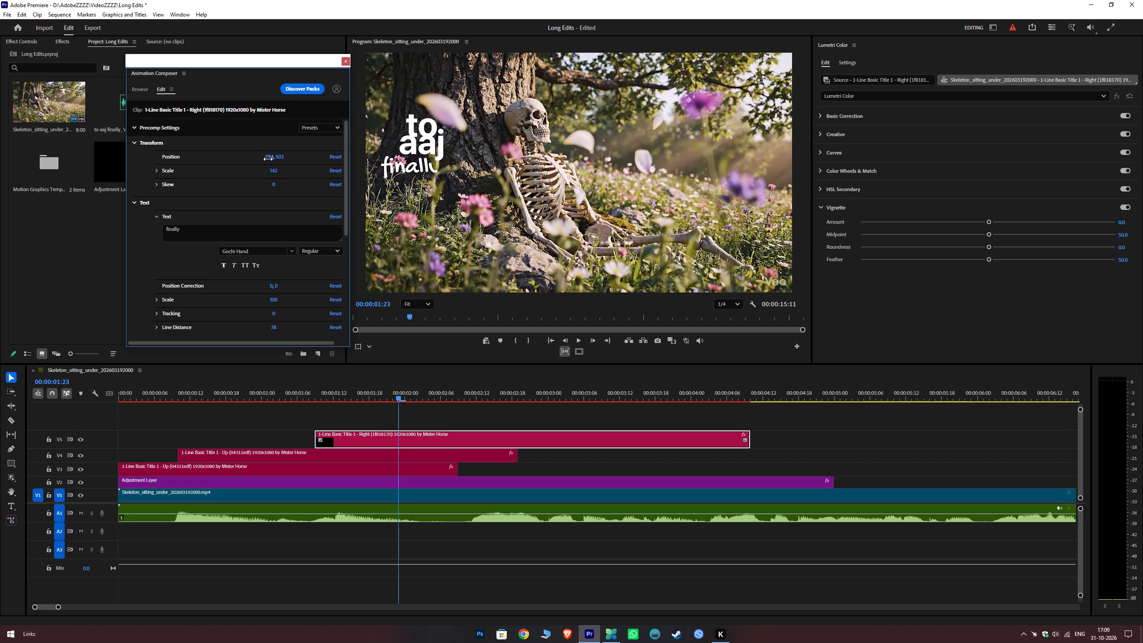
ctrl+drag(267, 158, 274, 162)
ctrl+drag(280, 158, 281, 161)
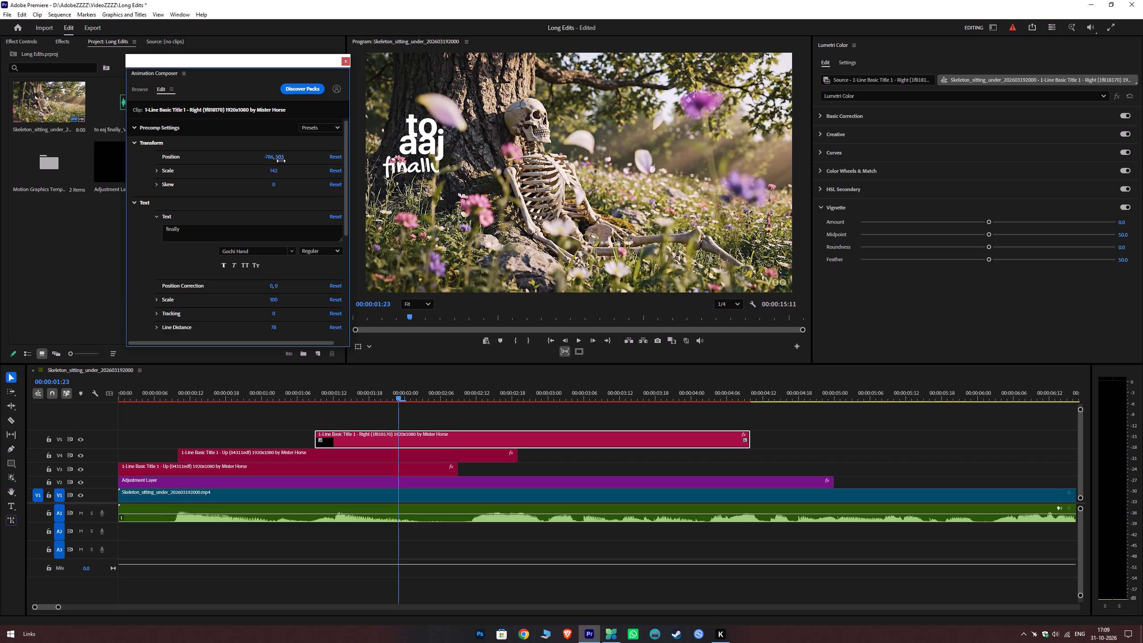
ctrl+drag(281, 161, 283, 165)
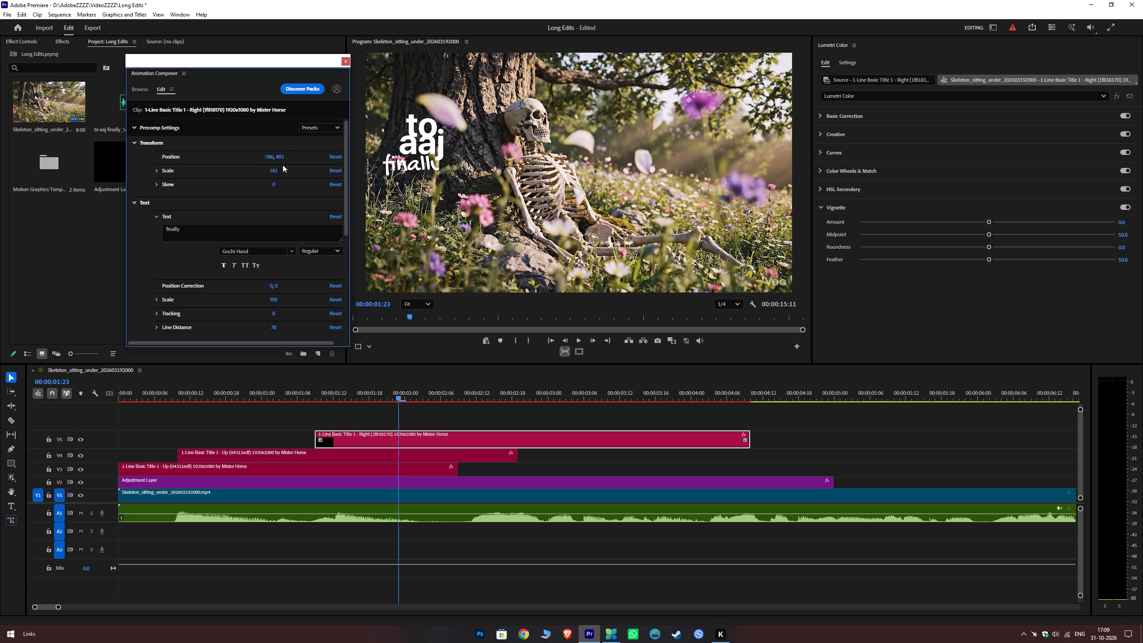
Play back the title sequence and lower the "aaj" title slightly to vertical position about 414.
drag(324, 401, 314, 399)
drag(284, 400, 247, 410)
key(space)
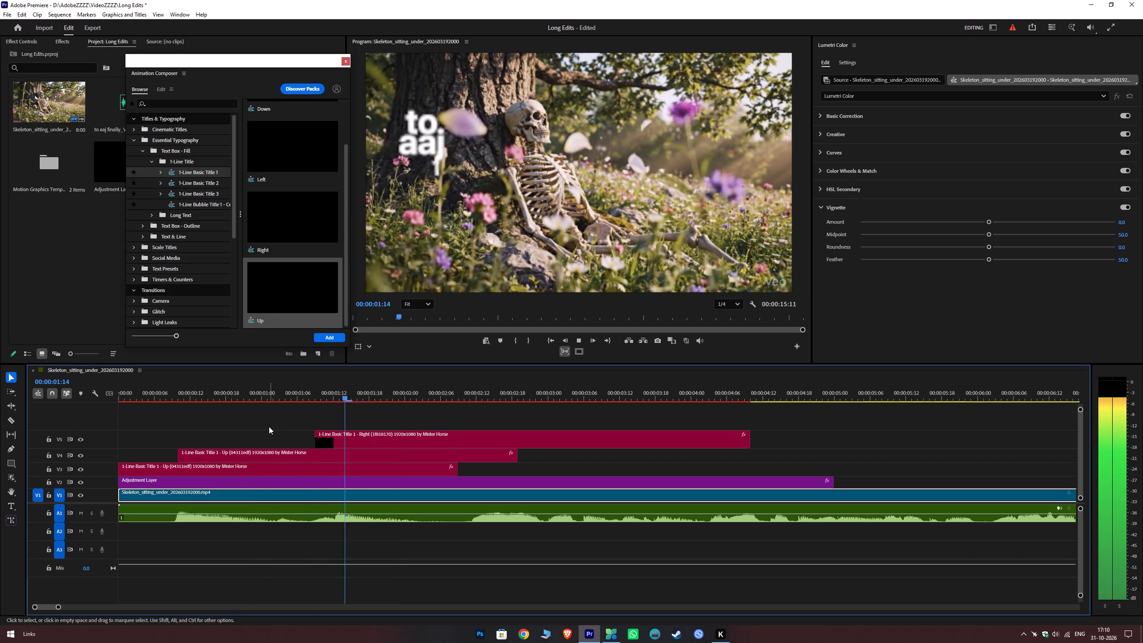
key(space)
click(161, 393)
key(space)
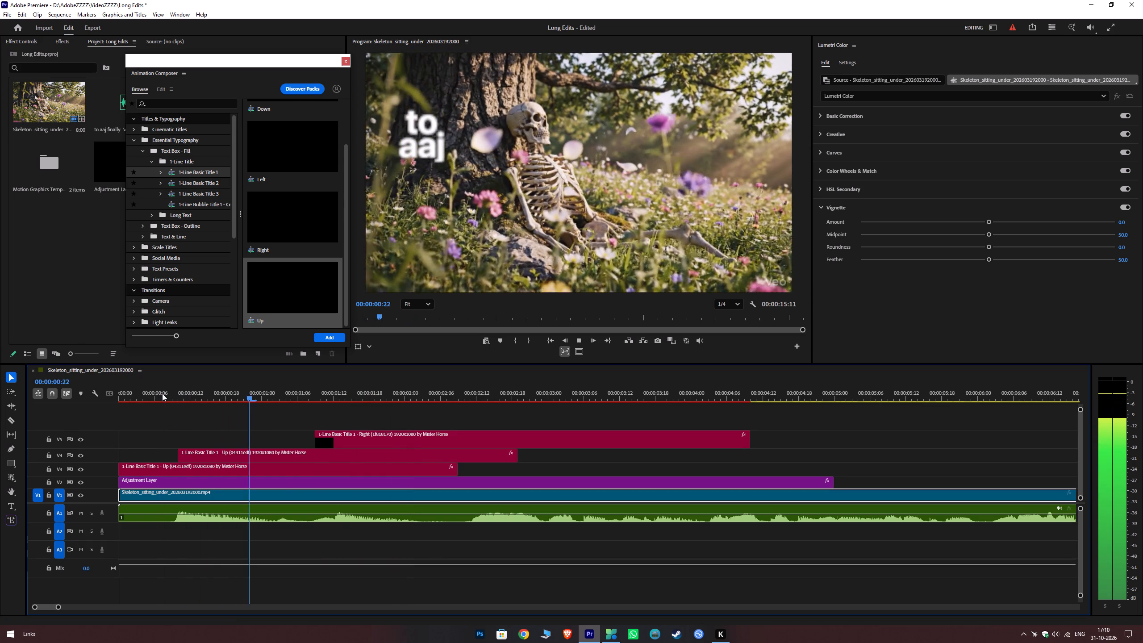
key(space)
click(263, 447)
click(262, 453)
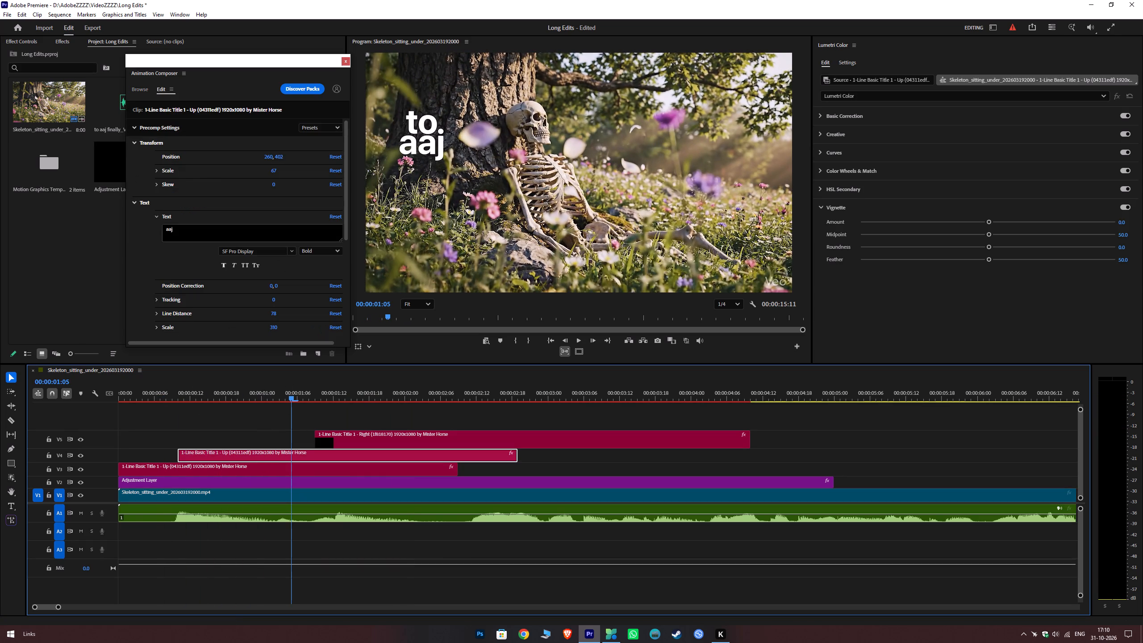
ctrl+drag(280, 158, 280, 151)
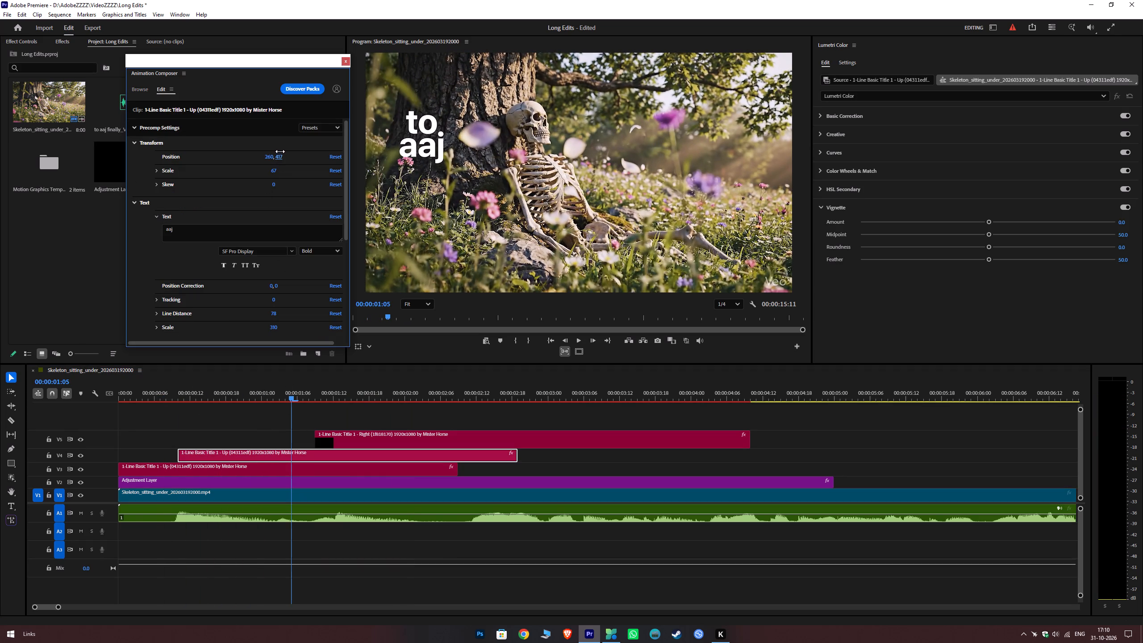
ctrl+drag(280, 151, 280, 153)
Lower the "finally" title to vertical position about 516 so it clears "aaj".
click(349, 433)
click(338, 391)
click(383, 393)
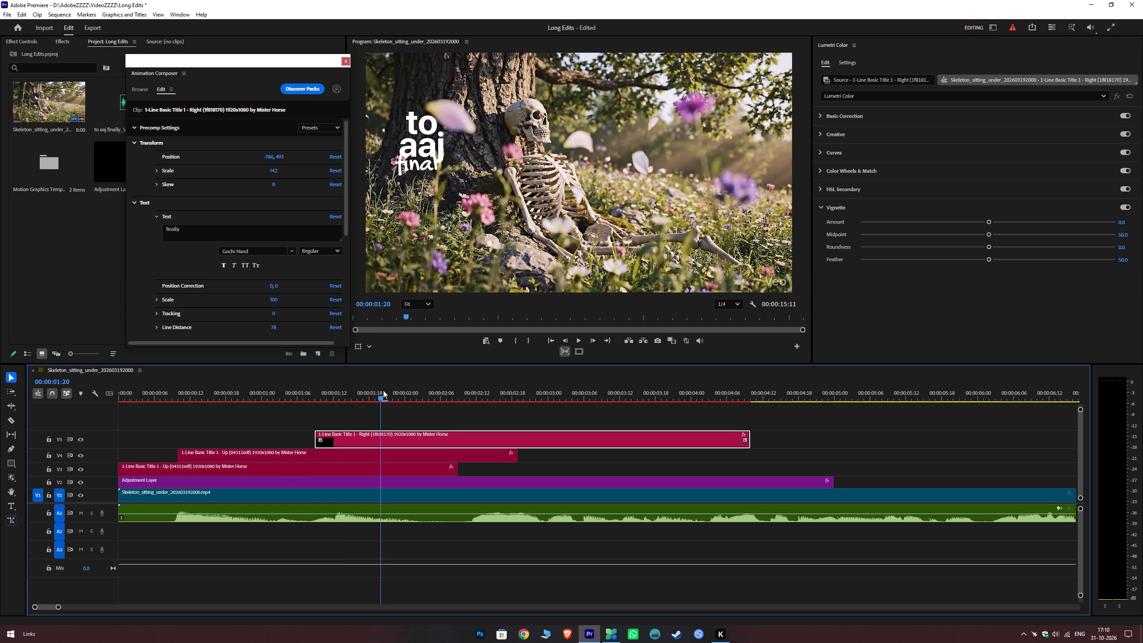
ctrl+drag(281, 158, 280, 151)
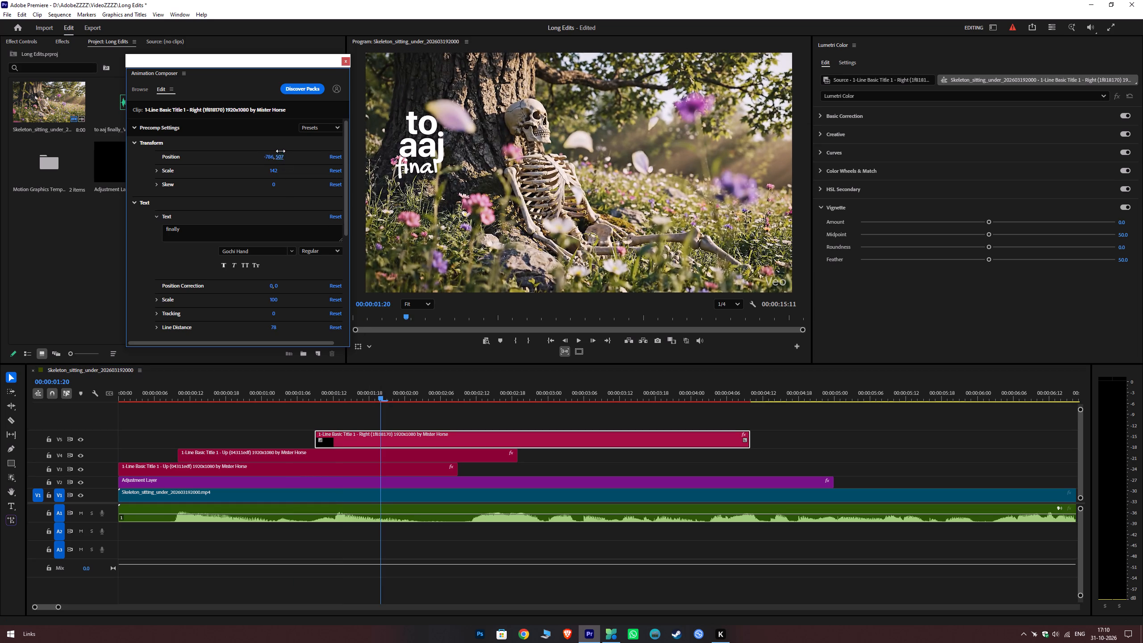
ctrl+drag(280, 151, 280, 146)
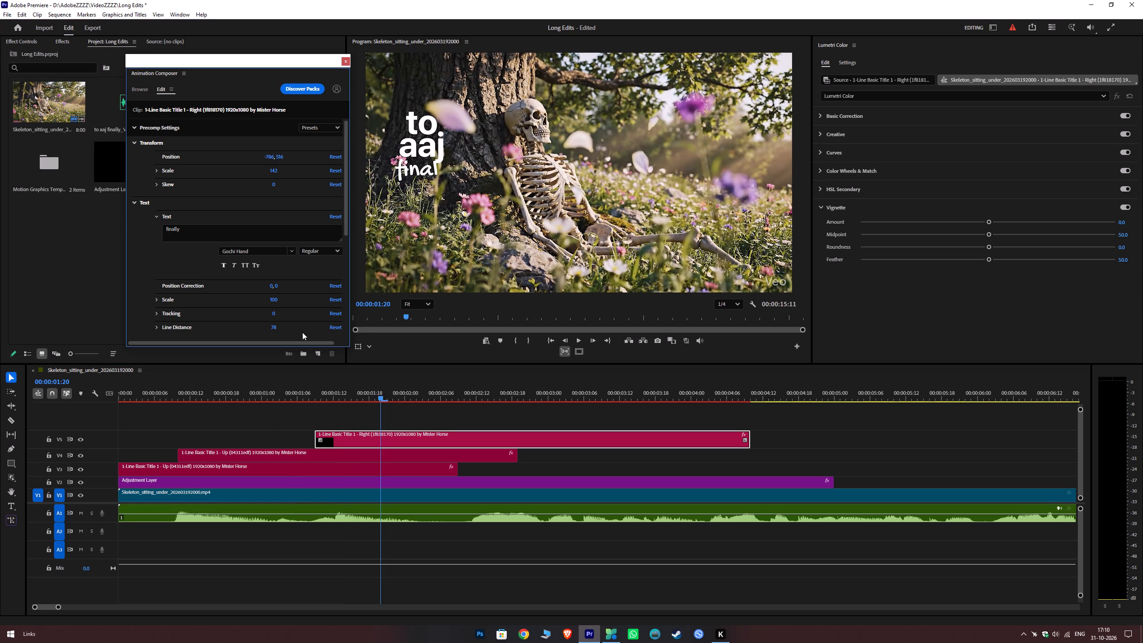
Save the project and play the title sequence from the start of the timeline.
drag(267, 396, 0, 457)
click(148, 444)
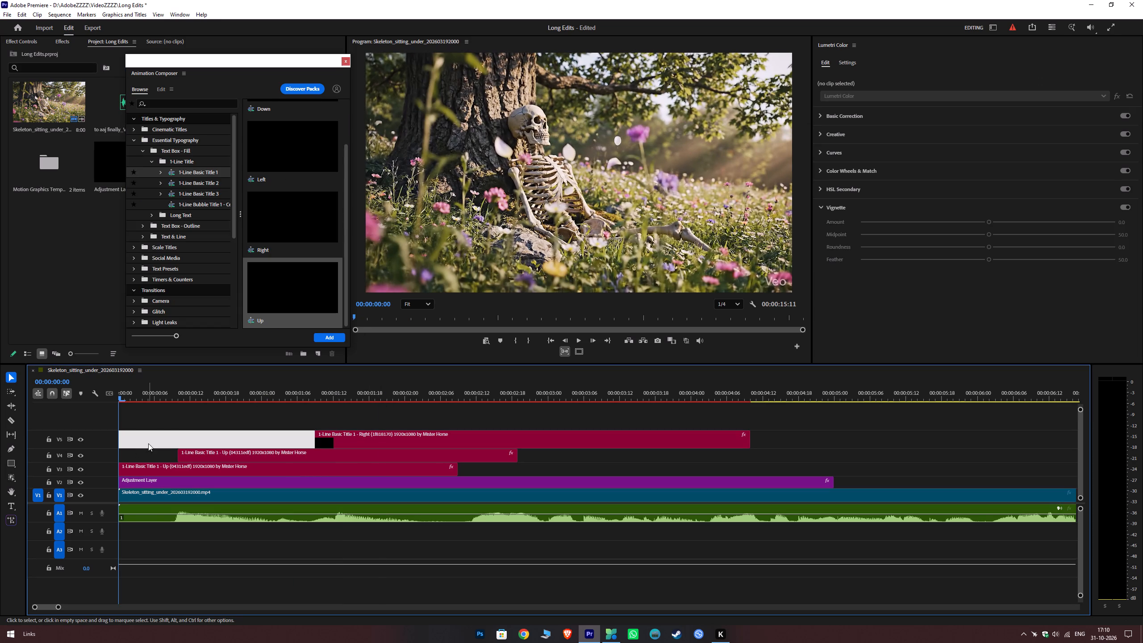
key(ctrl+s)
click(169, 422)
key(space)
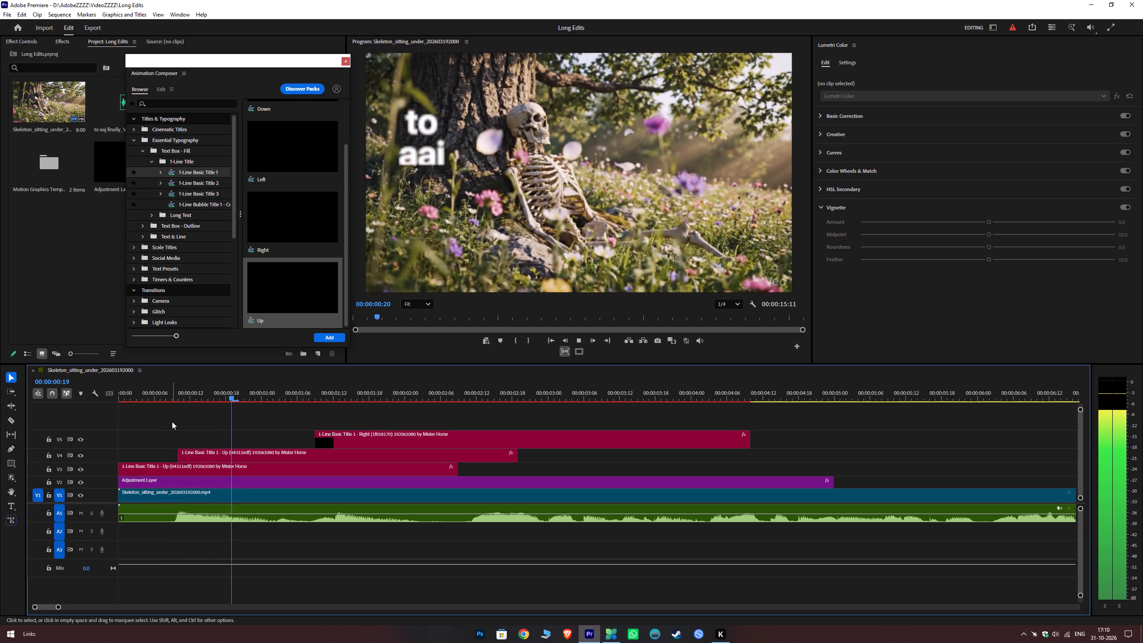
key(space)
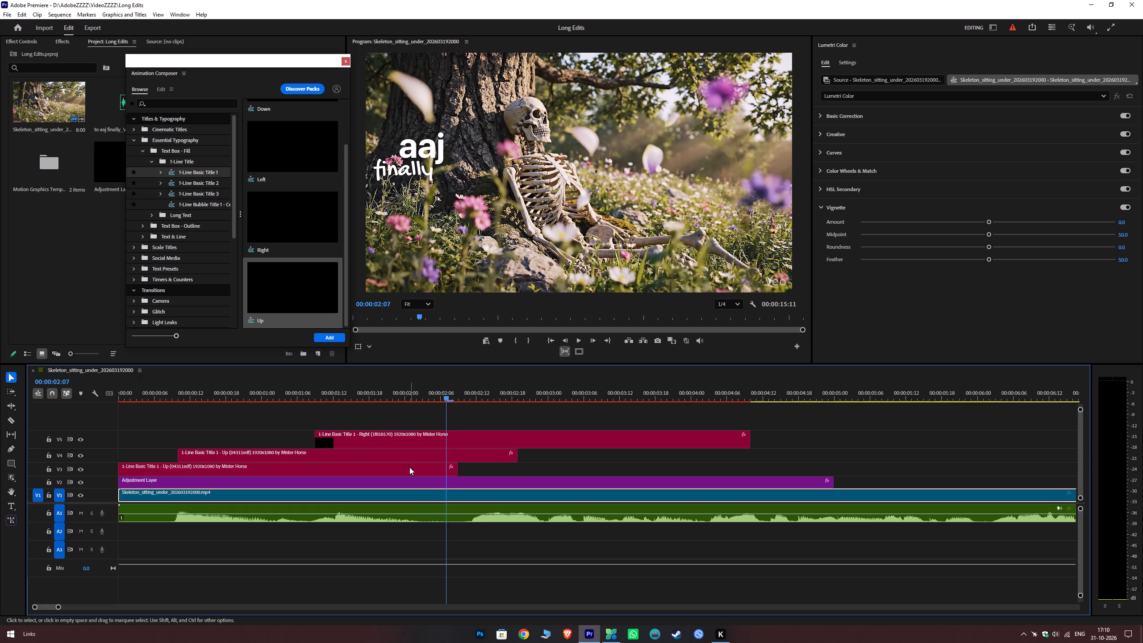
Select the "finally" title clip and enter ff9500 as its second colour.
click(398, 442)
scroll(229, 239, down, 6)
scroll(258, 308, down, 1)
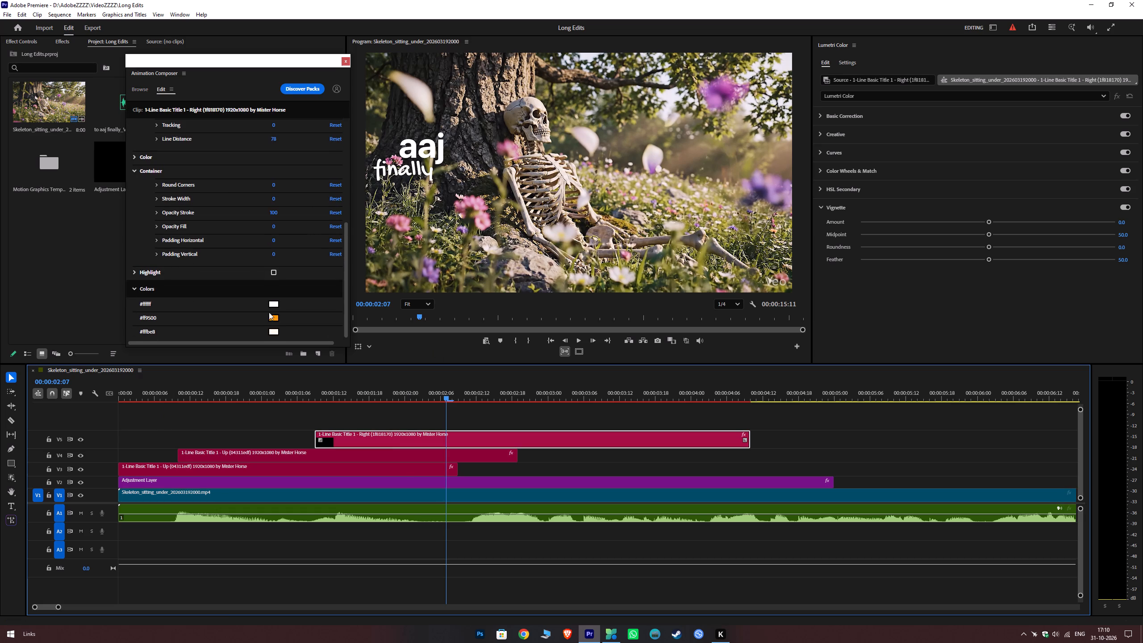
click(269, 315)
drag(201, 255, 117, 267)
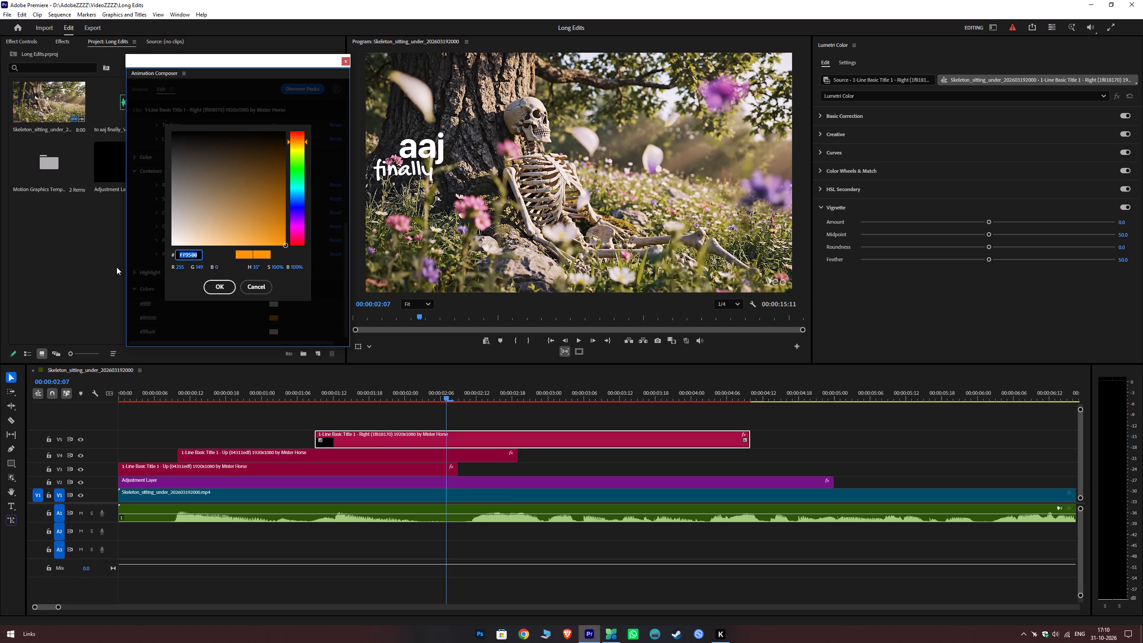
text(ff)
text(95)
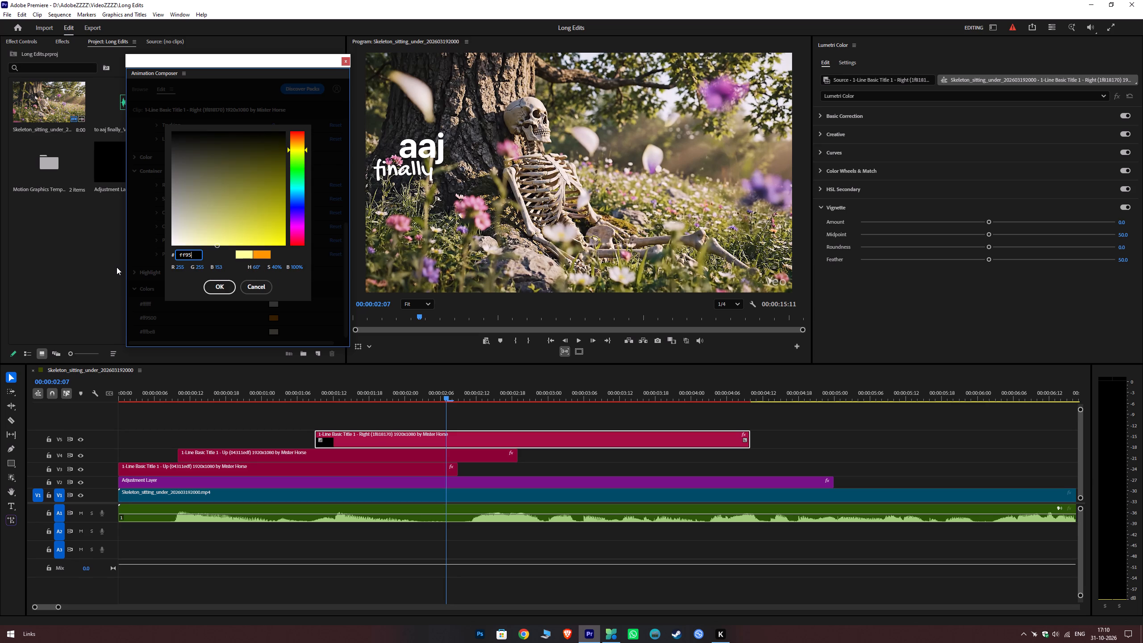
key(0)
key(0)
key(Return)
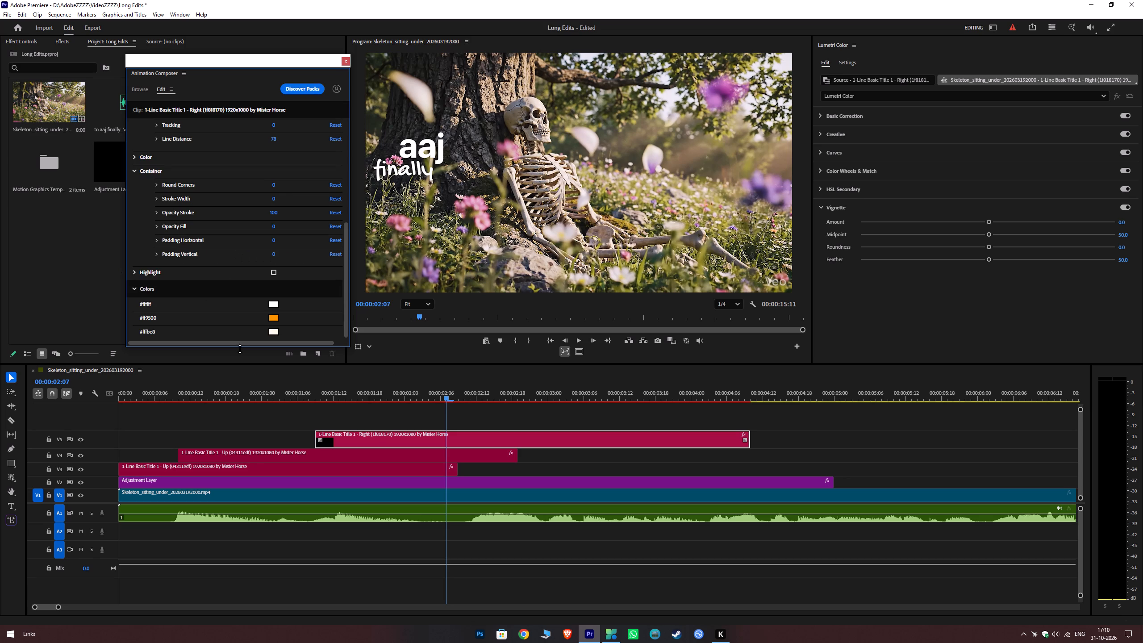
Copy the orange hex value FF9500 from the second colour and apply it to the "finally" title's first, white colour.
click(148, 318)
click(272, 317)
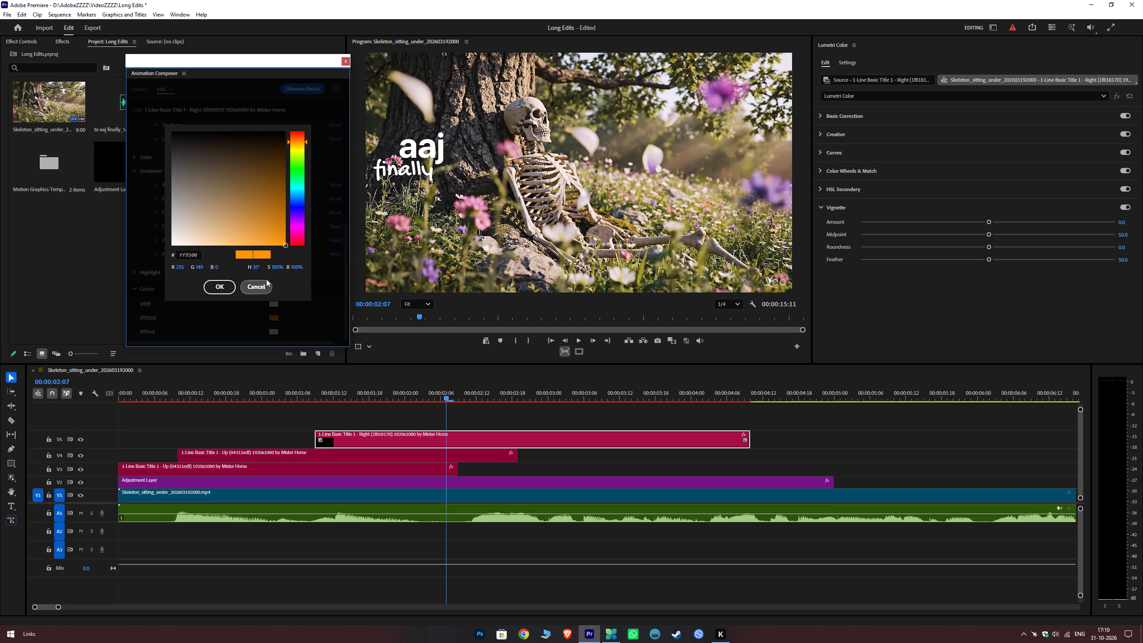
drag(200, 255, 91, 275)
key(ctrl+c)
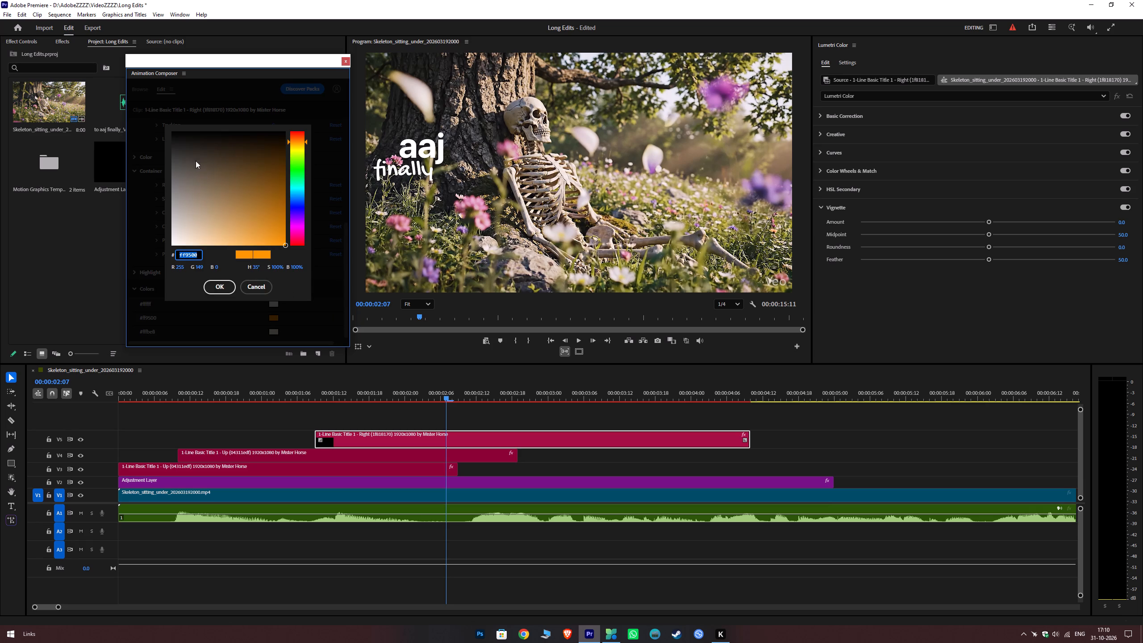
key(Escape)
click(278, 305)
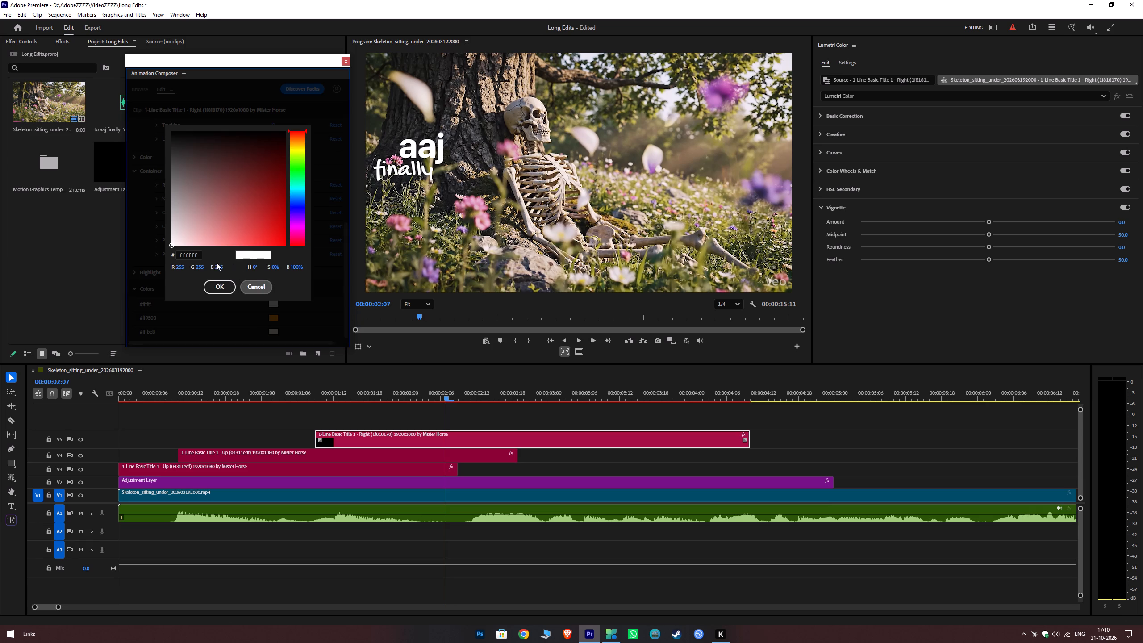
click(193, 255)
key(ctrl+v)
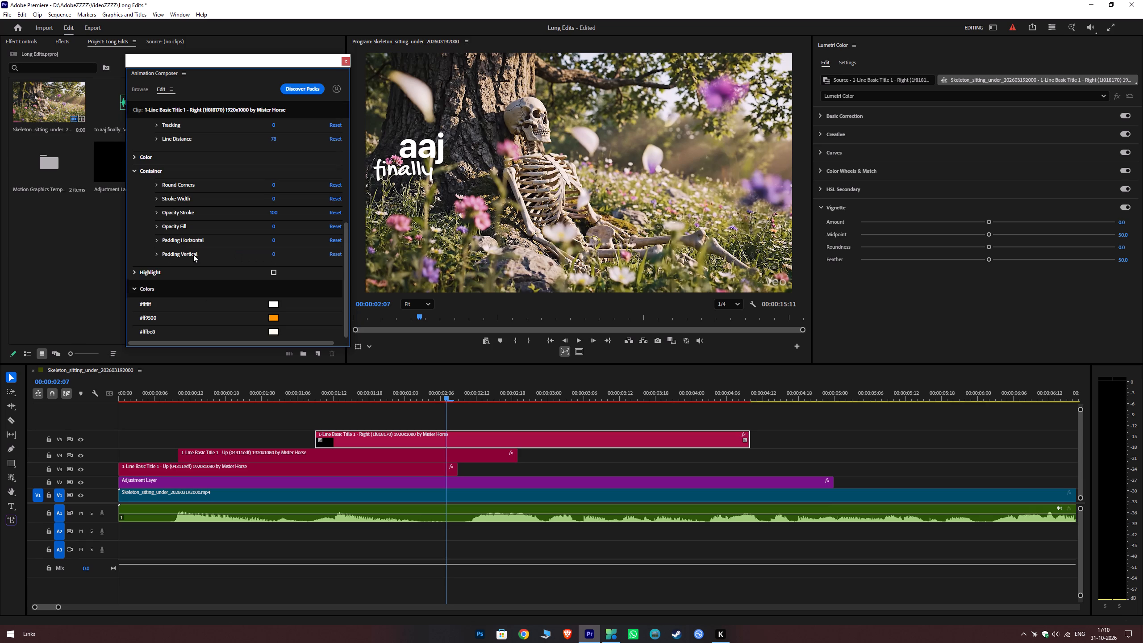
key(Return)
Play back the title sequence to check the recoloured "finally" and the word timing.
drag(187, 395, 165, 398)
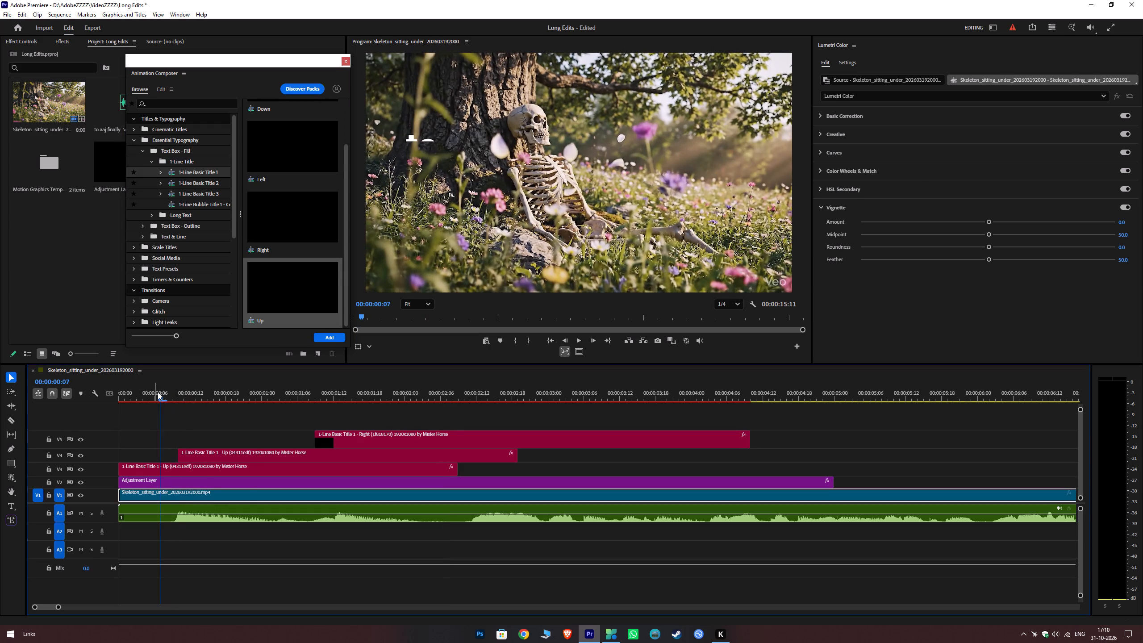
key(space)
key(space)
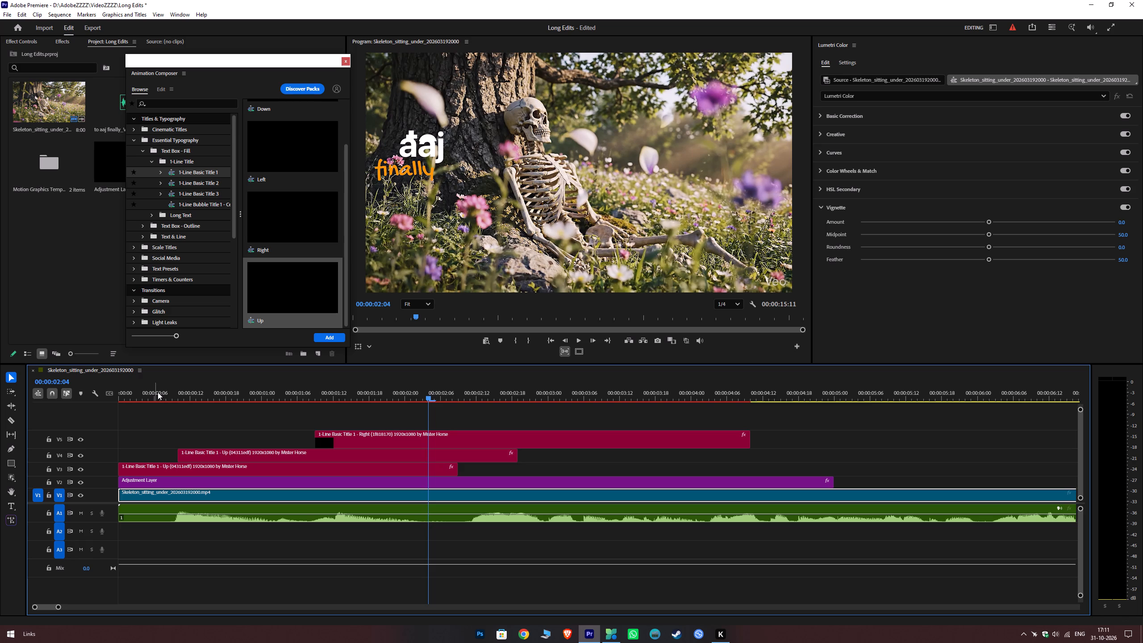
key(space)
key(space)
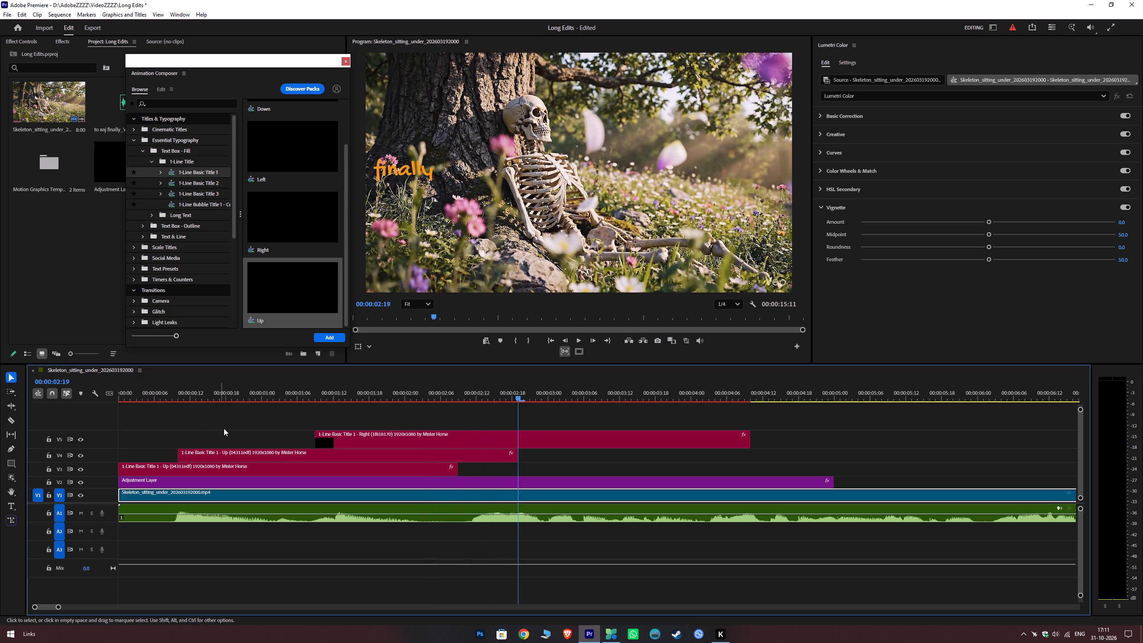
drag(181, 387, 113, 404)
key(space)
click(209, 419)
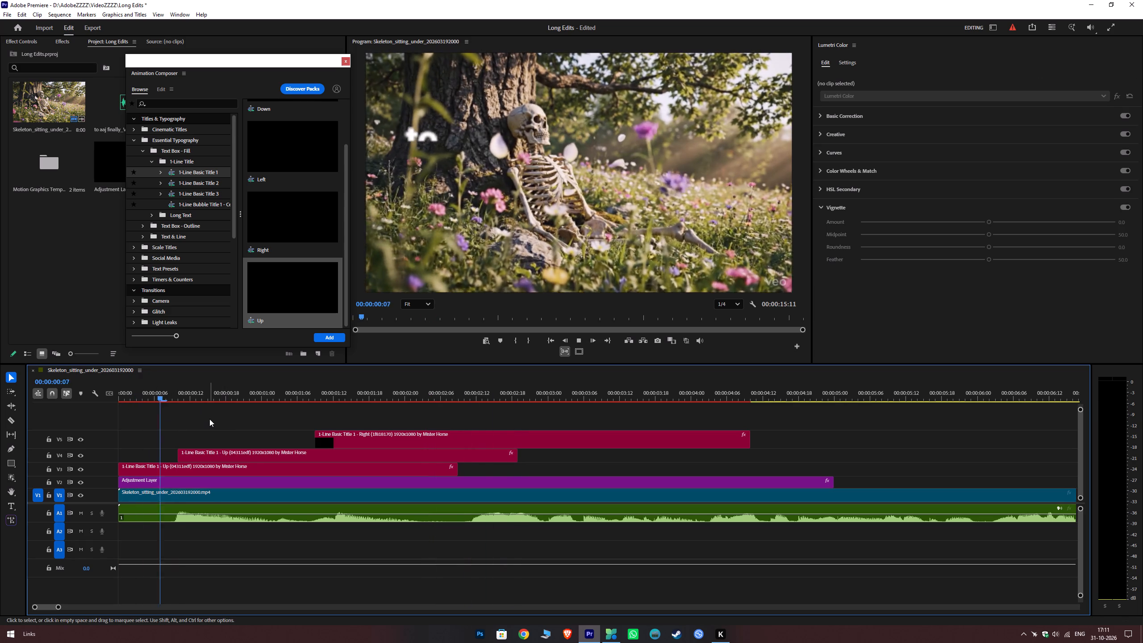
Shift the "finally" title clip a few frames earlier so it starts at 00:00:01:06, checking against the voice-over.
key(space)
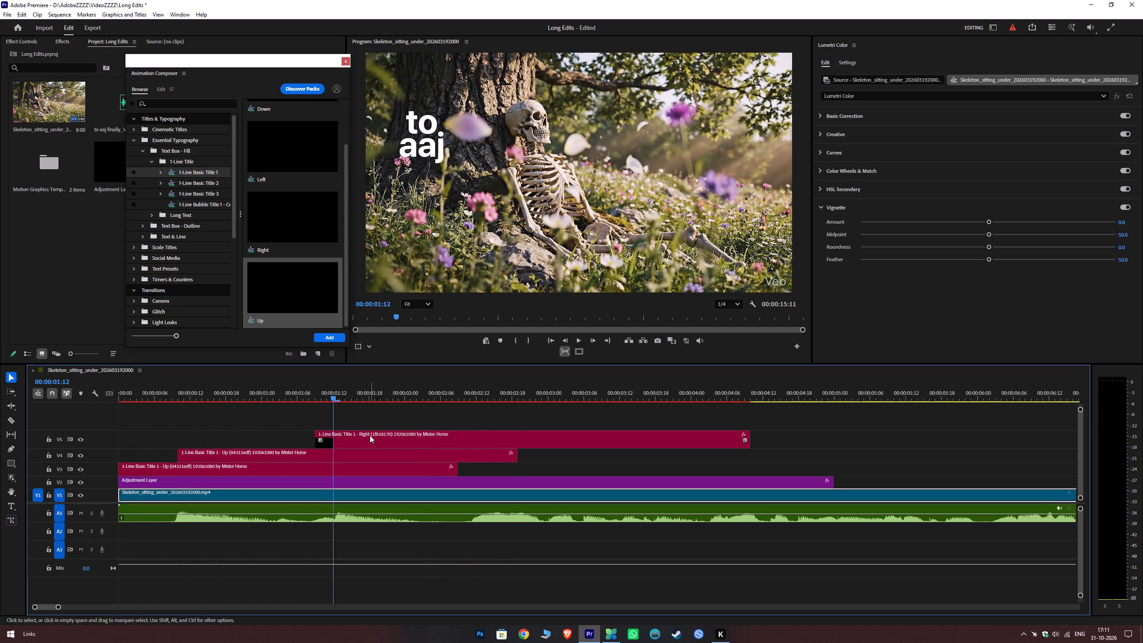
drag(370, 435, 361, 437)
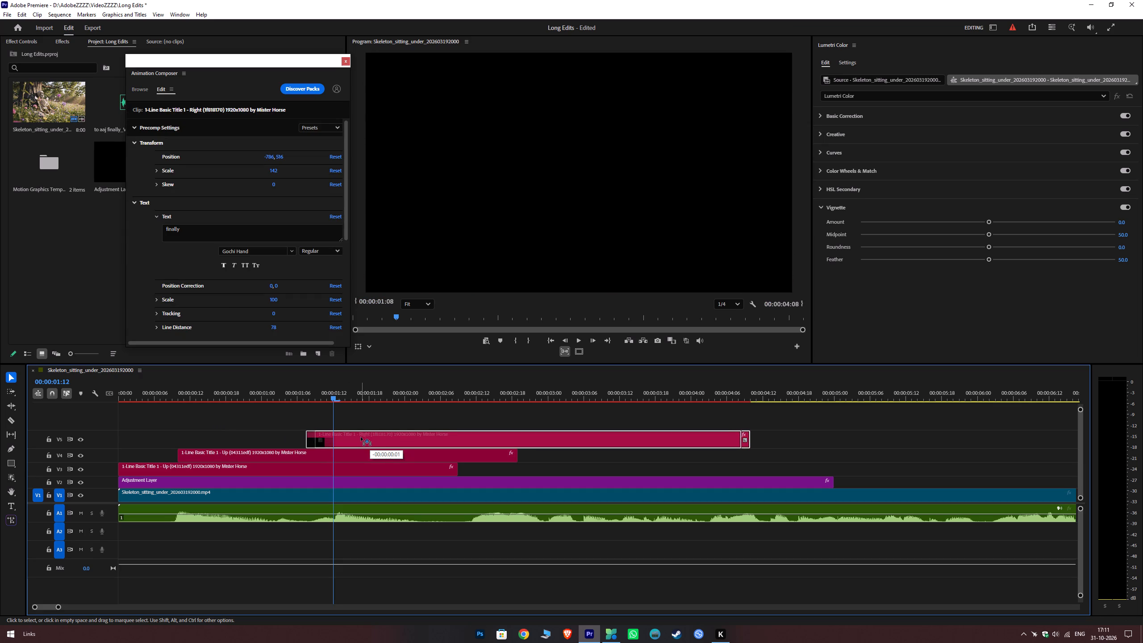
drag(361, 437, 360, 437)
click(295, 401)
key(space)
key(space)
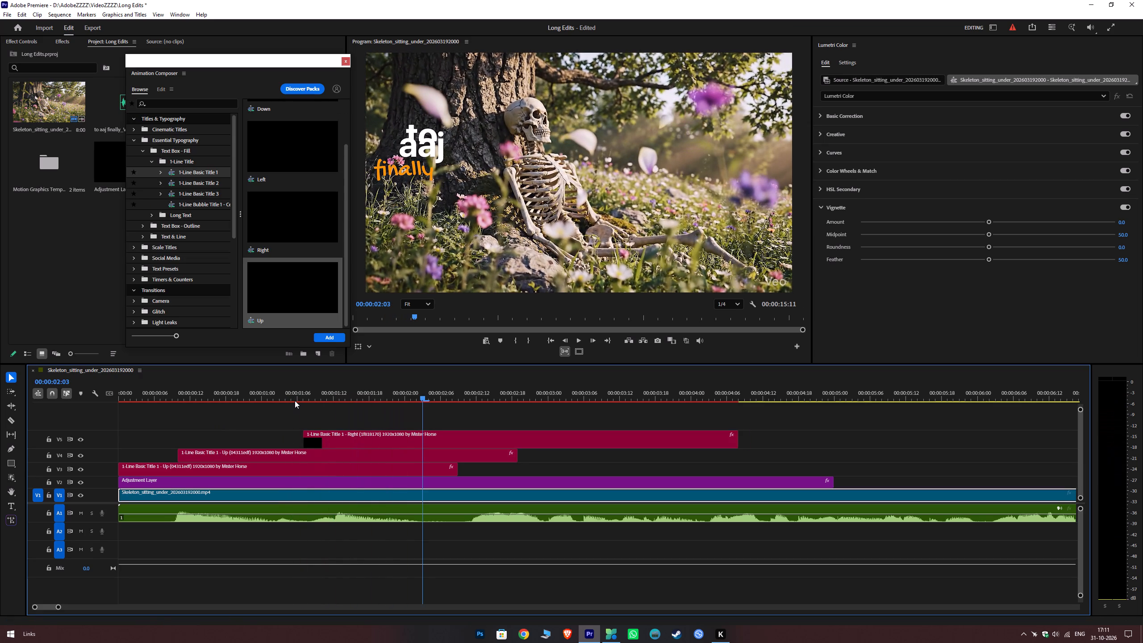
drag(327, 434, 322, 434)
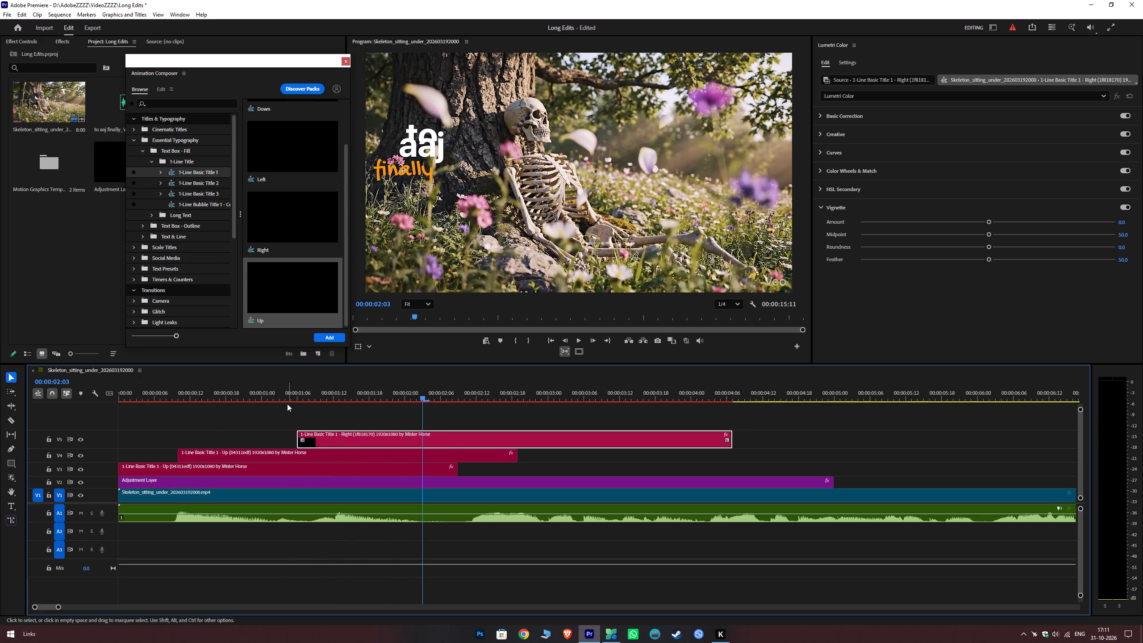
click(279, 394)
key(space)
key(space)
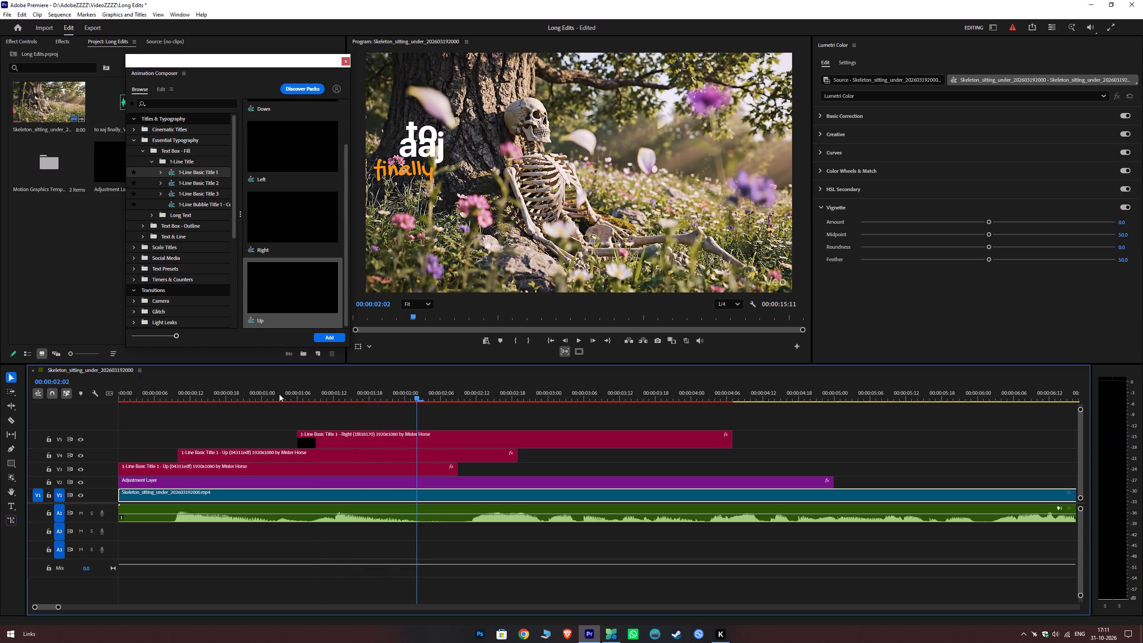
Play back the section around the "finally" title to check its timing against the voice-over.
click(265, 392)
key(space)
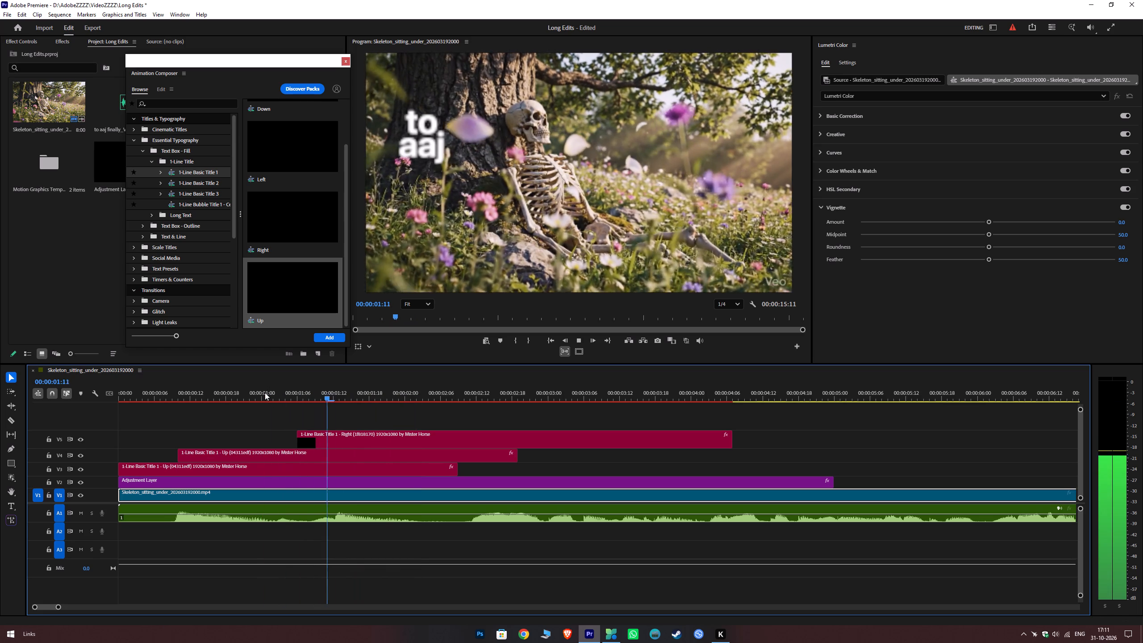
key(space)
click(324, 439)
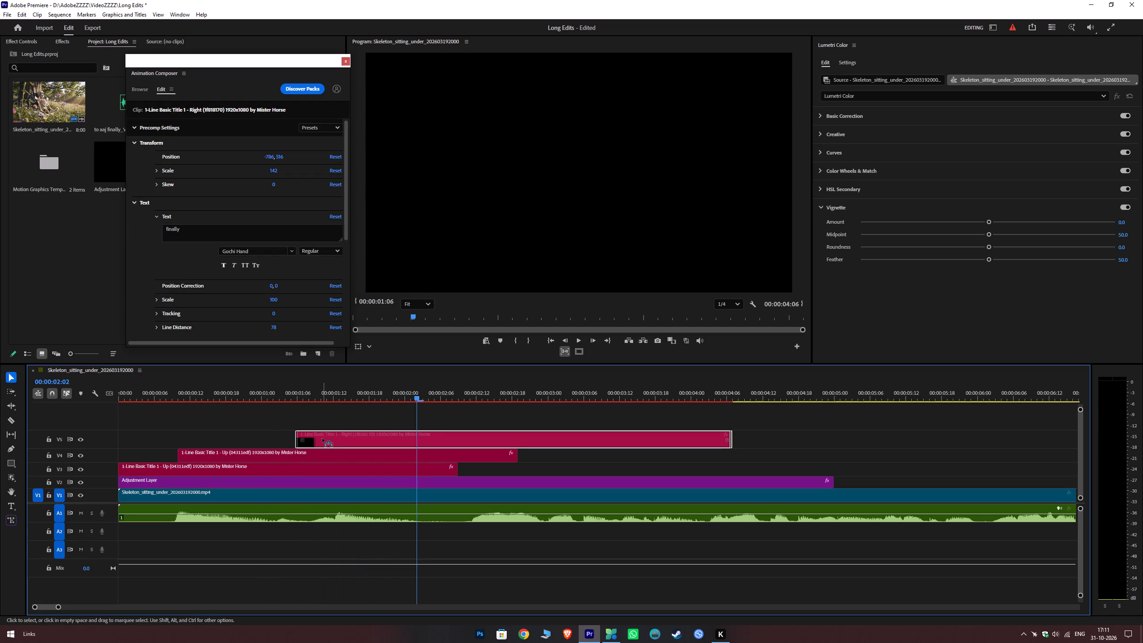
drag(275, 397, 254, 399)
key(space)
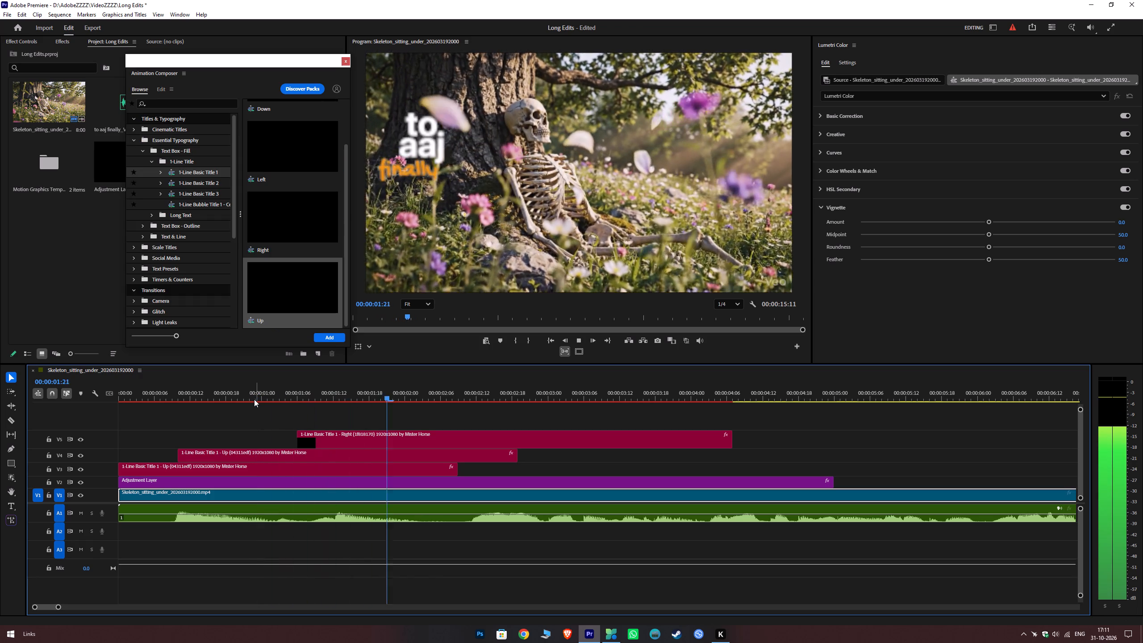
key(space)
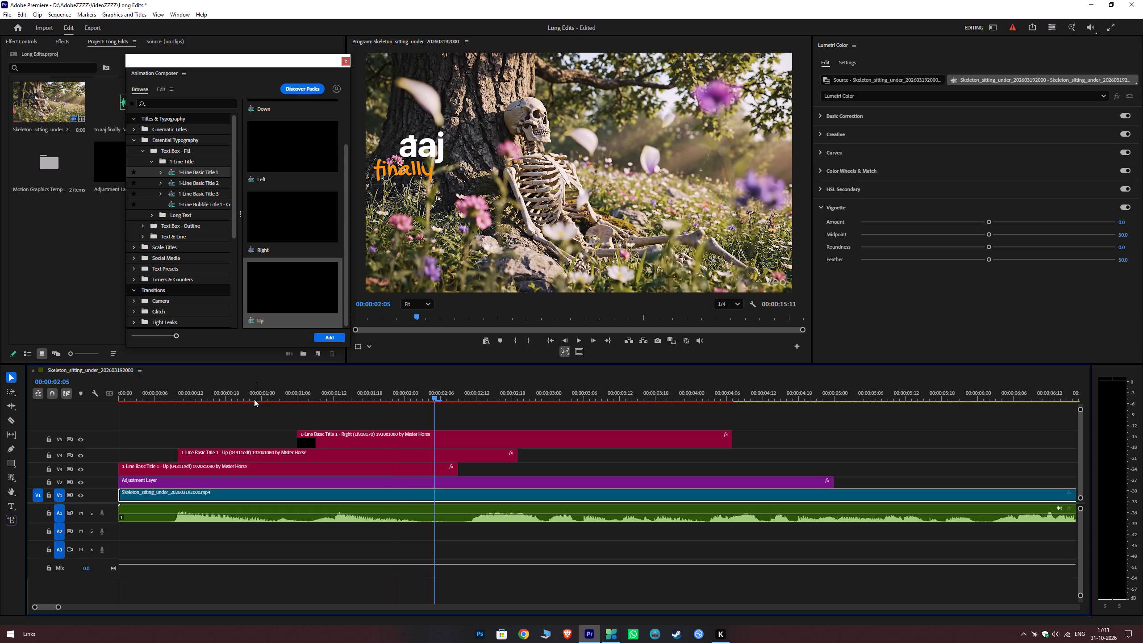
Save the project.
key(ctrl+s)
key(ctrl+s)
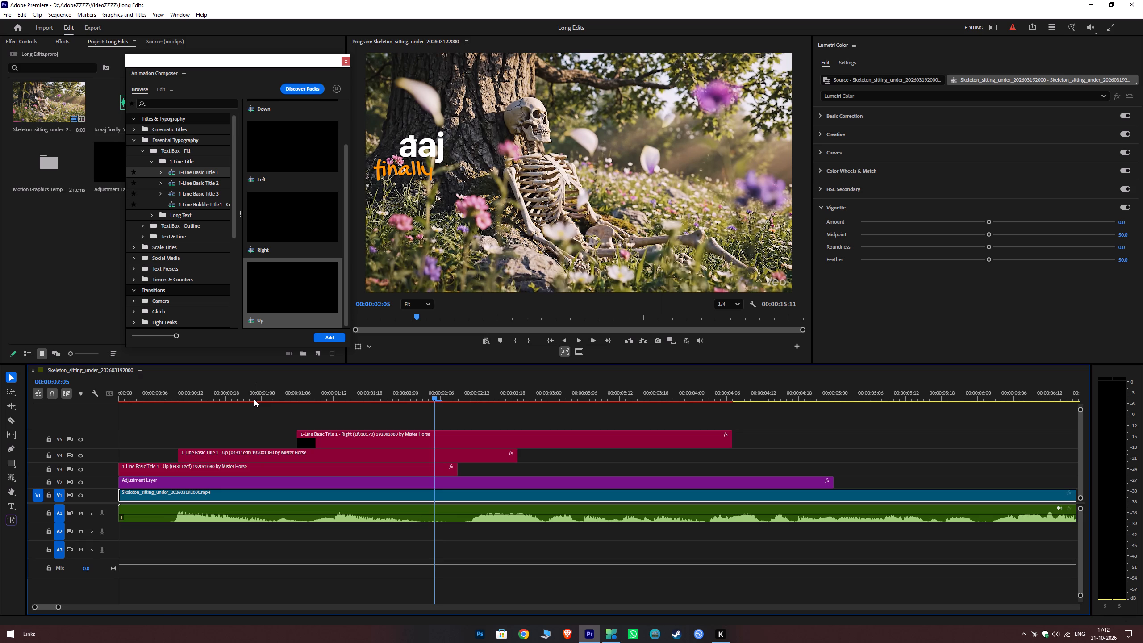
Extend the ends of the "aaj" and "to" title clips to nearly the end of the "finally" clip and play the result.
drag(521, 459, 729, 456)
drag(463, 472, 727, 459)
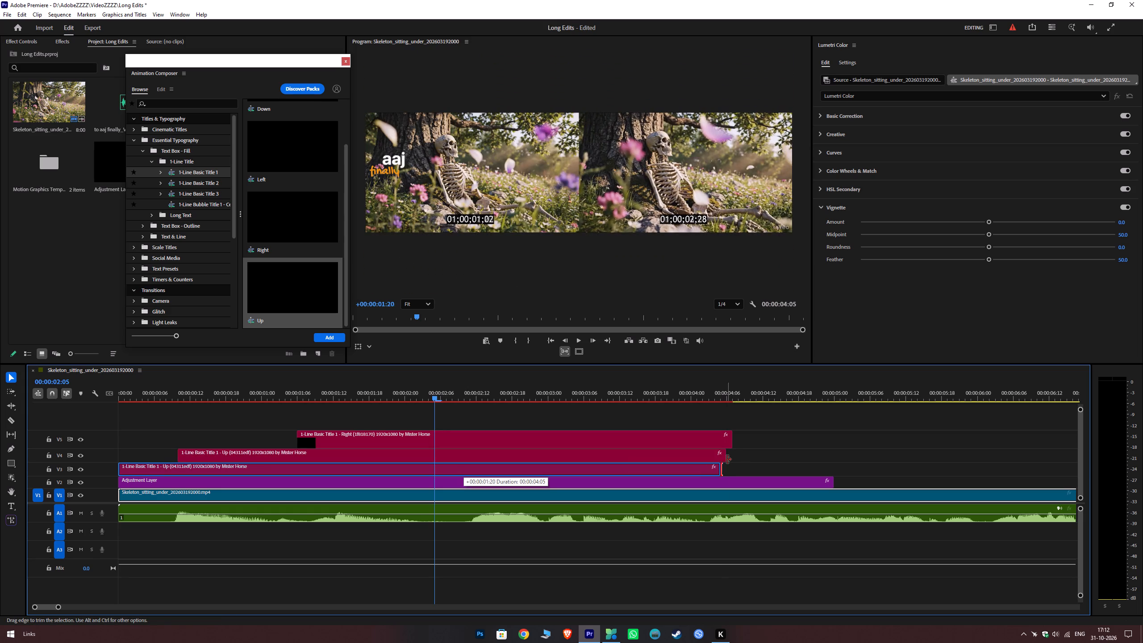
drag(727, 459, 727, 460)
drag(317, 392, 258, 407)
key(space)
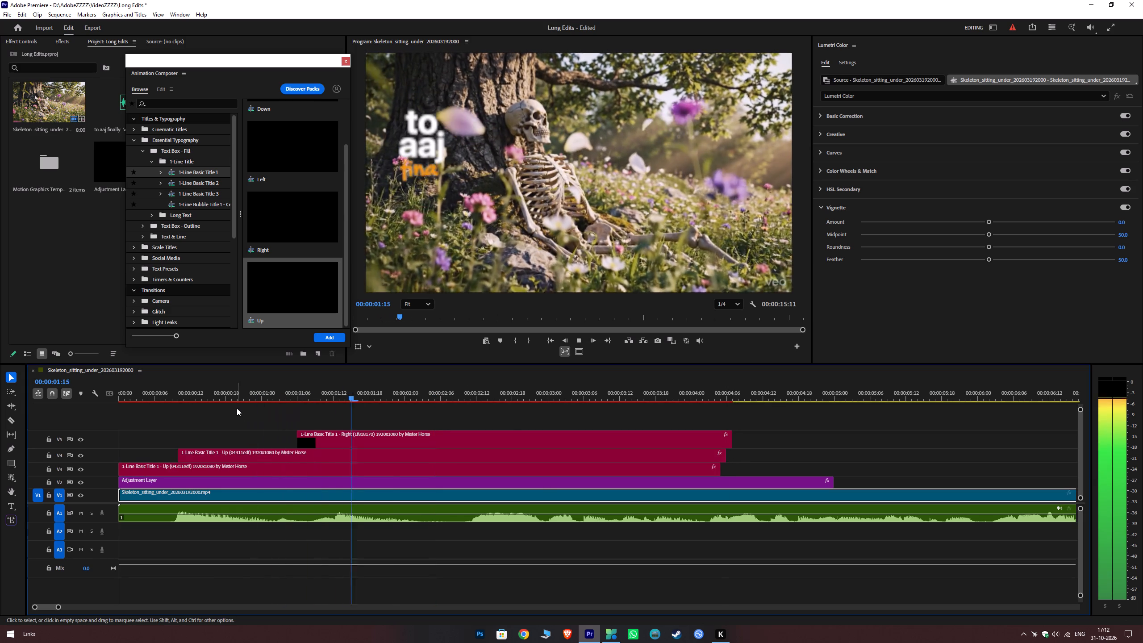
key(space)
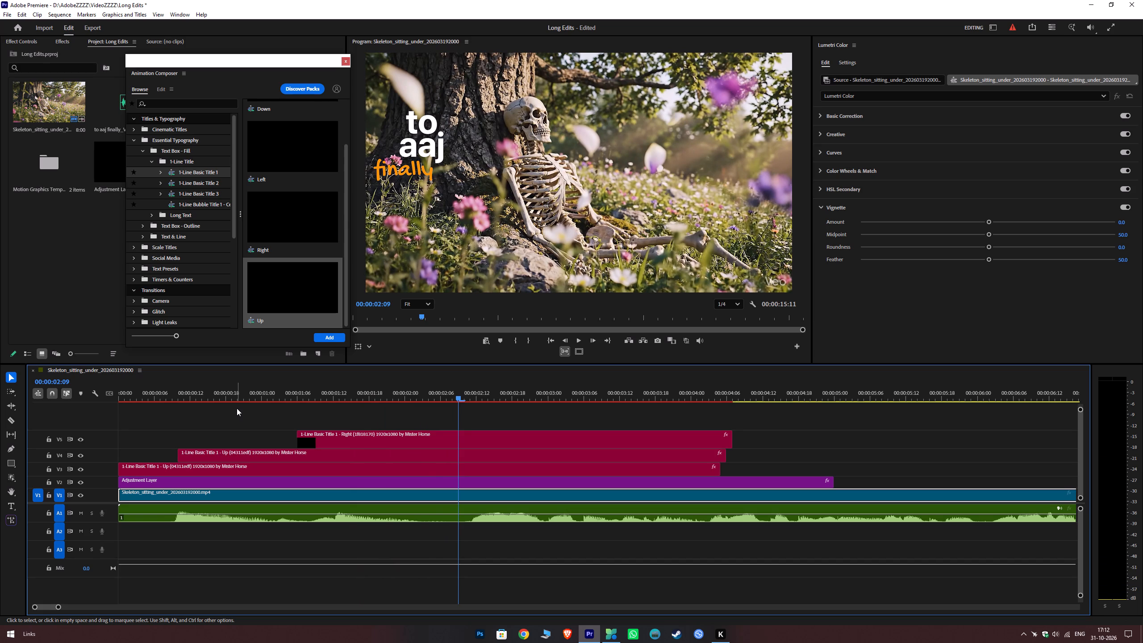
Cut the "to", "aaj" and "finally" title clips at 00:00:02:11 and delete the parts after the cut.
click(320, 395)
key(space)
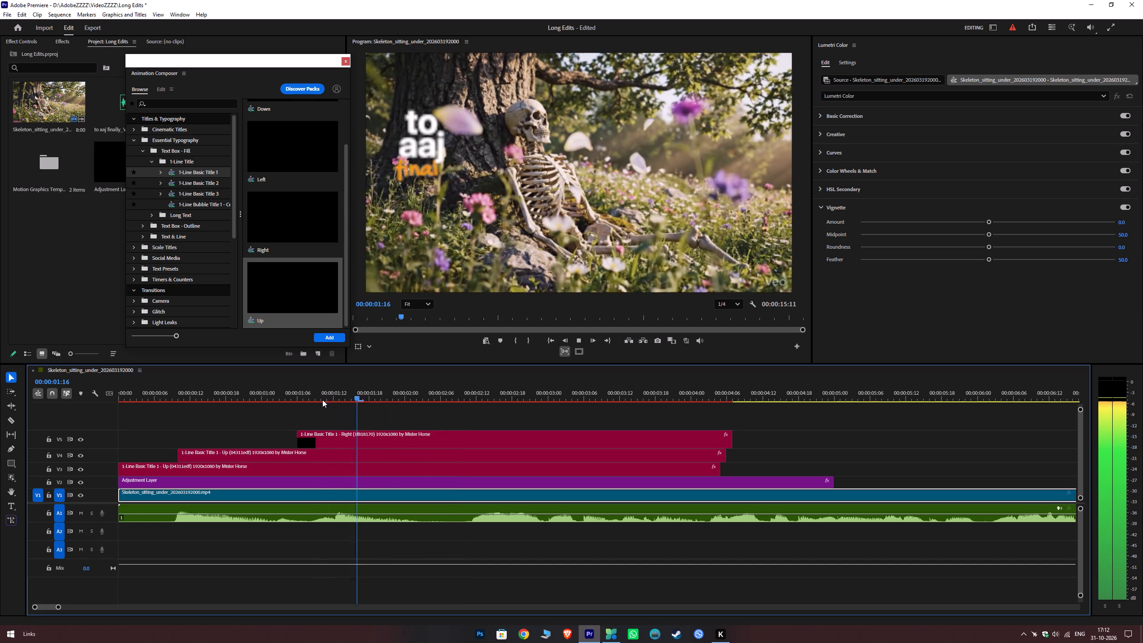
key(space)
key(space)
key(space)
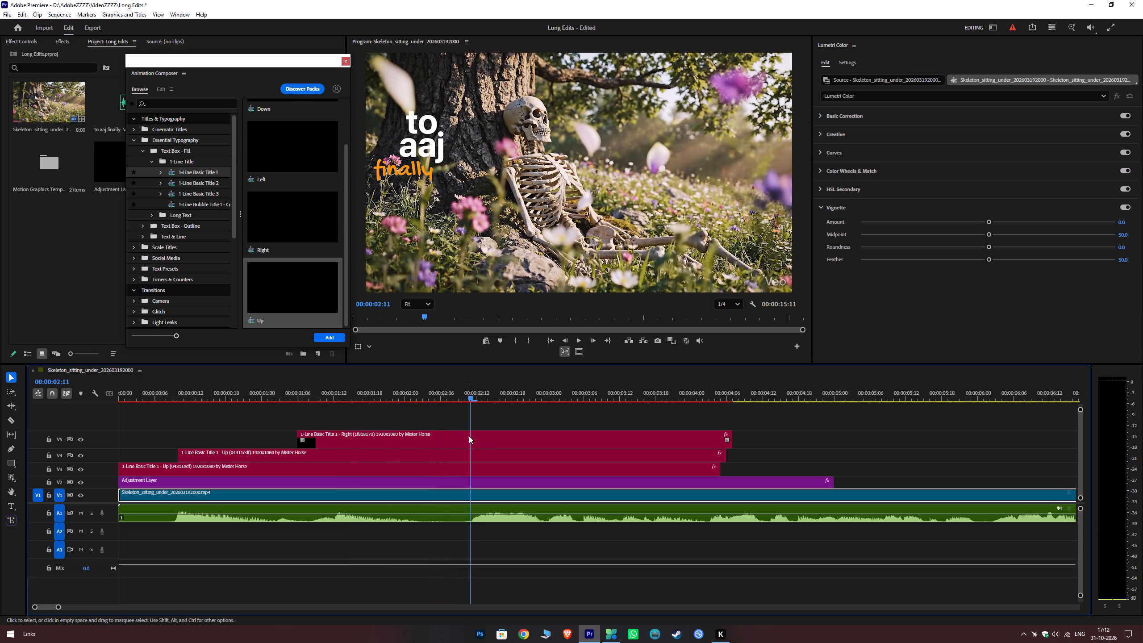
key(c)
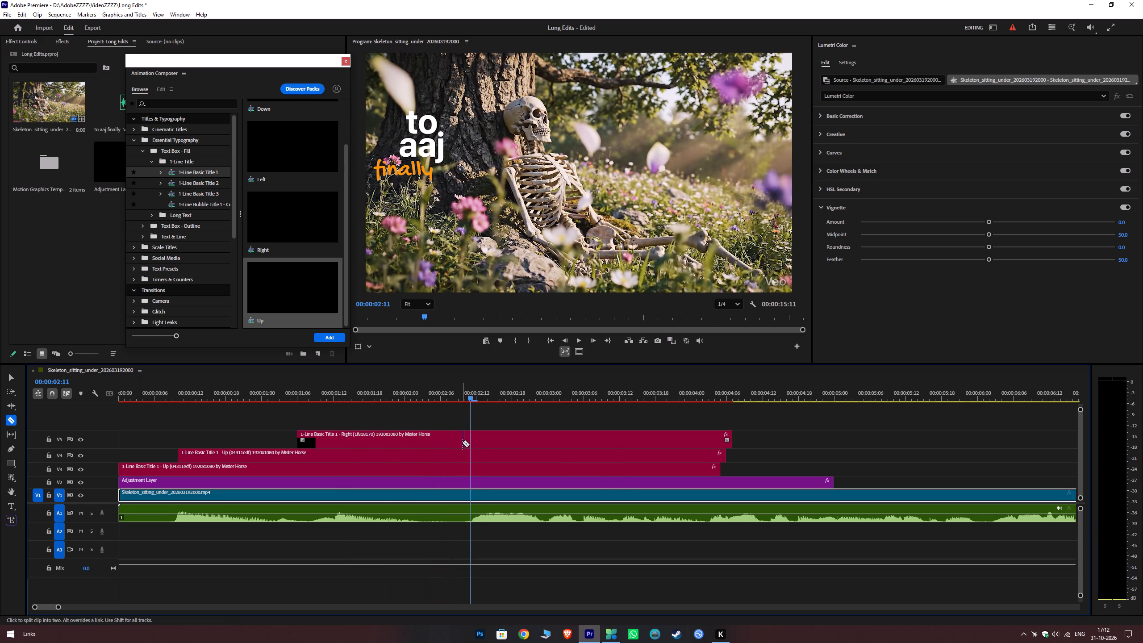
click(469, 467)
click(470, 455)
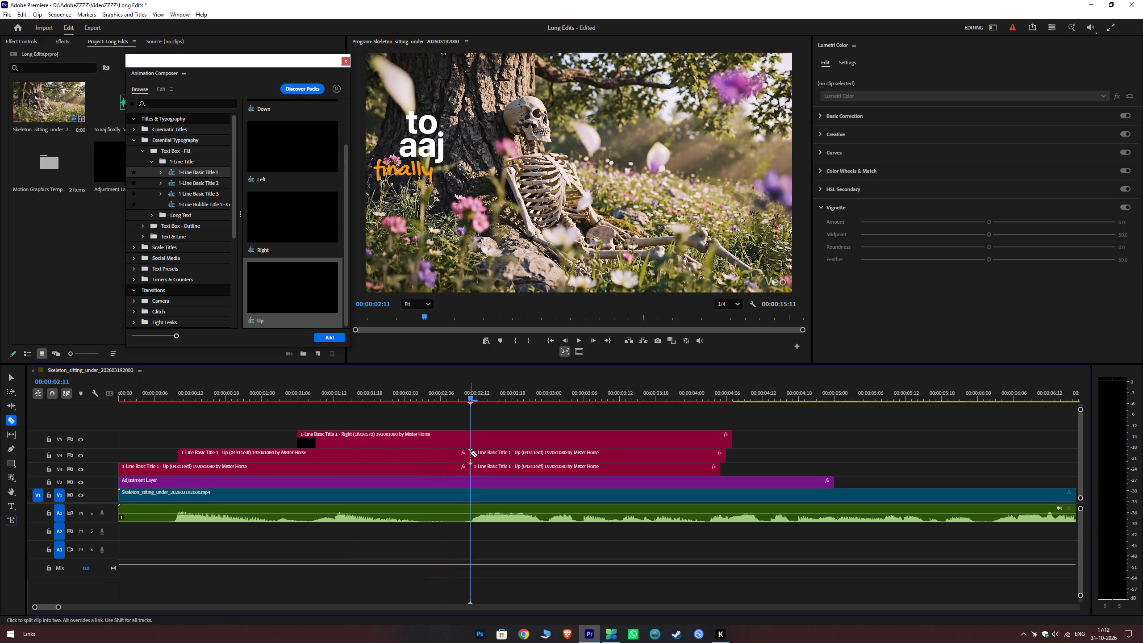
click(471, 442)
key(v)
drag(535, 406, 514, 468)
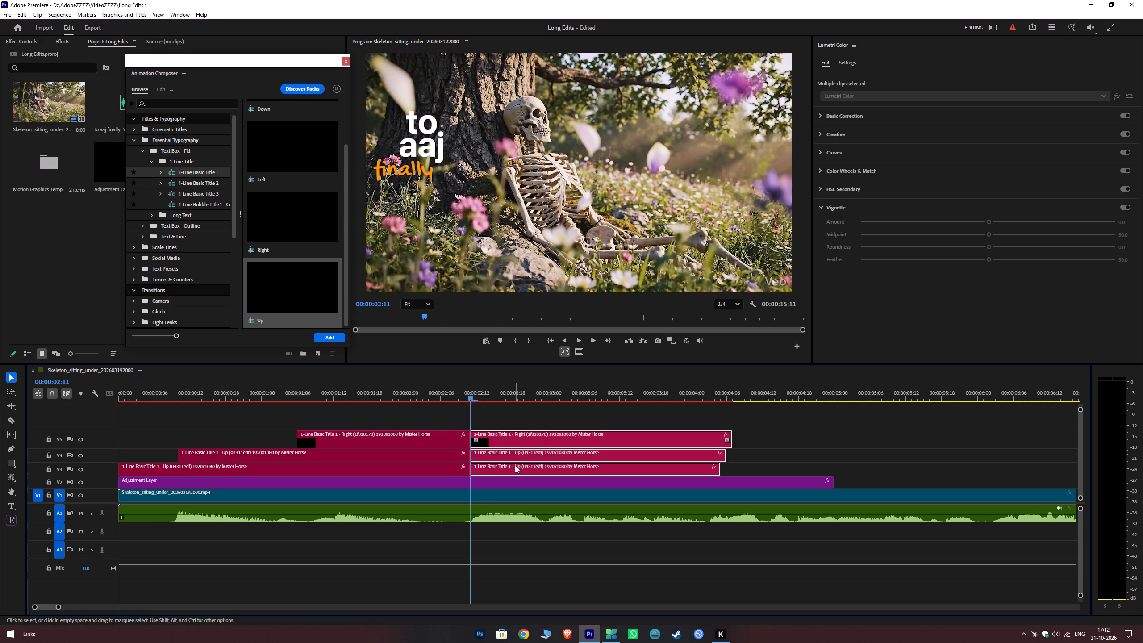
key(BackSpace)
Play back the trimmed three-word title sequence from the start of the timeline.
drag(391, 399, 186, 428)
drag(149, 406, 85, 415)
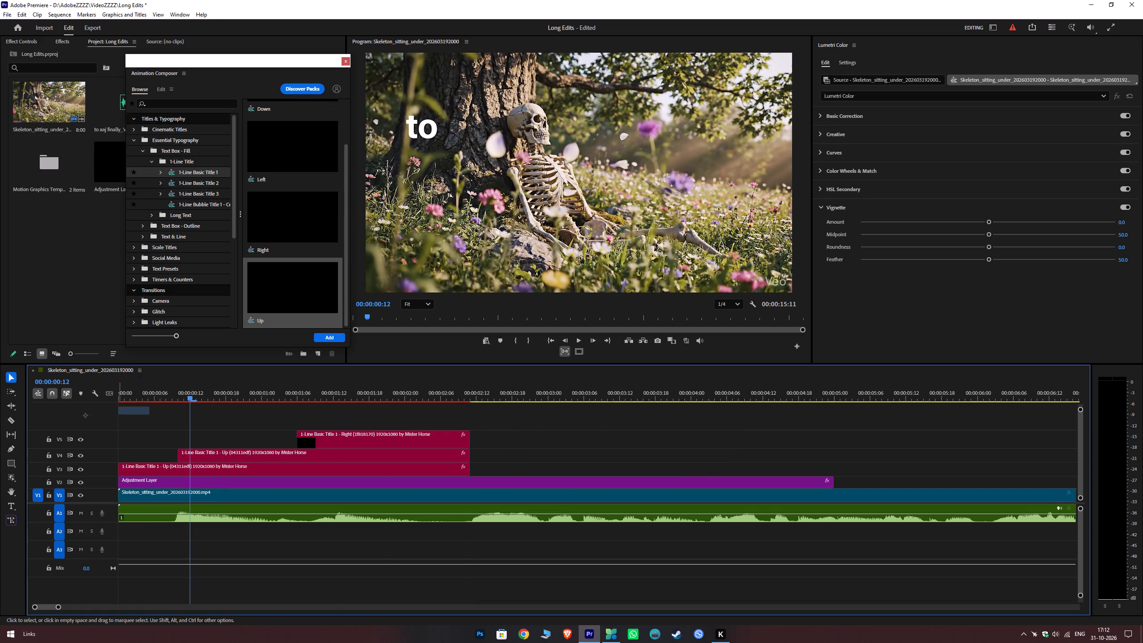
drag(85, 415, 61, 422)
drag(119, 398, 13, 417)
key(space)
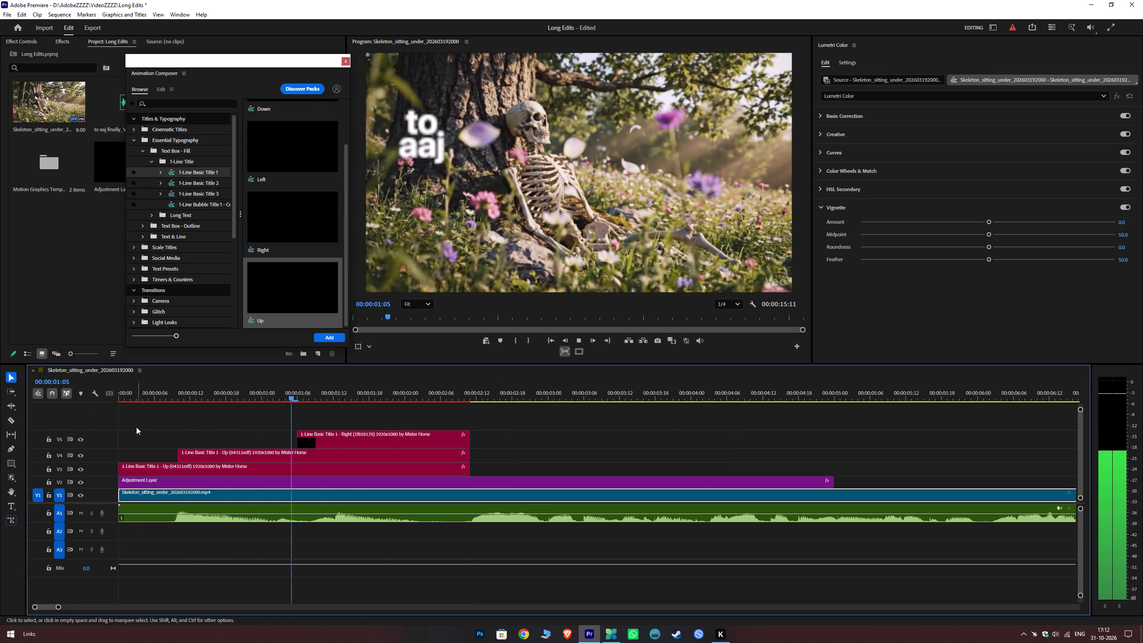
key(space)
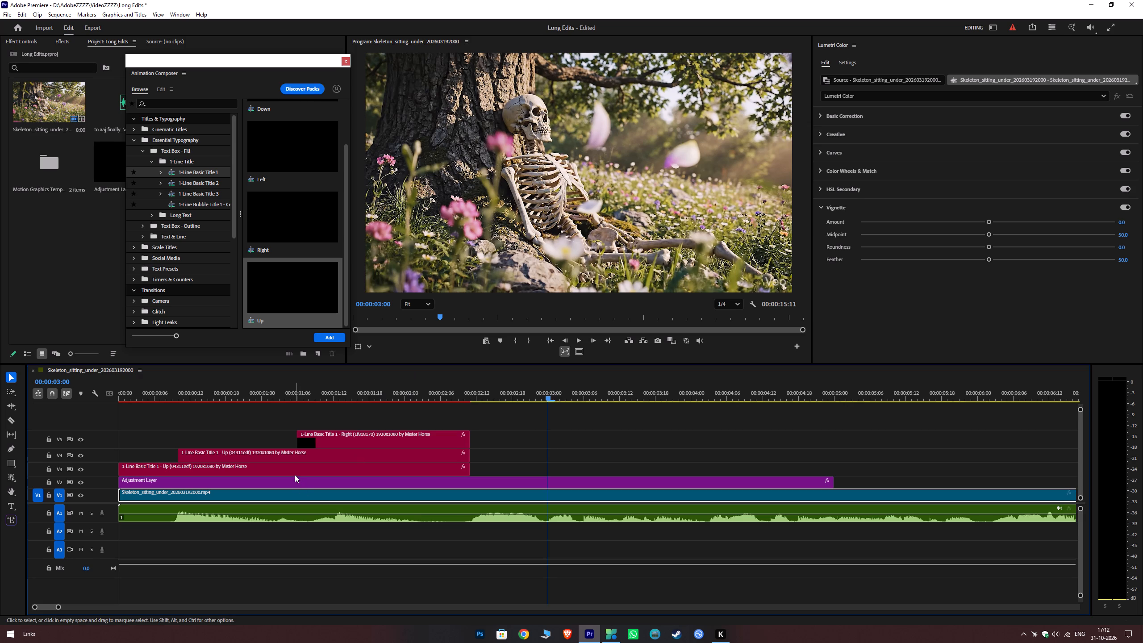
Duplicate the "to" title clip on its own track so the copy starts at 00:00:02:11.
alt+drag(292, 469, 648, 466)
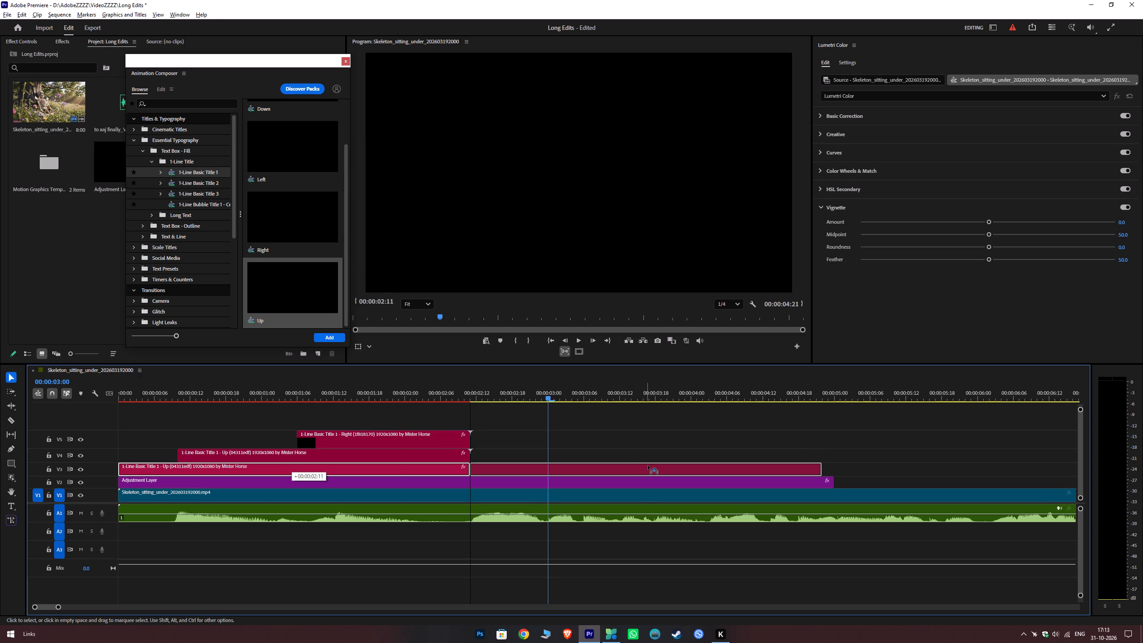
alt+drag(648, 466, 649, 466)
Listen to the voice-over from 00:00:02:11 and change the duplicated title's text to "maine".
drag(482, 392, 470, 396)
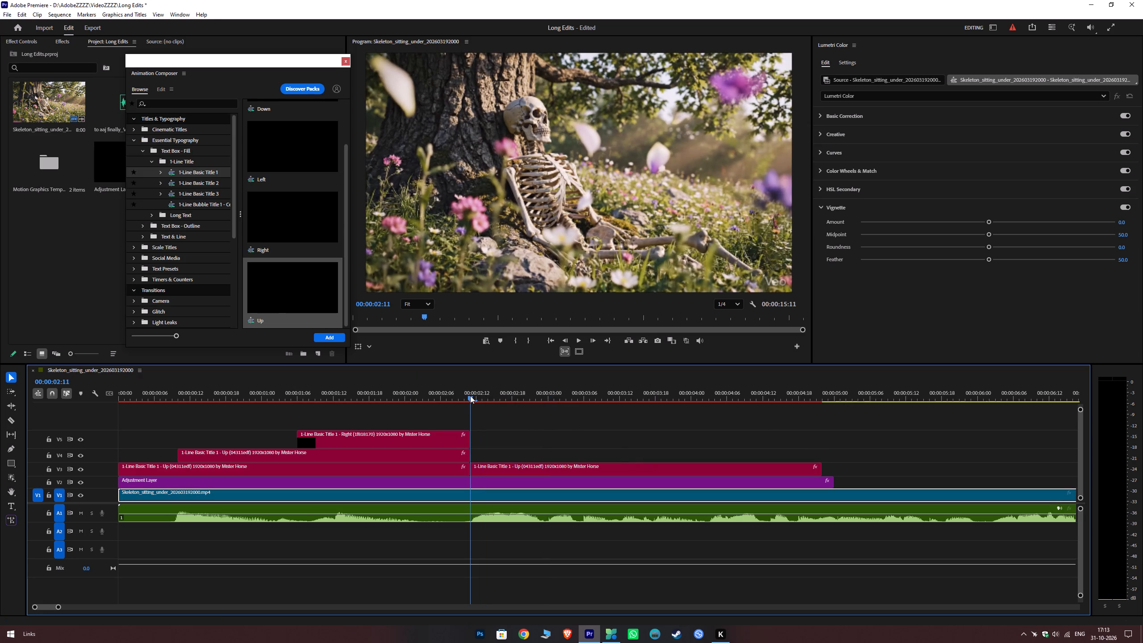
key(space)
key(space)
click(486, 467)
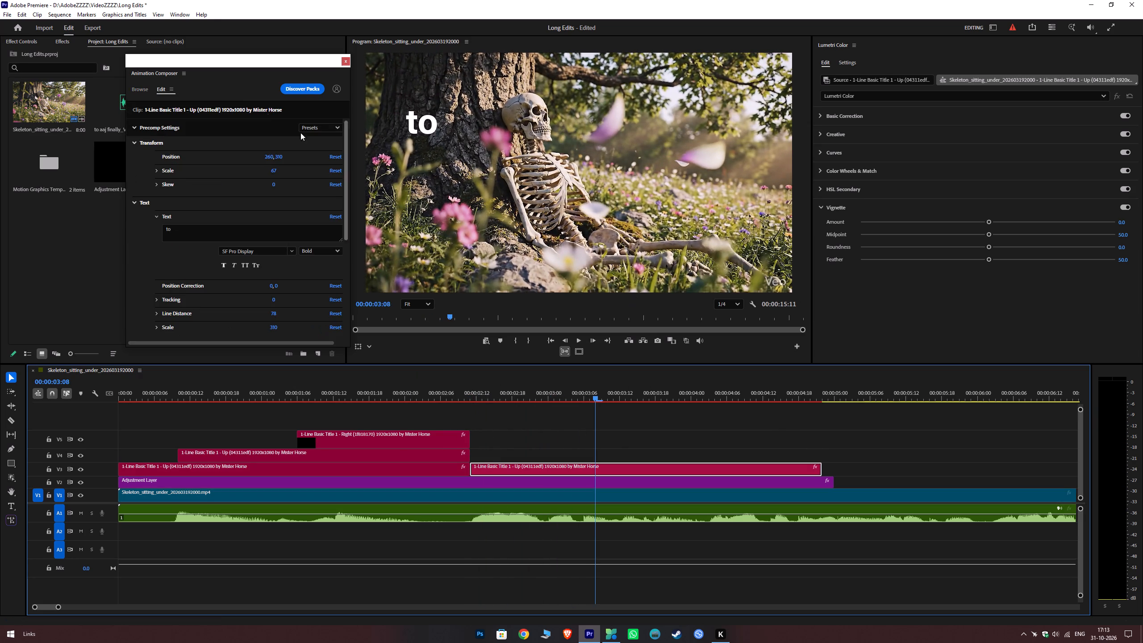
drag(184, 232, 114, 231)
text(mian)
key(BackSpace)
key(BackSpace)
key(BackSpace)
key(BackSpace)
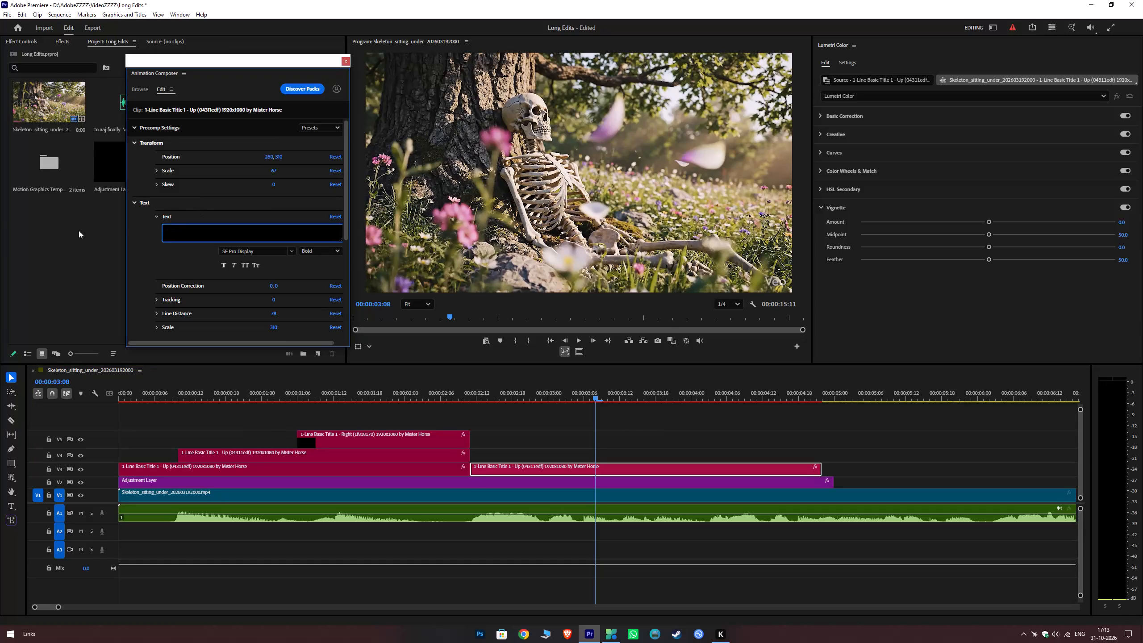
key(BackSpace)
text(maine)
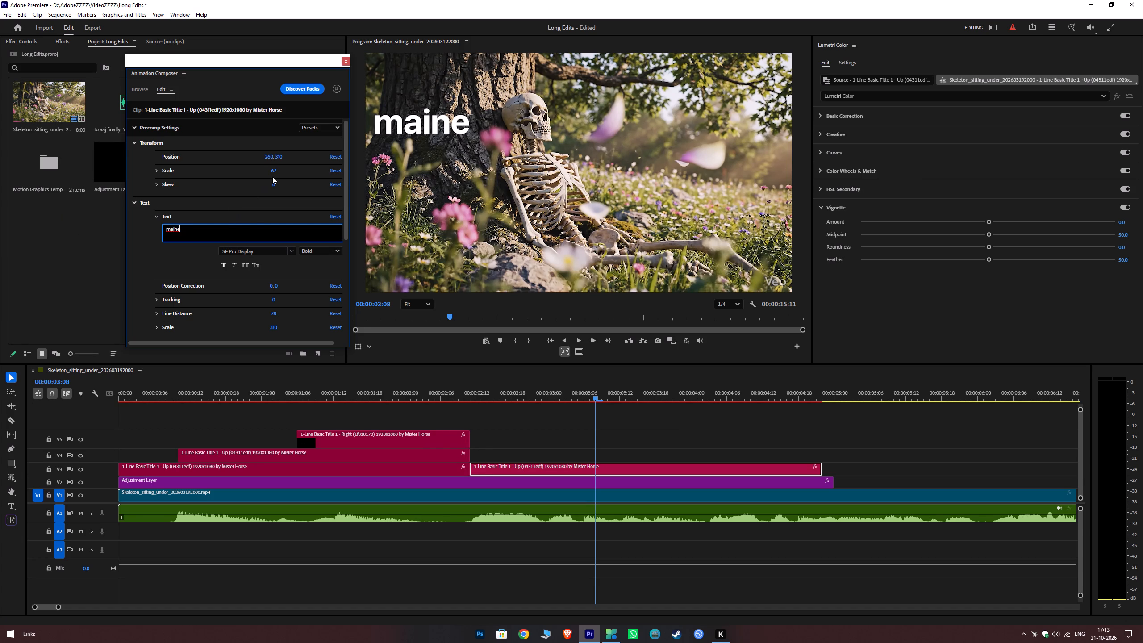
Move the "maine" title to the lower right of the skeleton, at position about 1338, 733.
drag(267, 157, 748, 159)
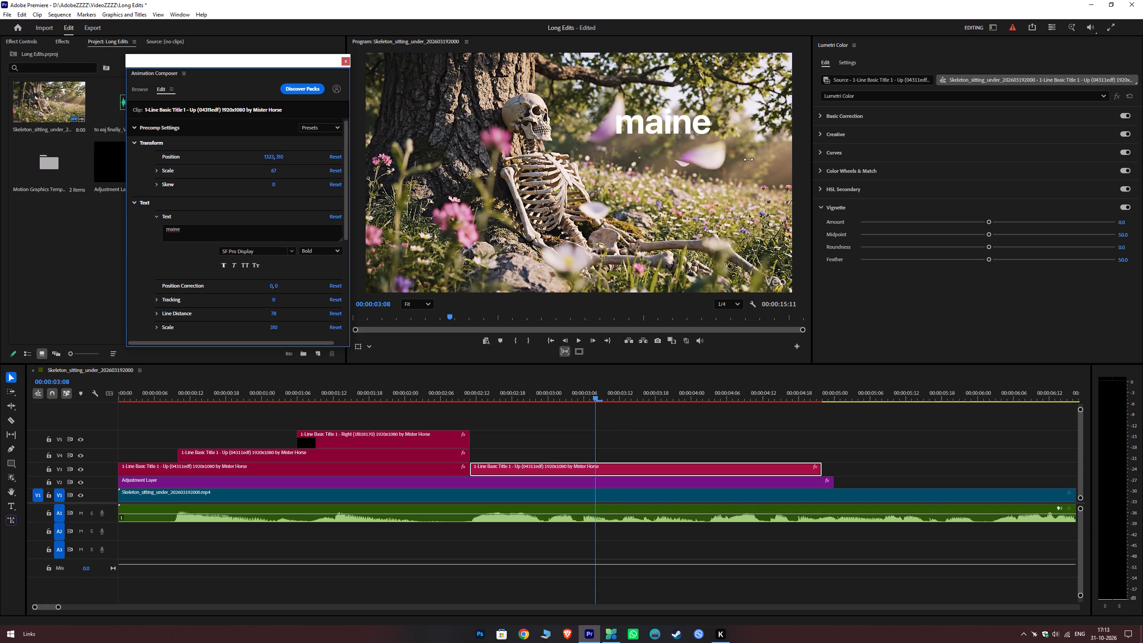
drag(748, 159, 760, 163)
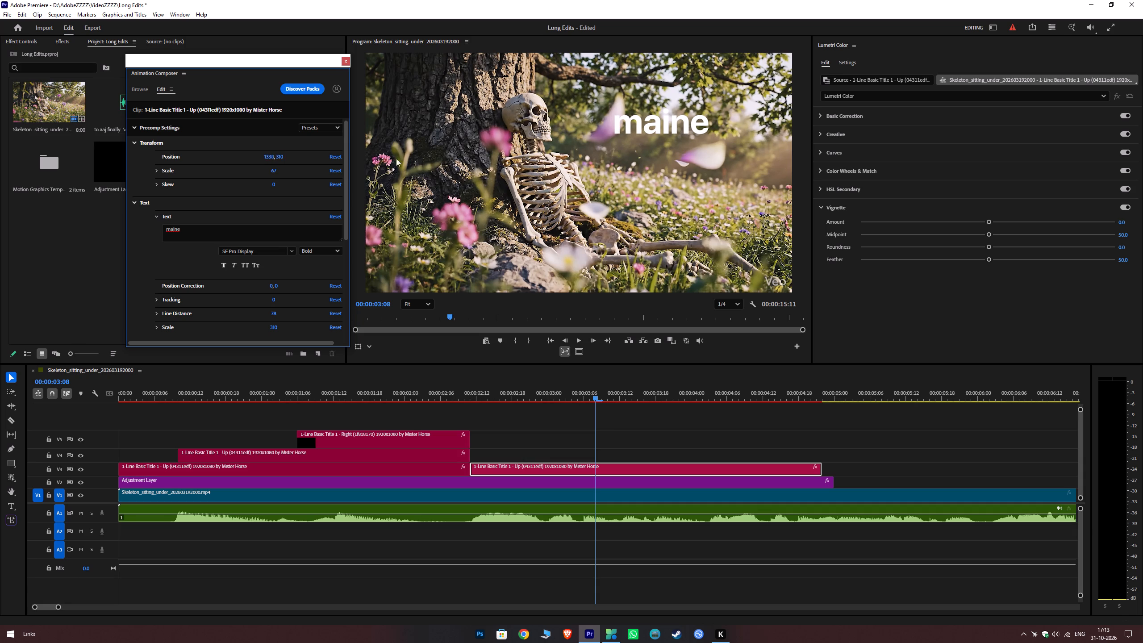
click(272, 157)
click(288, 157)
ctrl+click(297, 155)
ctrl+drag(282, 155, 347, 2)
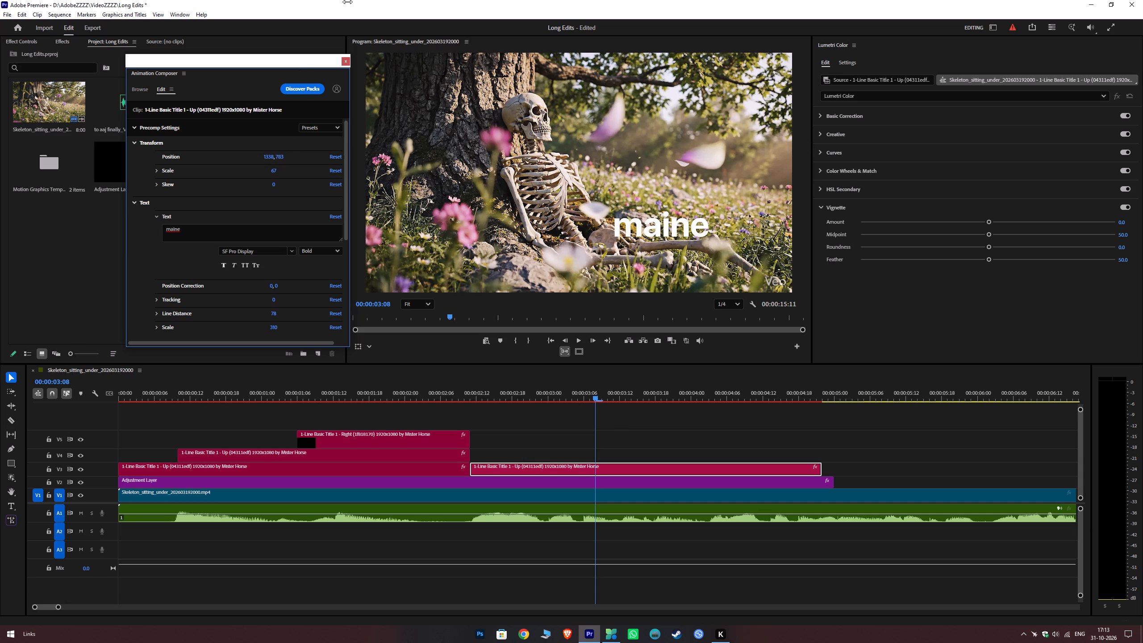
ctrl+drag(347, 2, 347, 0)
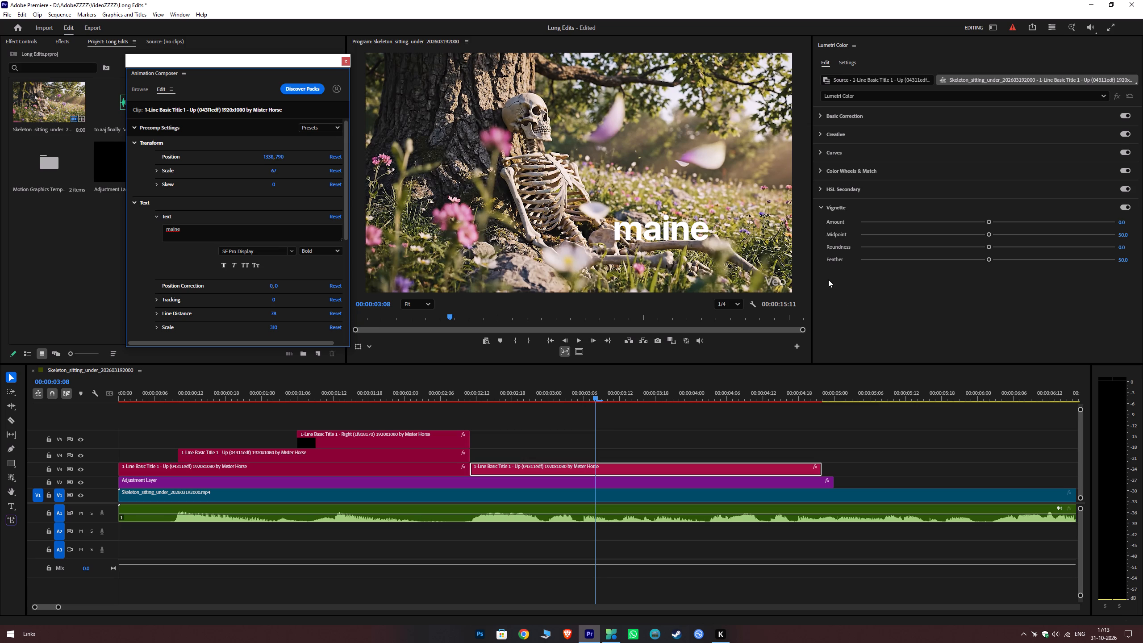
ctrl+drag(277, 157, 286, 175)
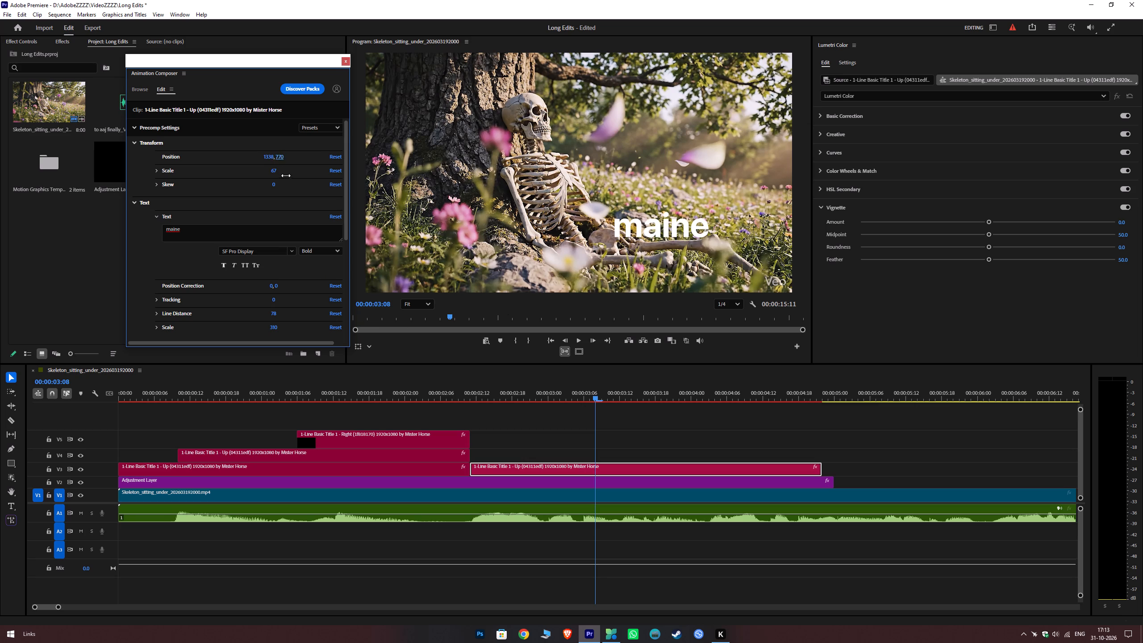
ctrl+drag(286, 175, 291, 195)
Reduce the "maine" title's transform scale to 42.
ctrl+drag(273, 170, 278, 182)
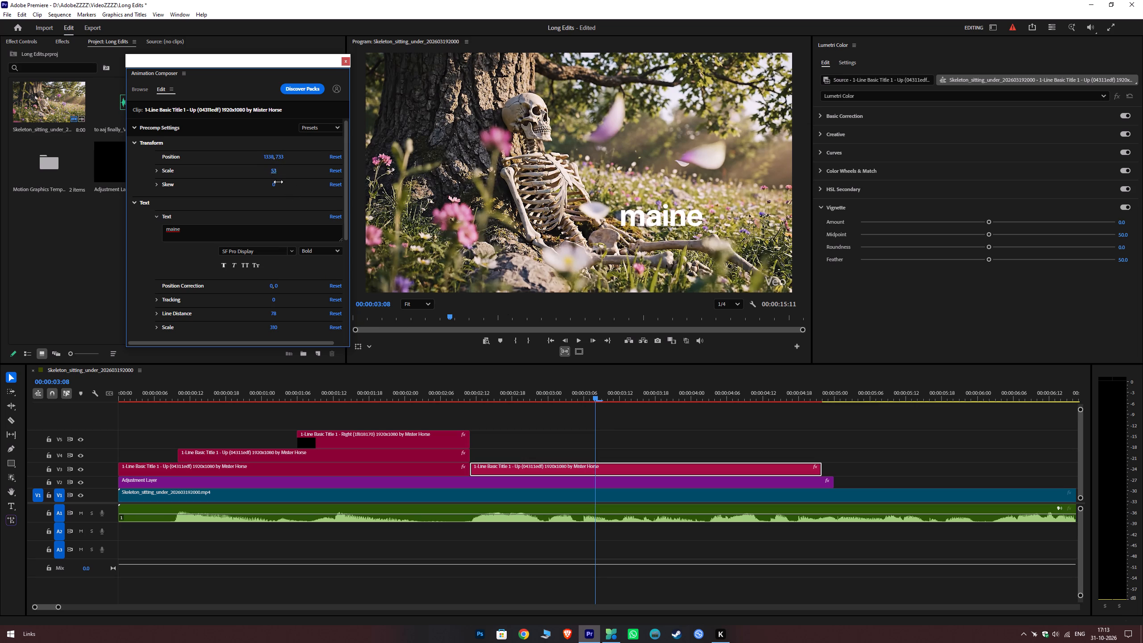
ctrl+drag(278, 182, 279, 187)
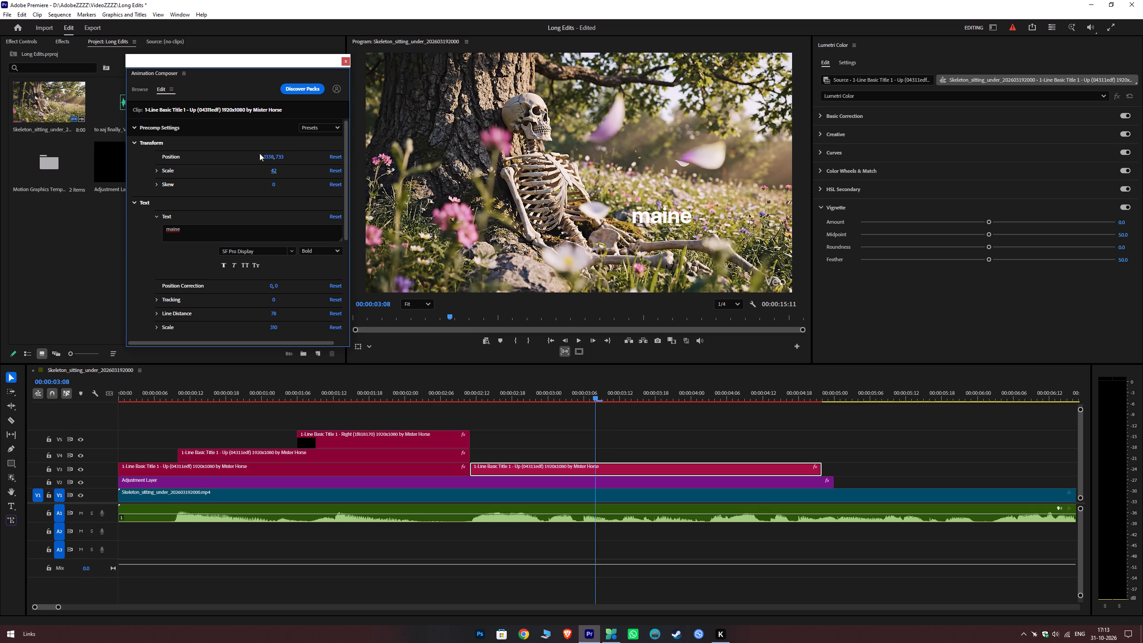
Shift the "maine" title further right of the skeleton, to position about 1553, 724.
ctrl+drag(267, 155, 366, 161)
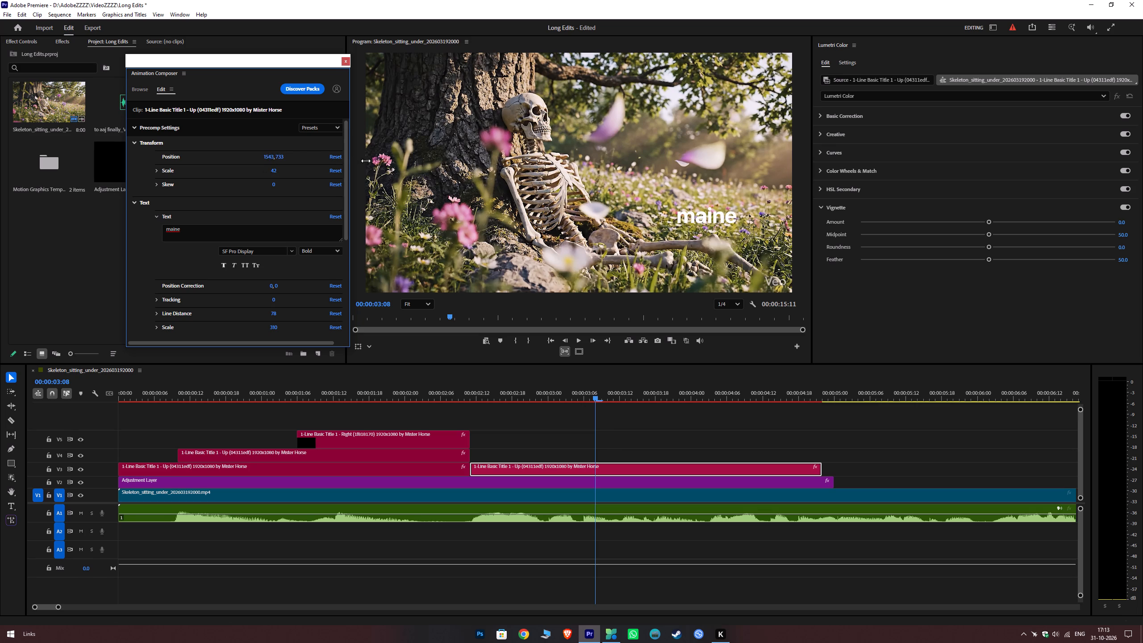
ctrl+drag(366, 161, 371, 163)
ctrl+drag(282, 157, 289, 167)
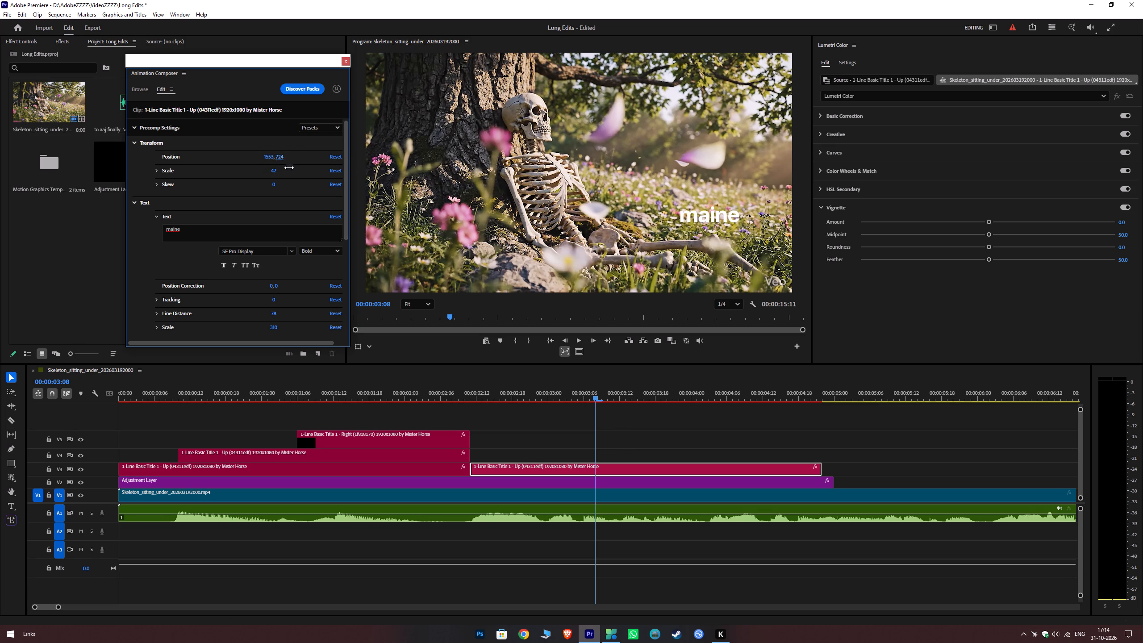
ctrl+drag(289, 167, 289, 168)
Play back the sequence from its start through the "maine" title to check the titles against the voice-over.
drag(465, 391, 433, 394)
click(509, 452)
key(space)
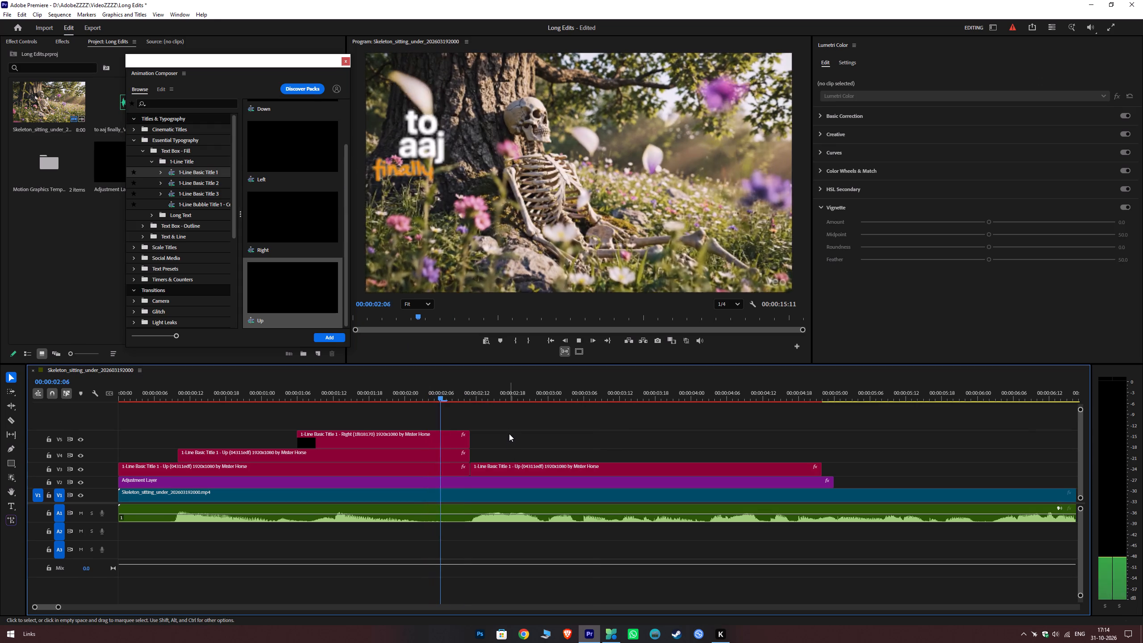
key(space)
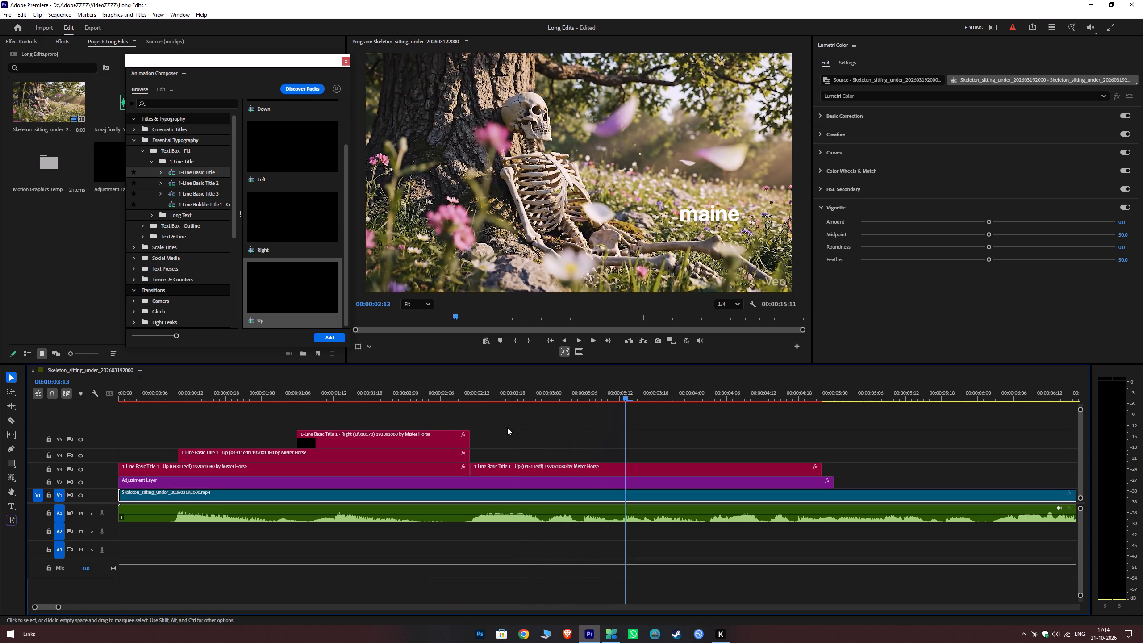
key(space)
key(space)
key(space)
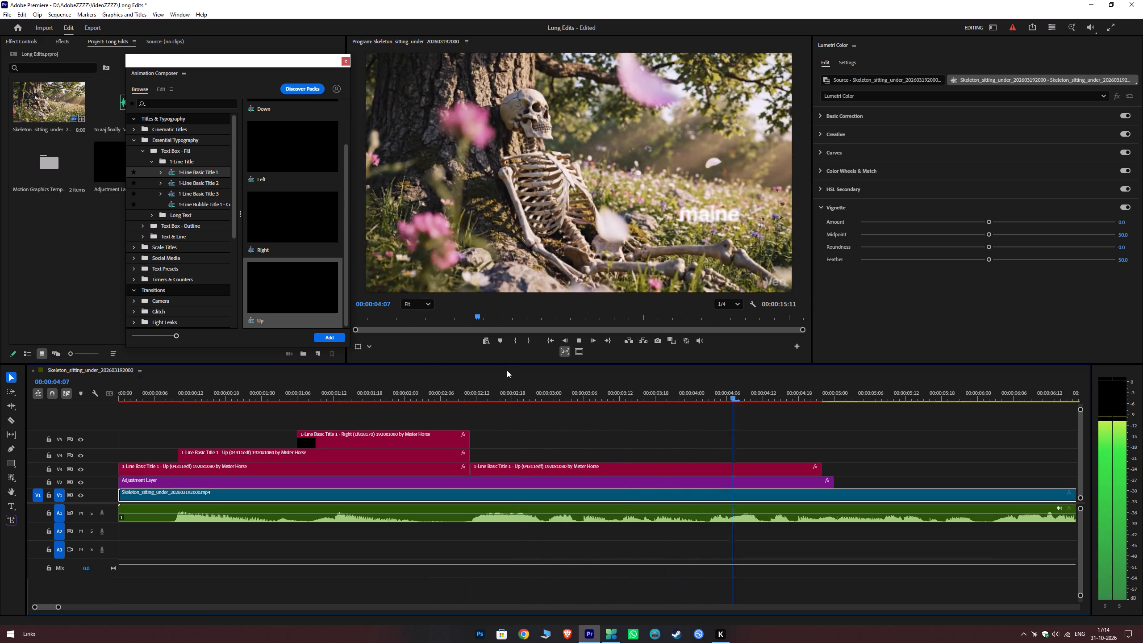
key(space)
key(space)
key(space)
drag(172, 382, 19, 405)
drag(138, 396, 28, 414)
click(217, 434)
key(space)
click(243, 421)
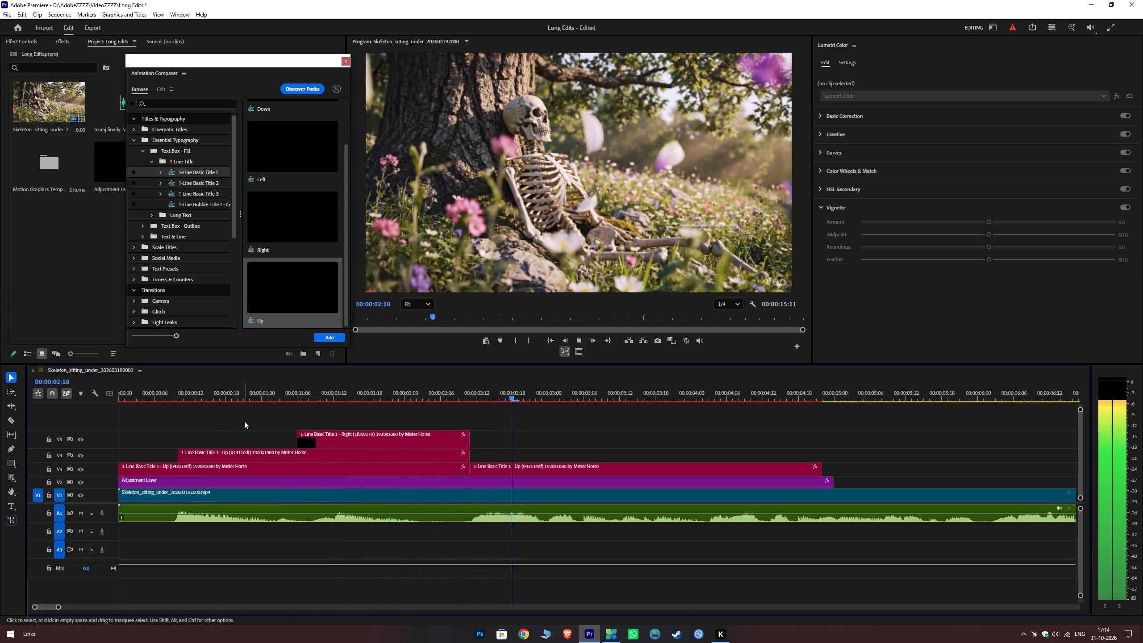
key(space)
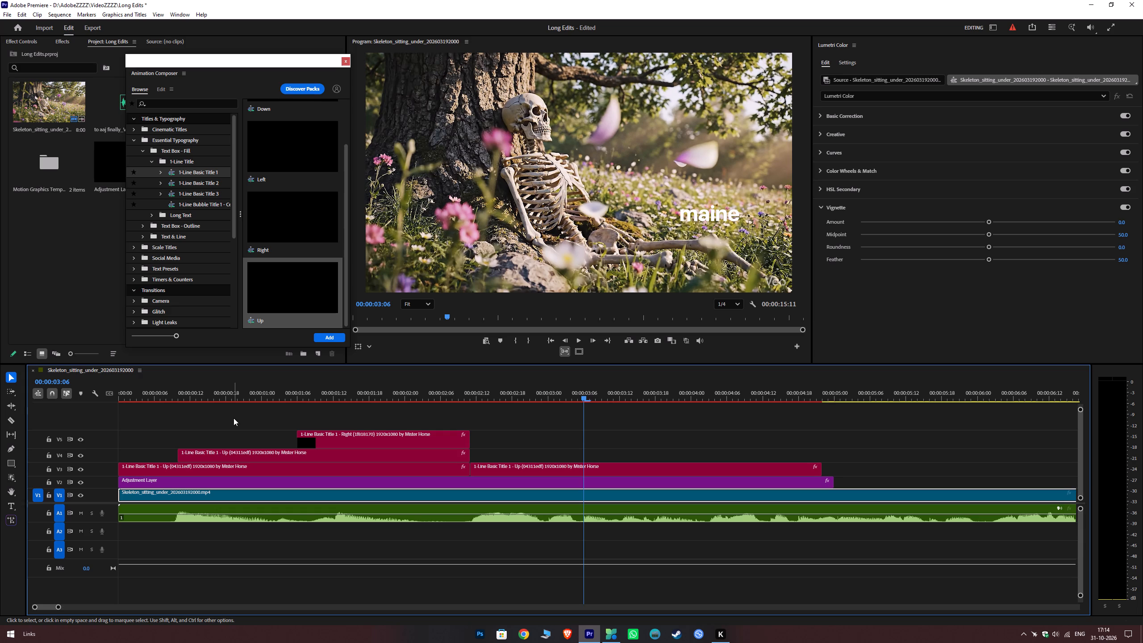
Set the "maine" title's transform scale to 67, matching the "to" title.
click(510, 468)
click(392, 465)
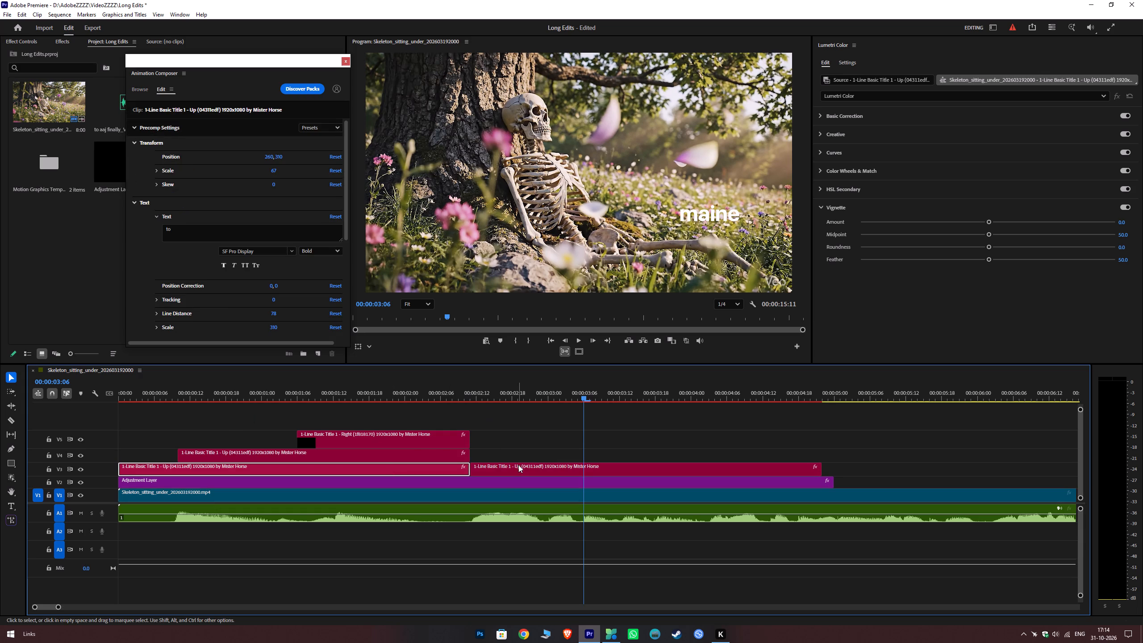
click(518, 464)
click(268, 170)
click(280, 171)
click(278, 168)
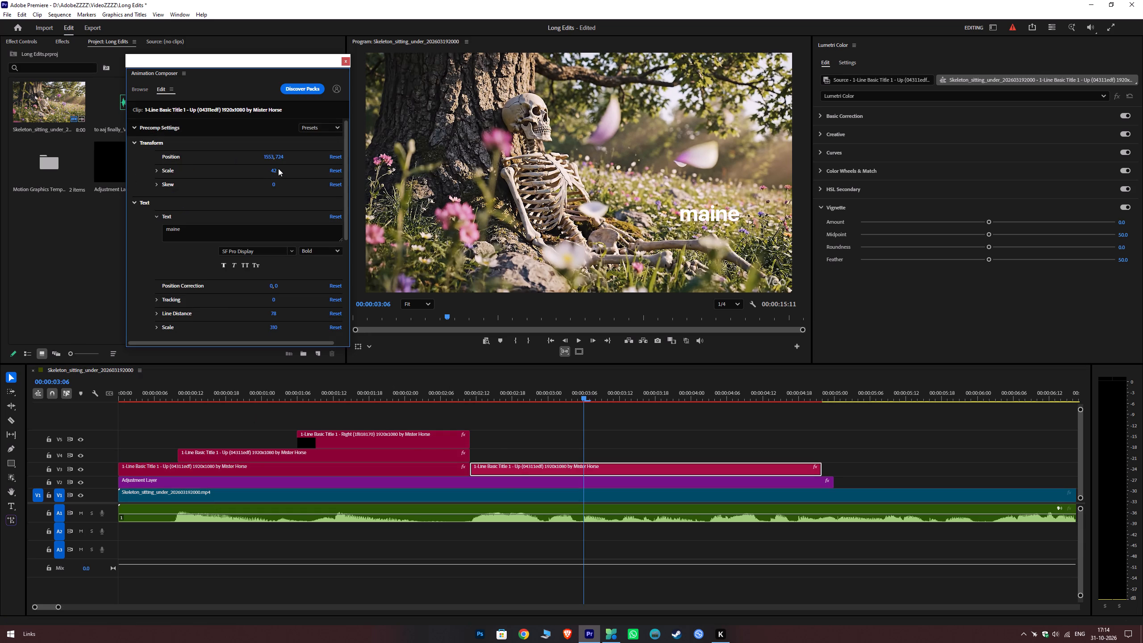
click(271, 169)
key(BackSpace)
key(equal)
text(67)
key(ctrl+a)
text(67)
key(Return)
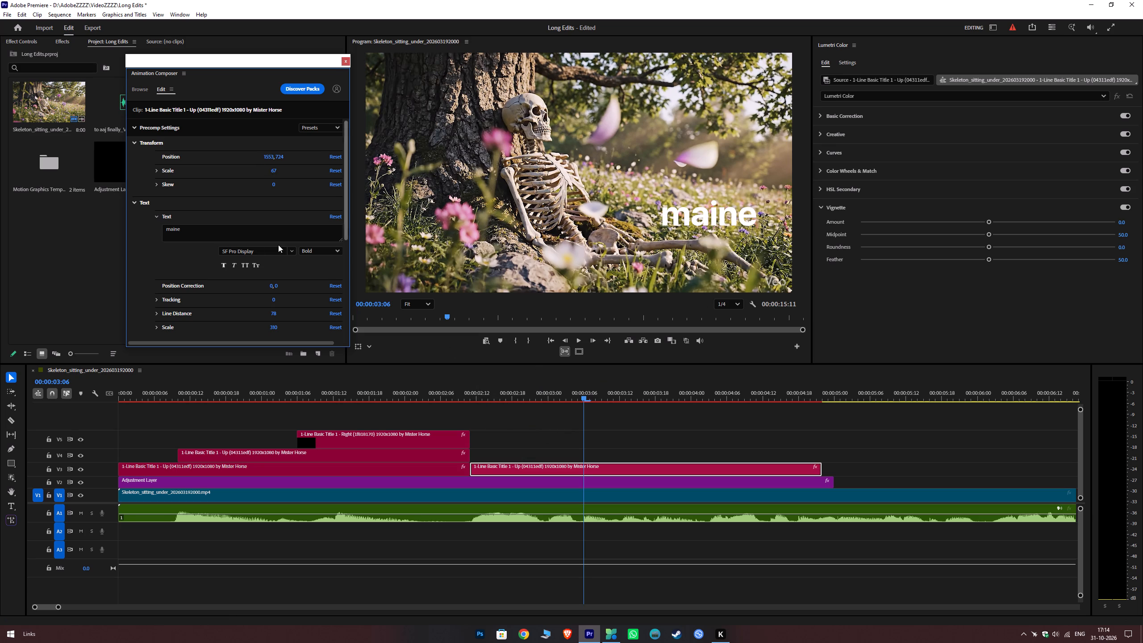
Change the "maine" title's text to "Maine" with a capital M and play it back over the skeleton shot.
drag(192, 230, 104, 249)
text(Mian)
key(BackSpace)
key(BackSpace)
key(BackSpace)
text(aine)
click(425, 400)
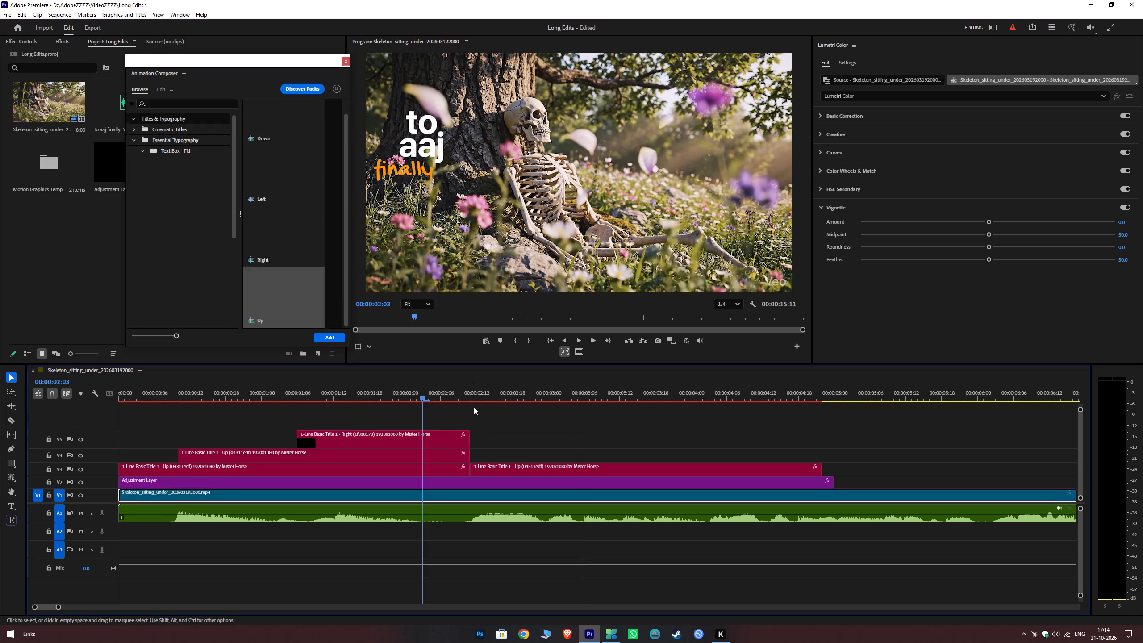
click(474, 406)
key(space)
key(space)
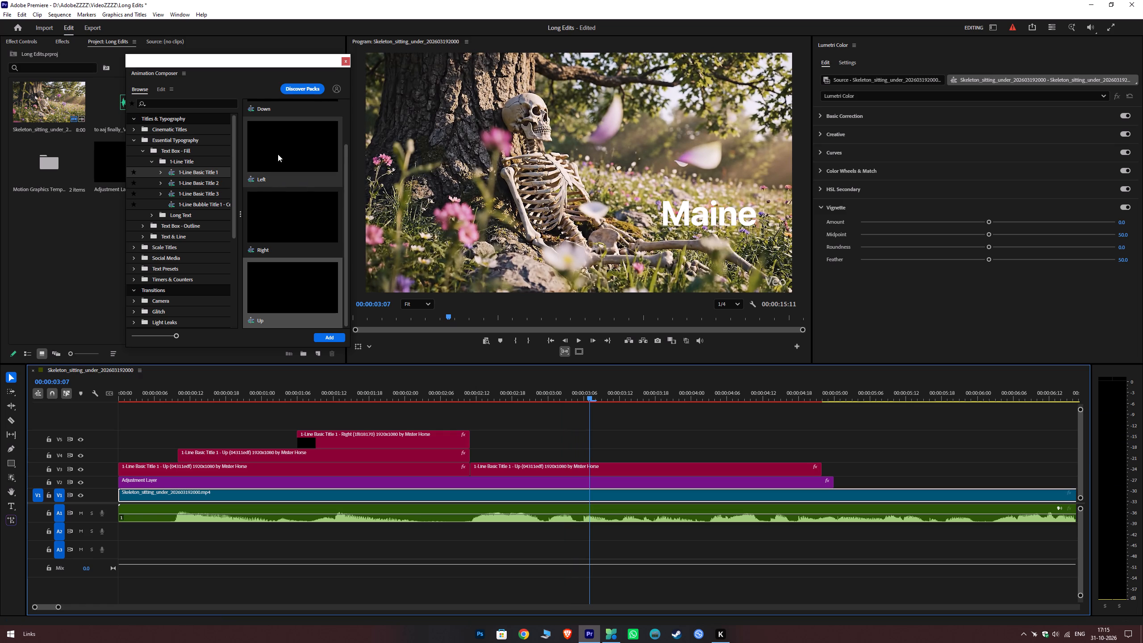
Examine the directional animation previews of the 1-Line Basic Title 1 and 1-Line Basic Title 2 presets.
scroll(291, 168, up, 8)
click(272, 143)
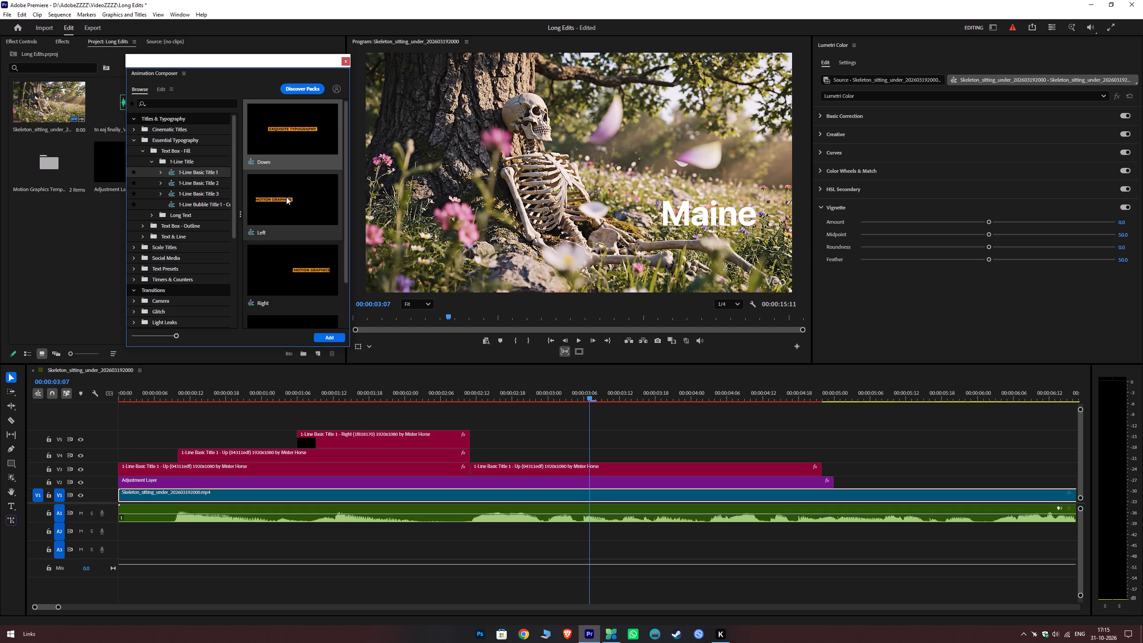
scroll(301, 207, down, 7)
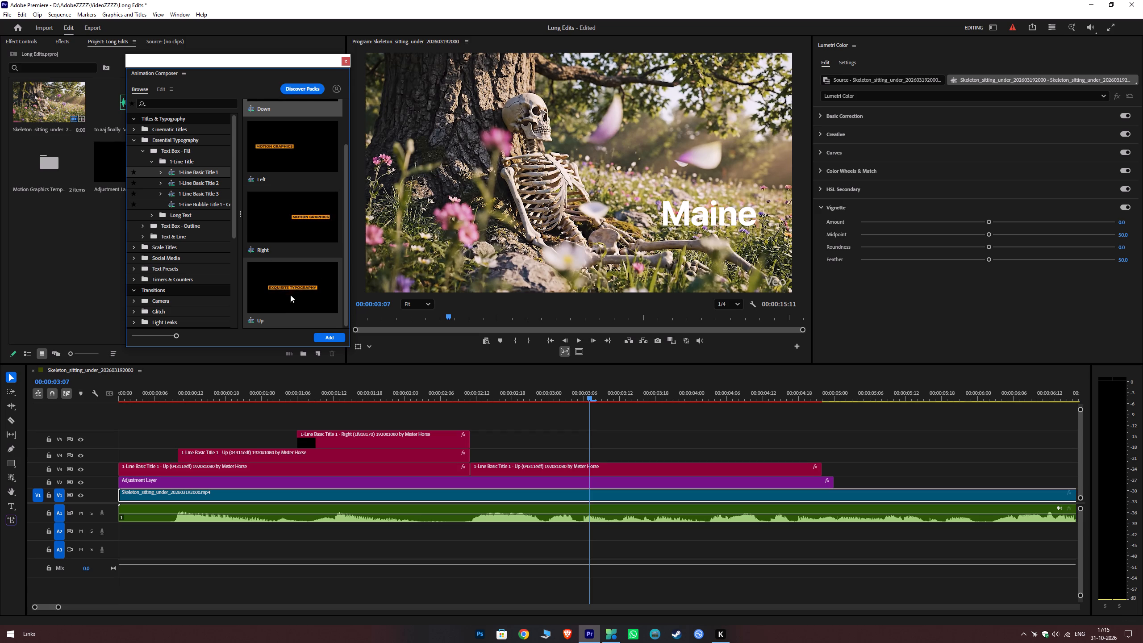
scroll(296, 298, down, 5)
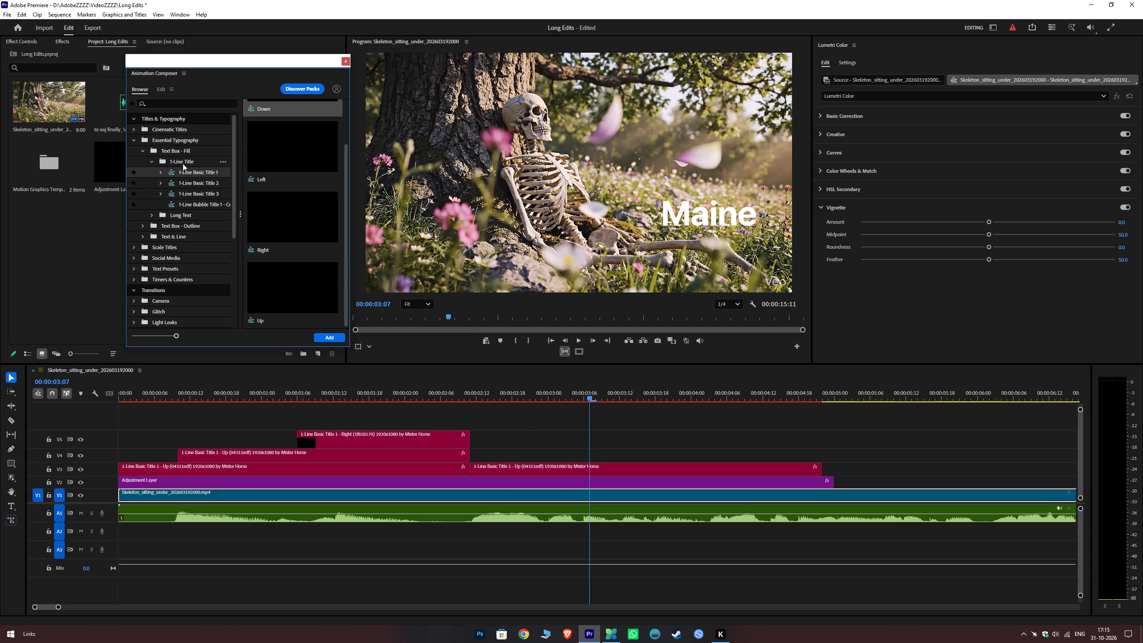
click(194, 180)
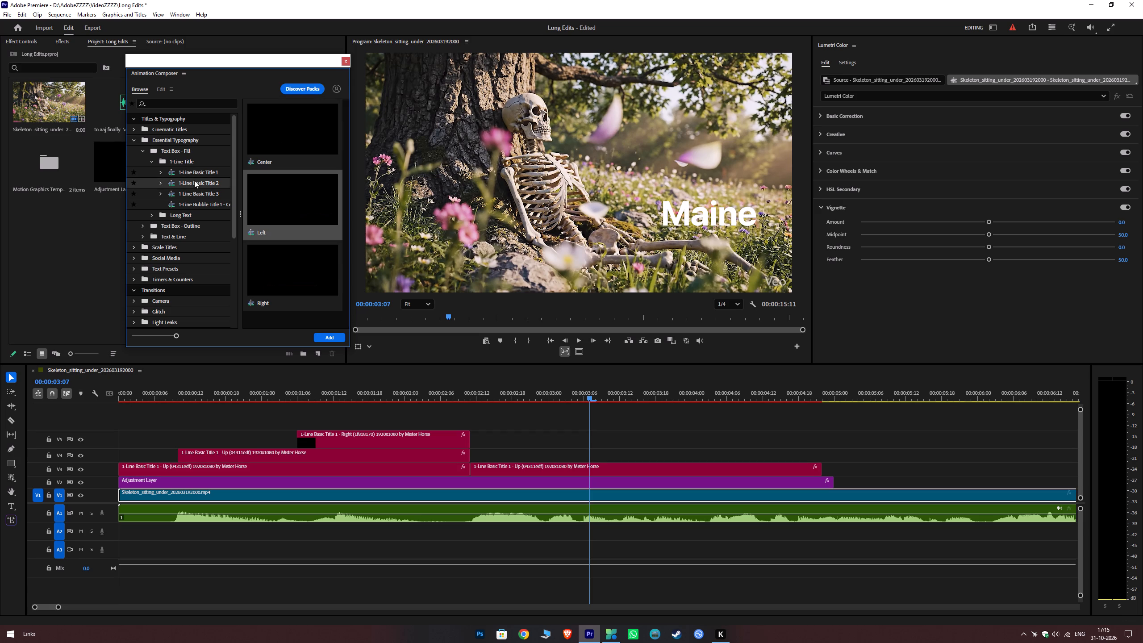
scroll(311, 236, up, 5)
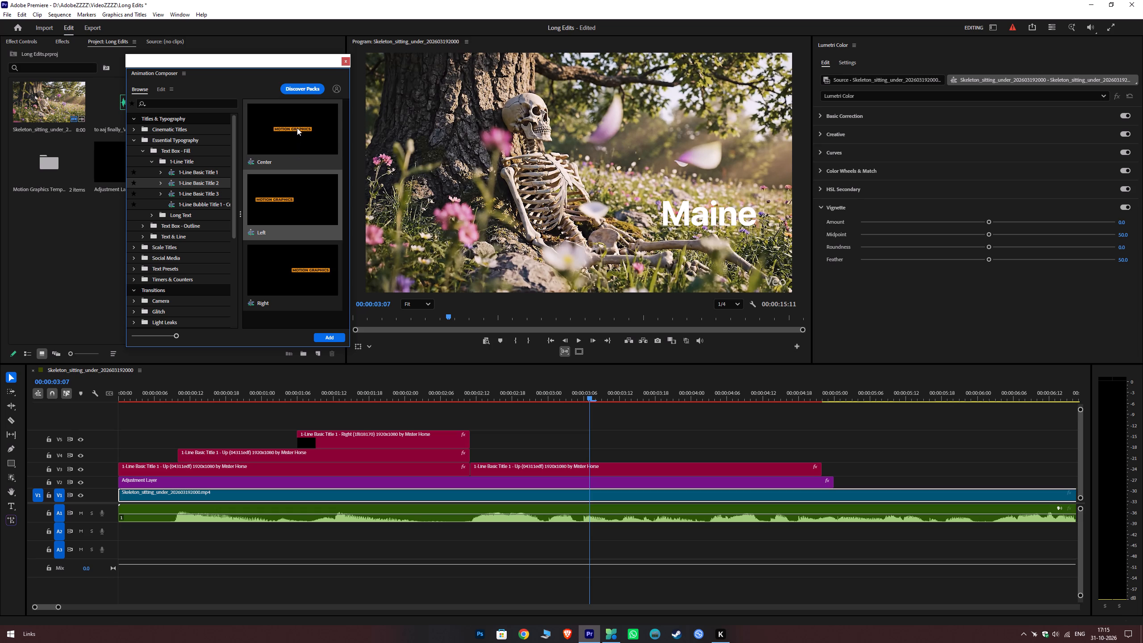
scroll(300, 168, down, 3)
scroll(293, 250, down, 4)
click(194, 173)
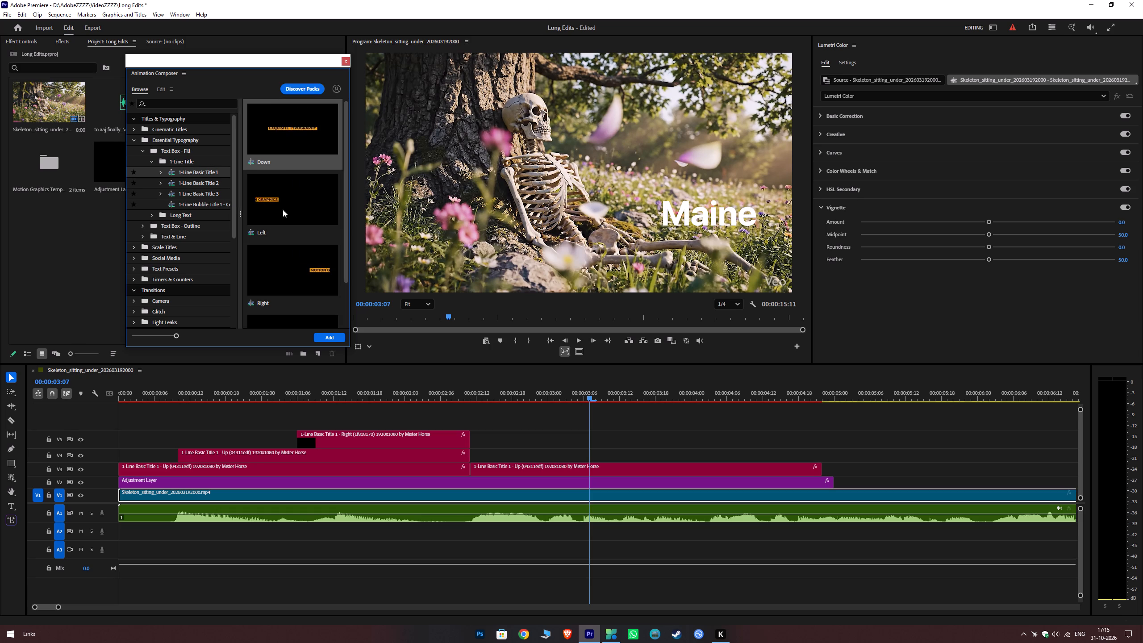
scroll(286, 211, up, 6)
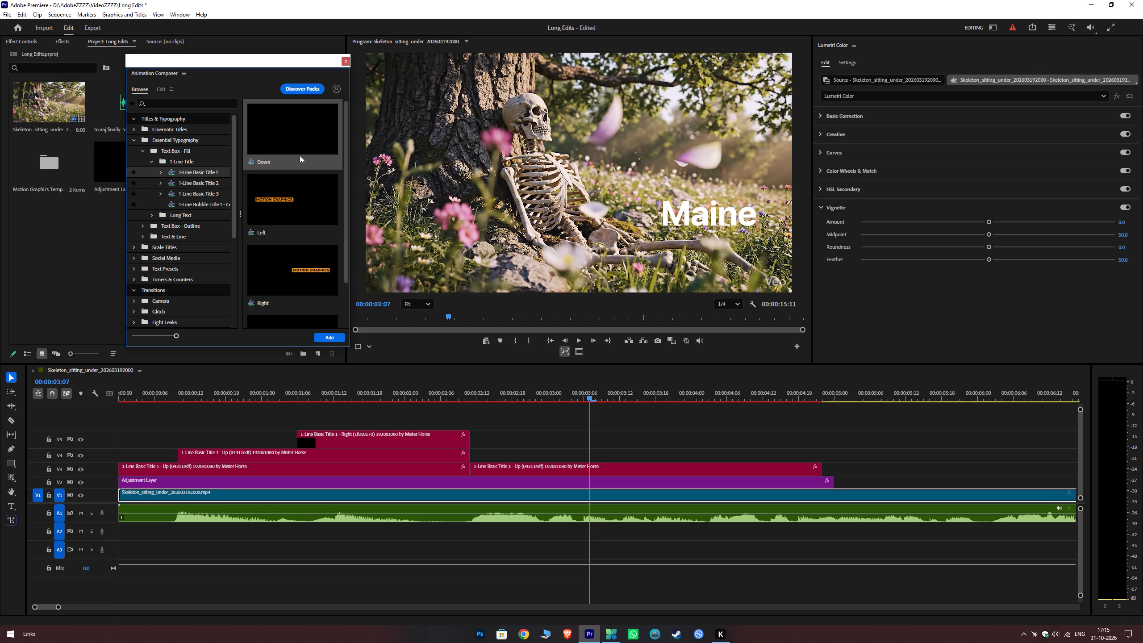
scroll(294, 237, down, 7)
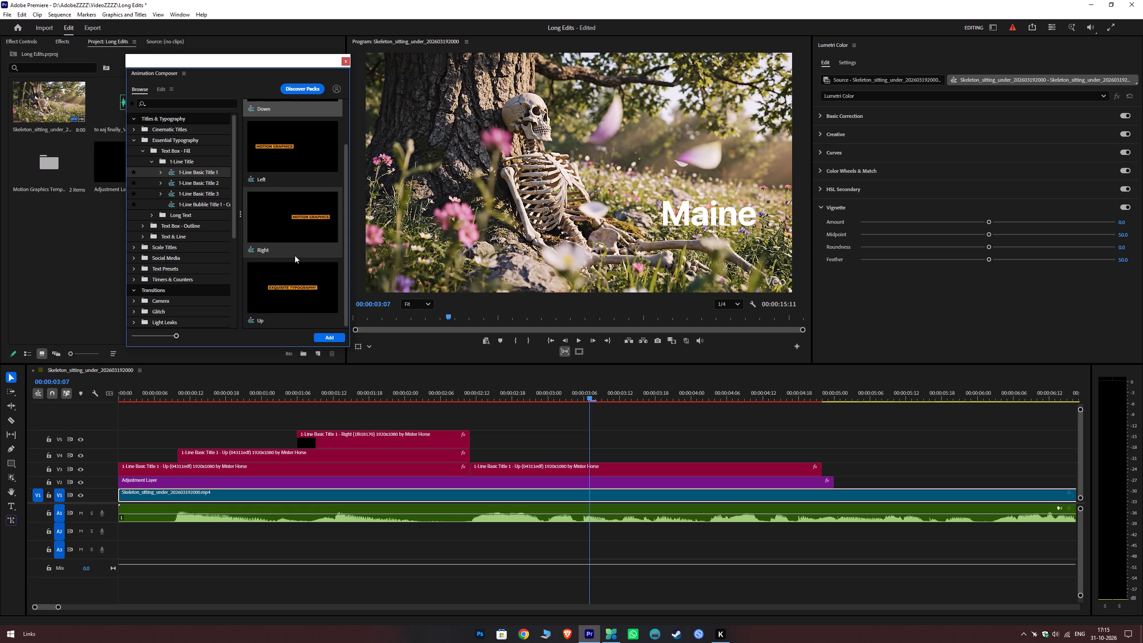
scroll(292, 237, up, 9)
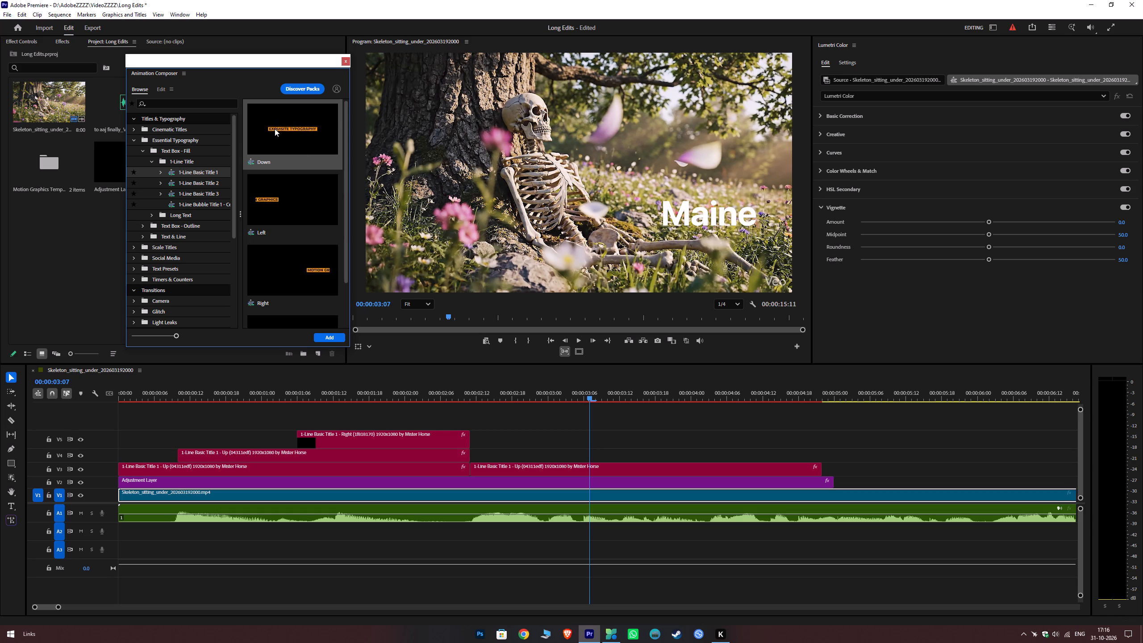
Add the Down version of 1-Line Basic Title 1 on track V4 above the "Maine" clip, starting just before 00:00:03:00.
drag(273, 123, 455, 353)
drag(455, 353, 540, 456)
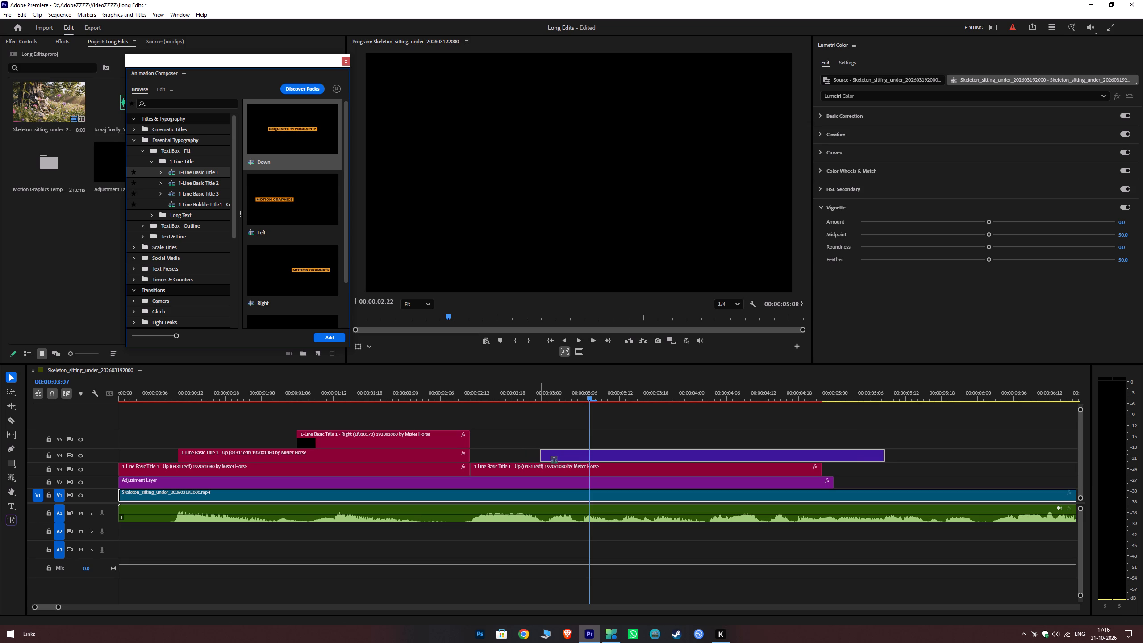
drag(540, 456, 539, 455)
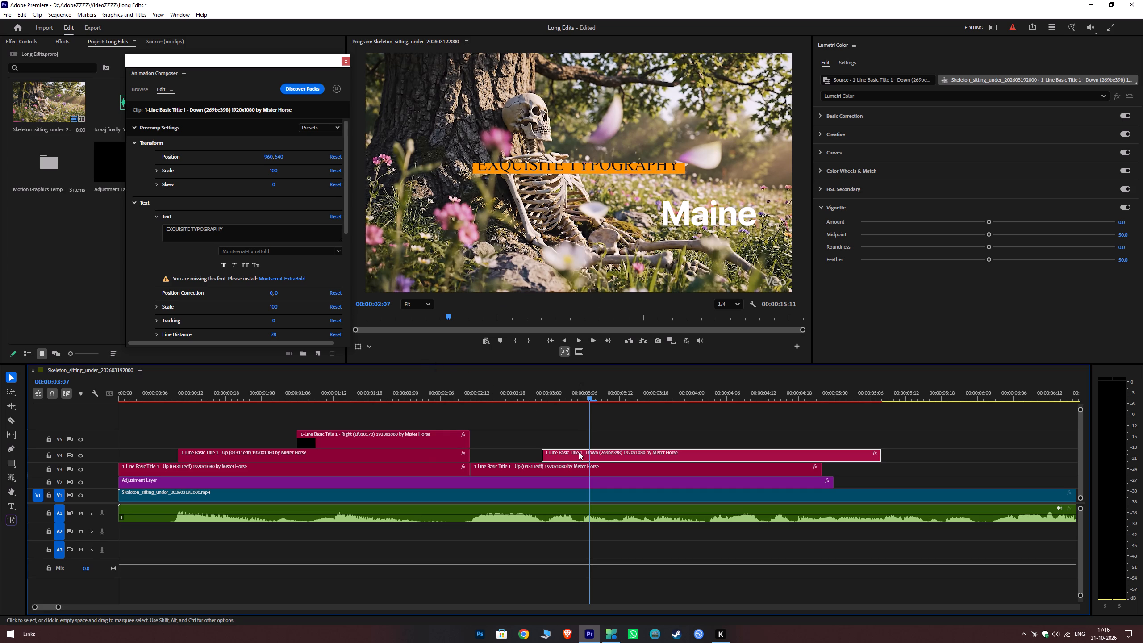
Listen to the voice-over around the "Maine" title to find where the following word begins.
click(474, 400)
key(space)
key(space)
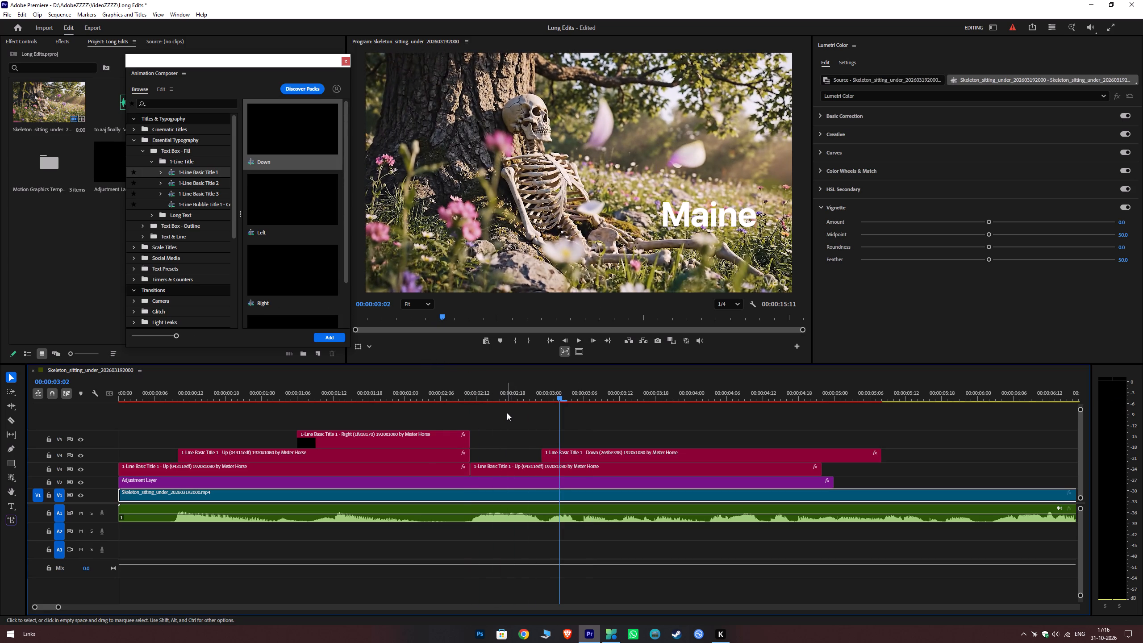
key(space)
key(space)
click(454, 401)
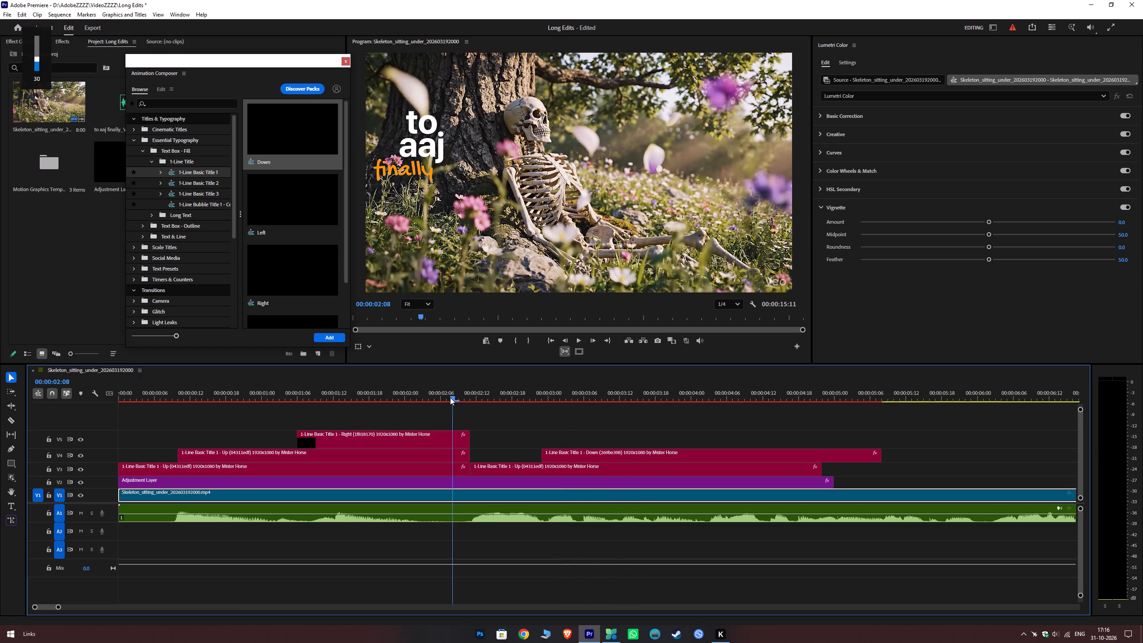
click(475, 423)
key(space)
key(space)
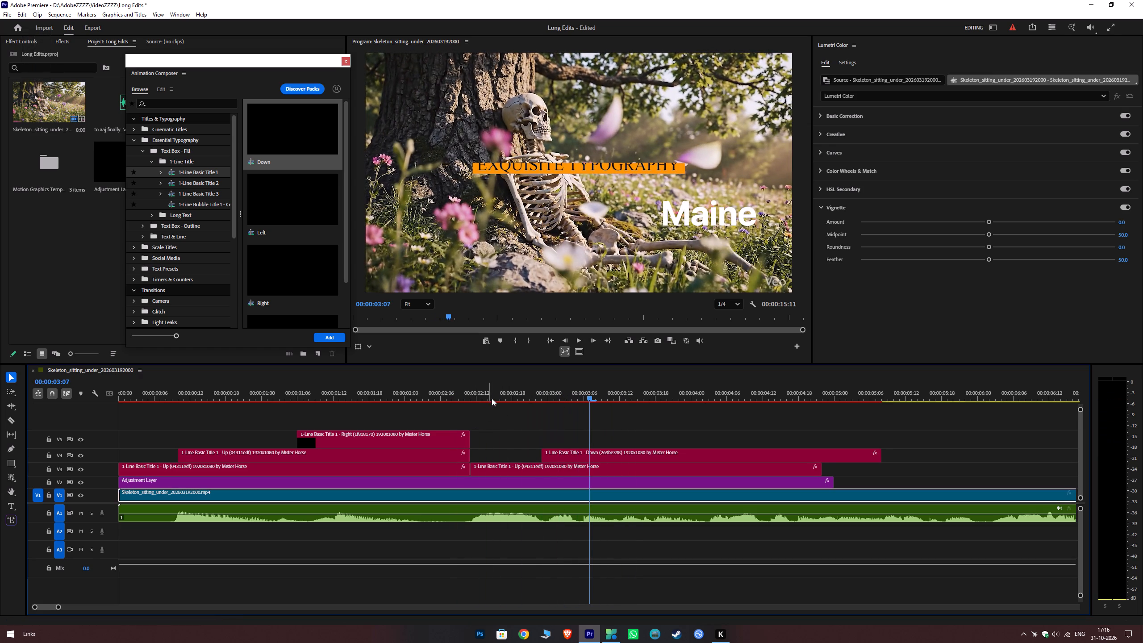
click(494, 392)
key(space)
key(space)
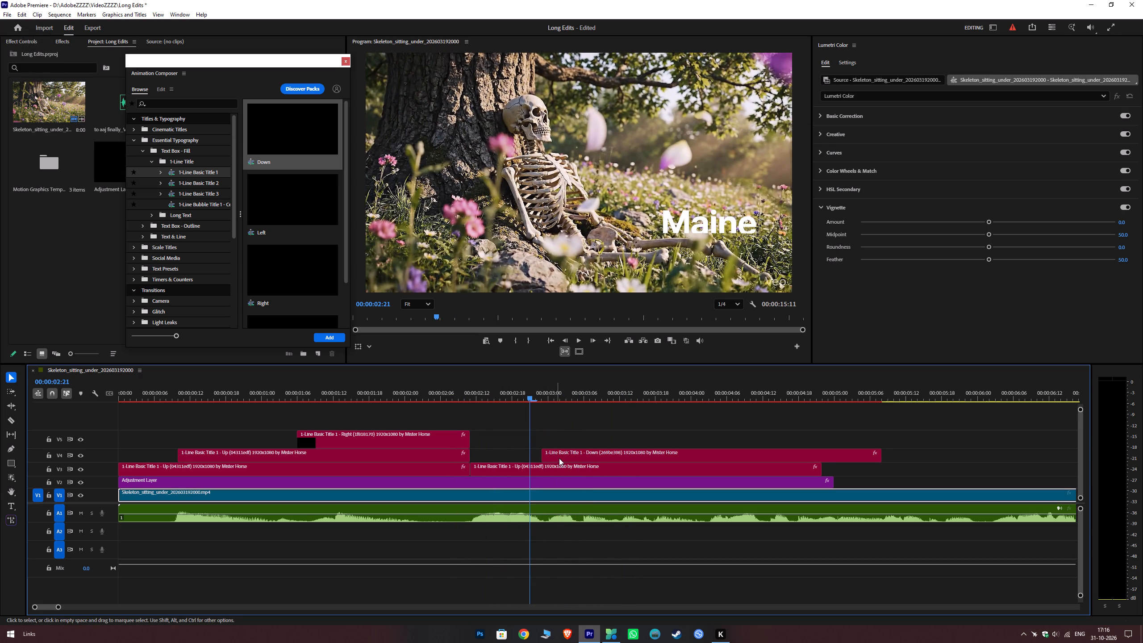
key(space)
key(space)
Move the new Down title clip slightly later on V4 to start at about 00:00:03:00, and play back its timing.
alt+scroll(553, 443, up, 5)
drag(546, 451, 557, 452)
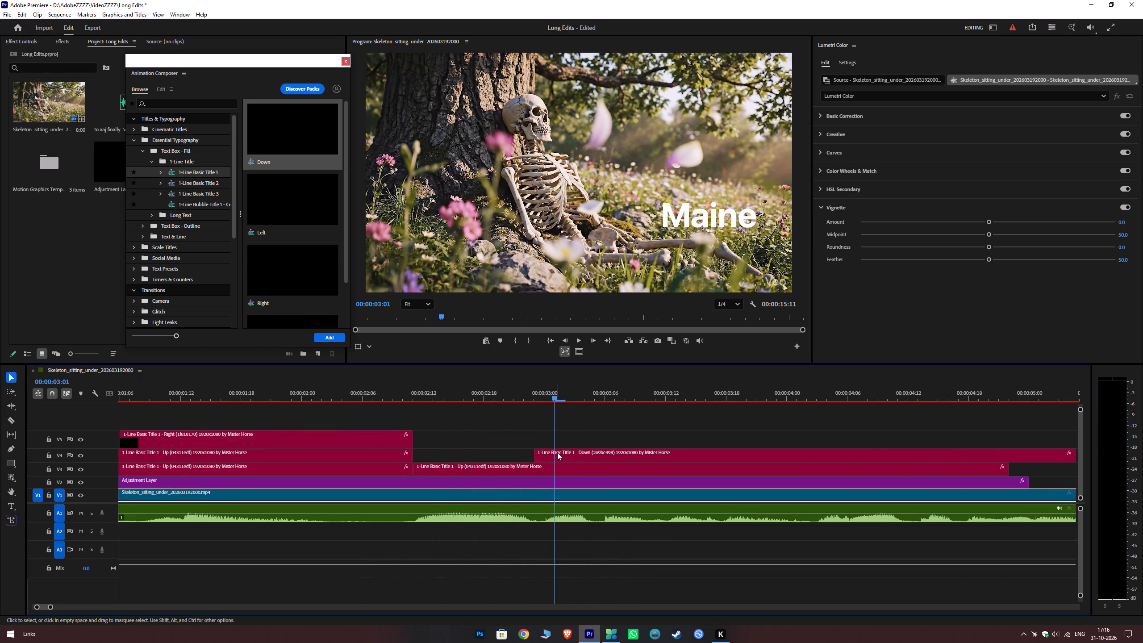
drag(557, 452, 558, 453)
drag(550, 453, 560, 454)
drag(540, 394, 545, 403)
key(space)
key(space)
alt+scroll(554, 451, down, 6)
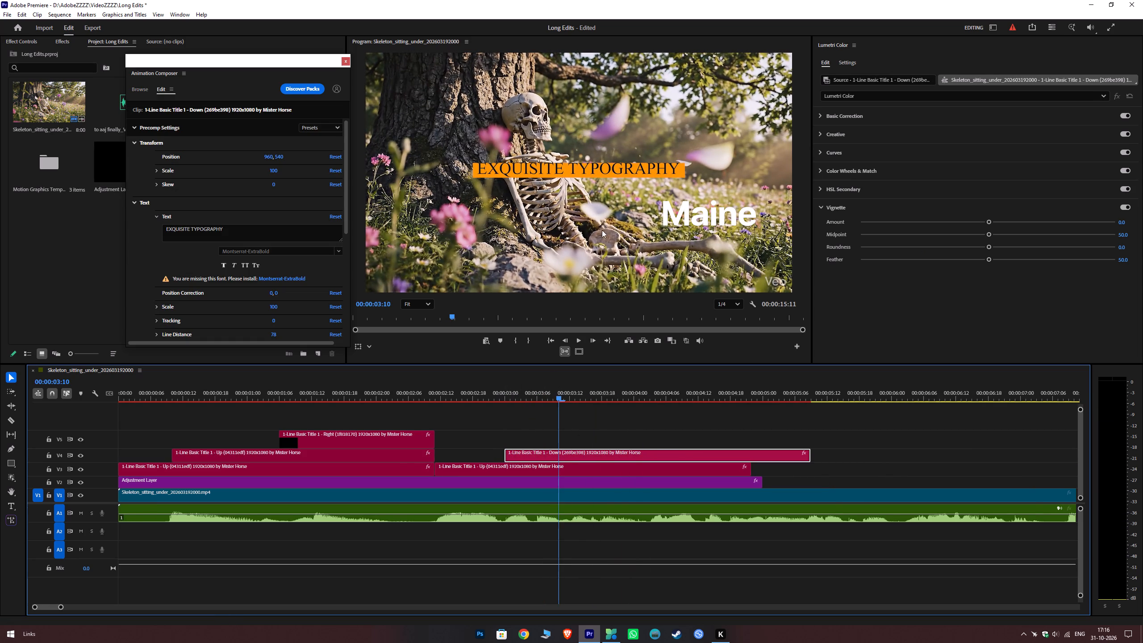
Replace the new title's placeholder text with "apna".
drag(225, 231, 79, 234)
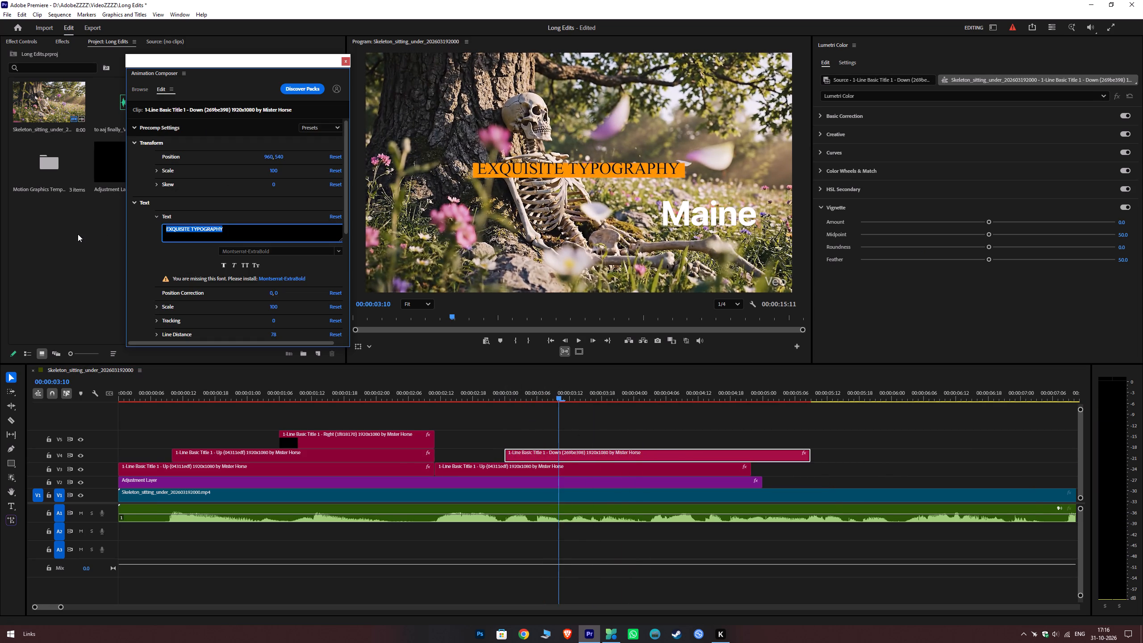
text(apna)
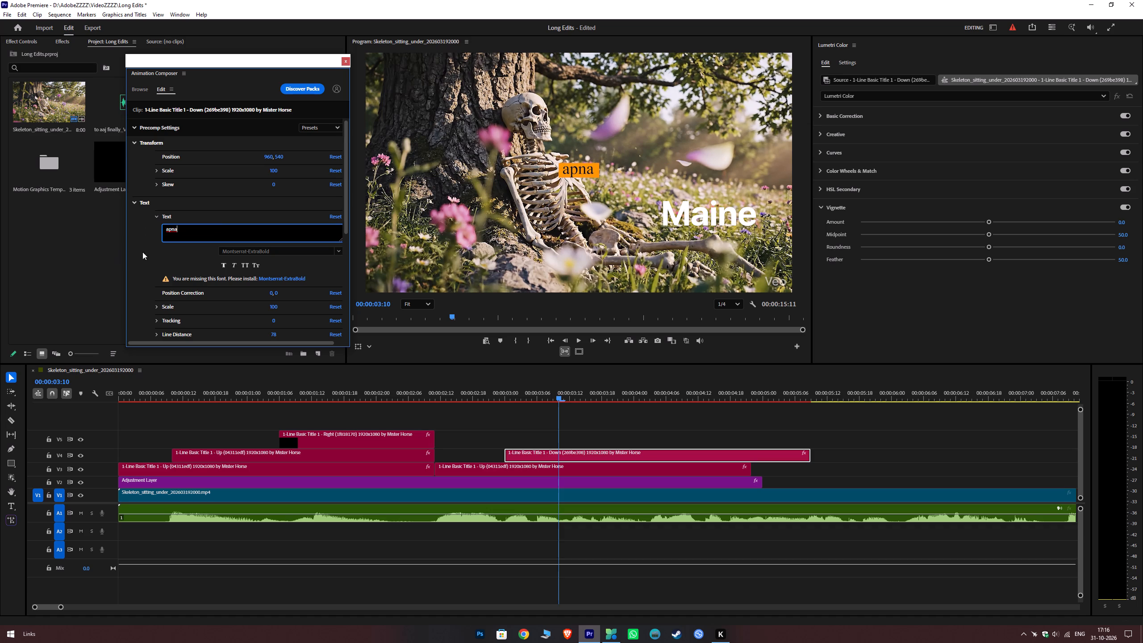
Set the "apna" title container's fill opacity to 0.
scroll(159, 253, down, 5)
click(274, 225)
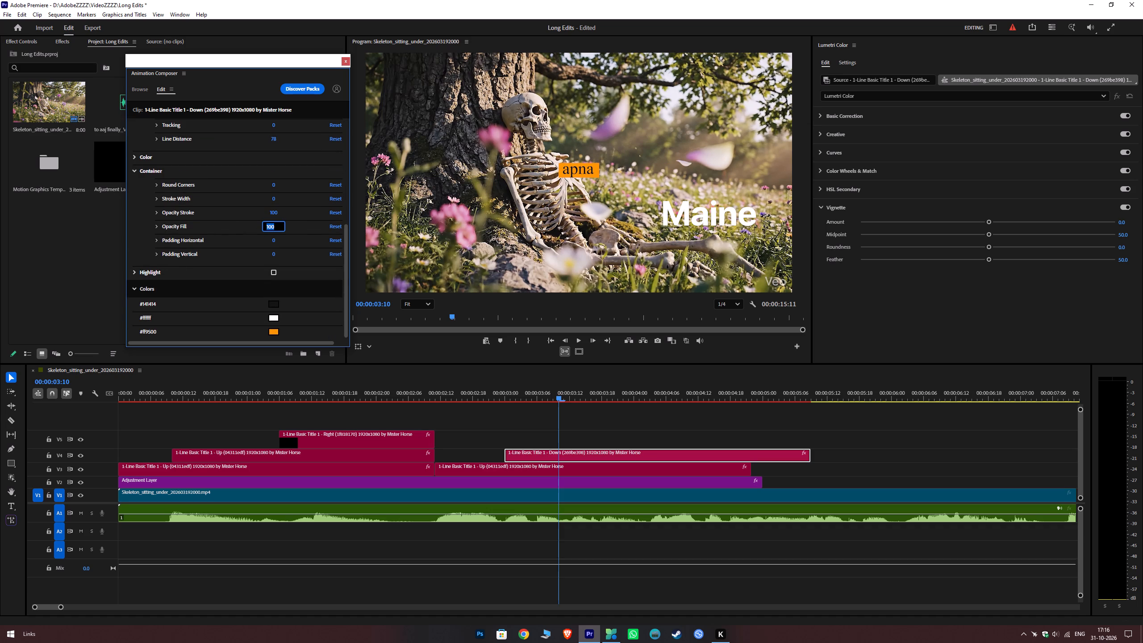
key(0)
key(Return)
scroll(263, 224, down, 1)
scroll(125, 248, up, 6)
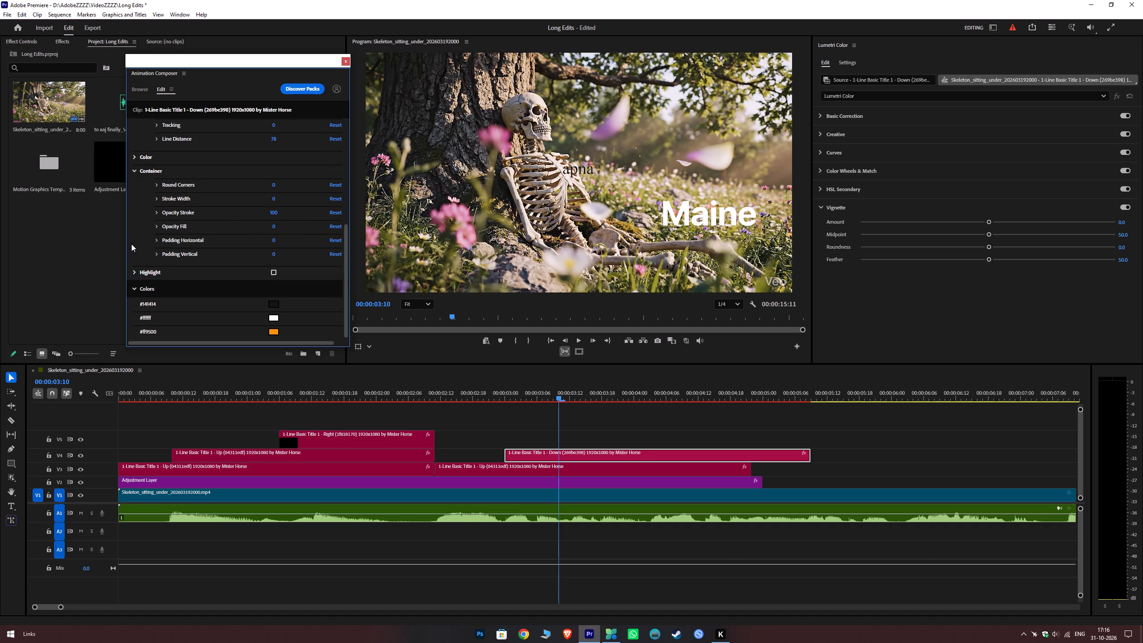
scroll(138, 242, up, 6)
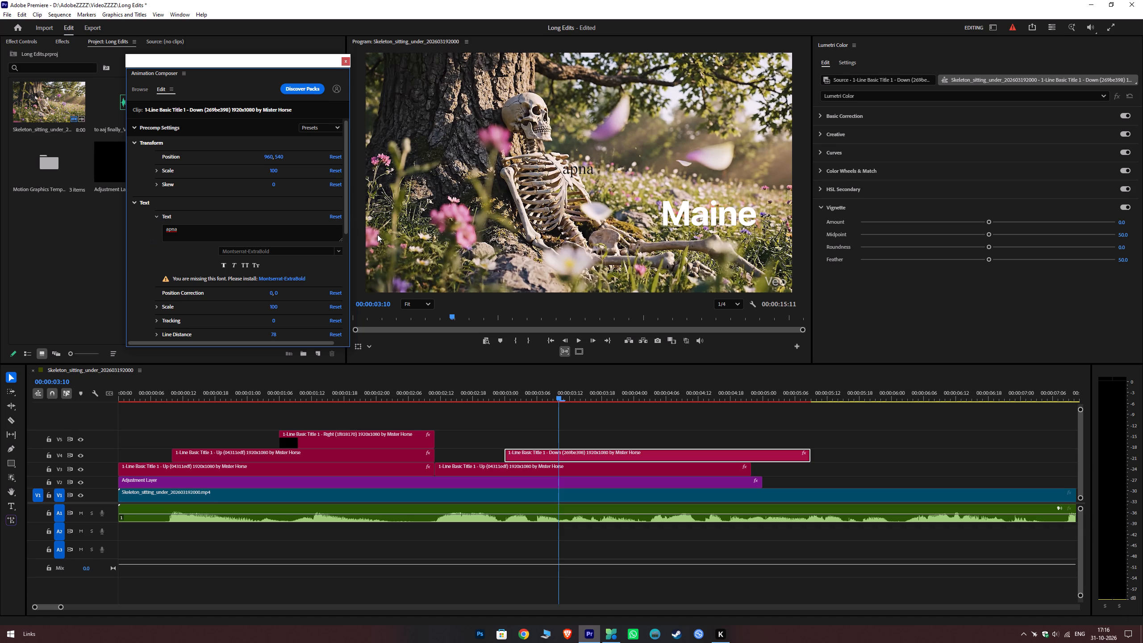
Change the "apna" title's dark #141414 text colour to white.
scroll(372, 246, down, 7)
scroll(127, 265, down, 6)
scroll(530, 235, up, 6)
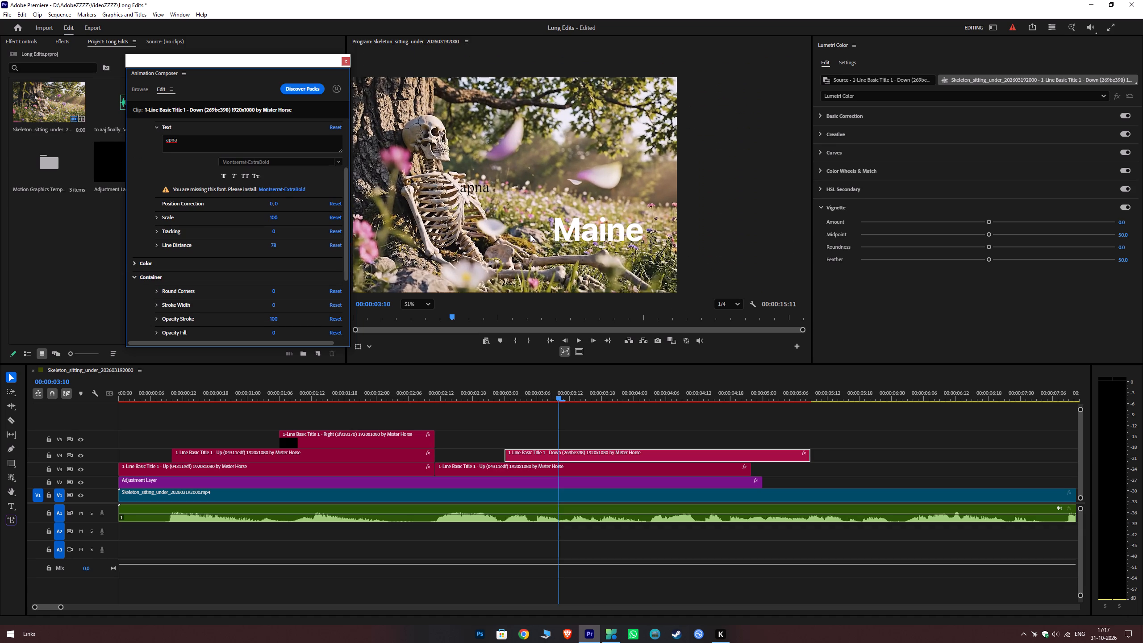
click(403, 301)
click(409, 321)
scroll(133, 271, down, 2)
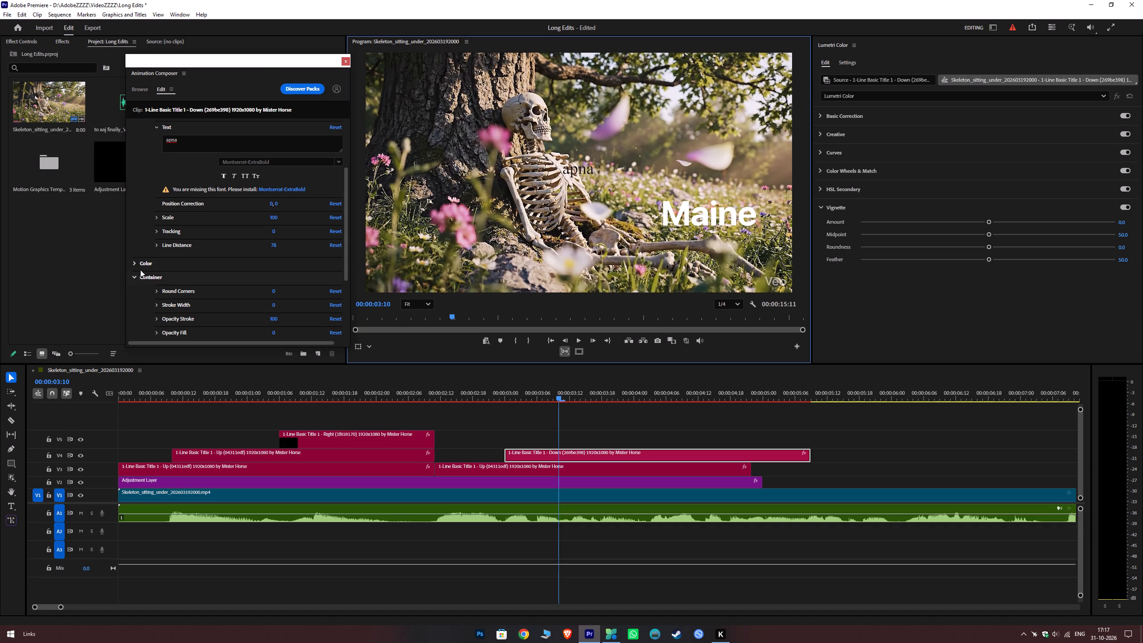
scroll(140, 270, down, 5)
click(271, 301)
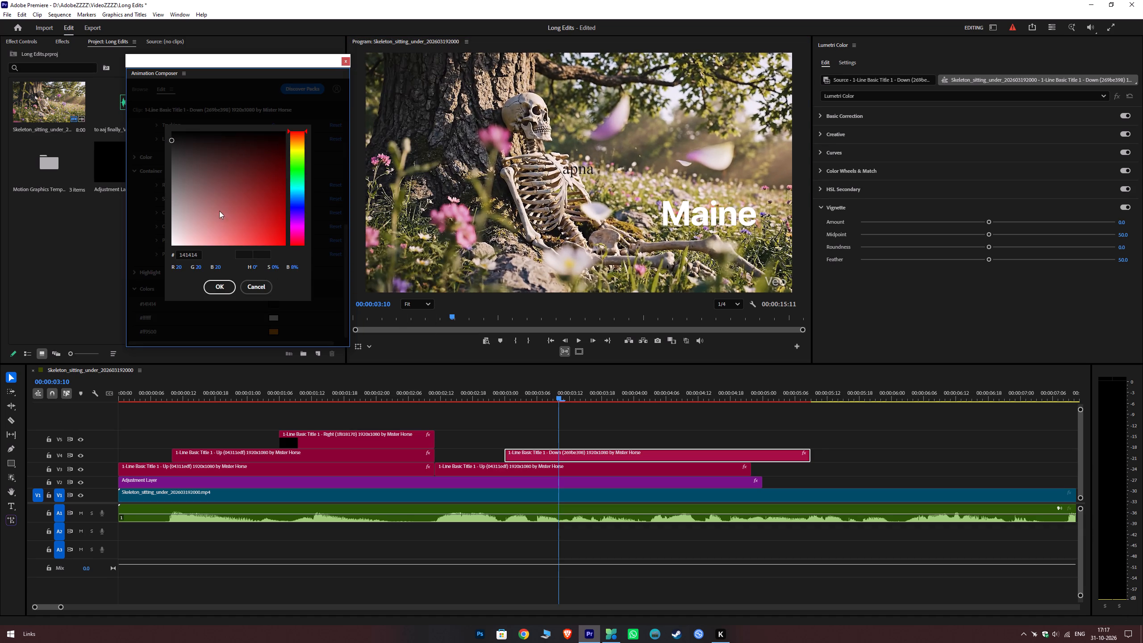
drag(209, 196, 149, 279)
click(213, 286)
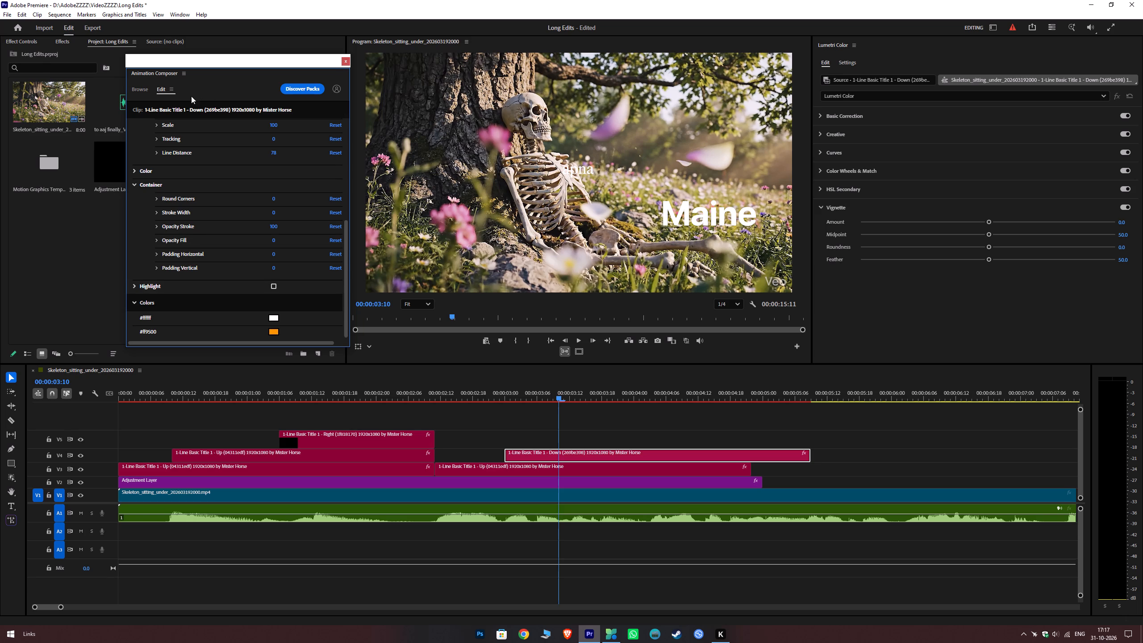
Set the "apna" title's font to SF Pro Display in Bold.
scroll(149, 152, up, 4)
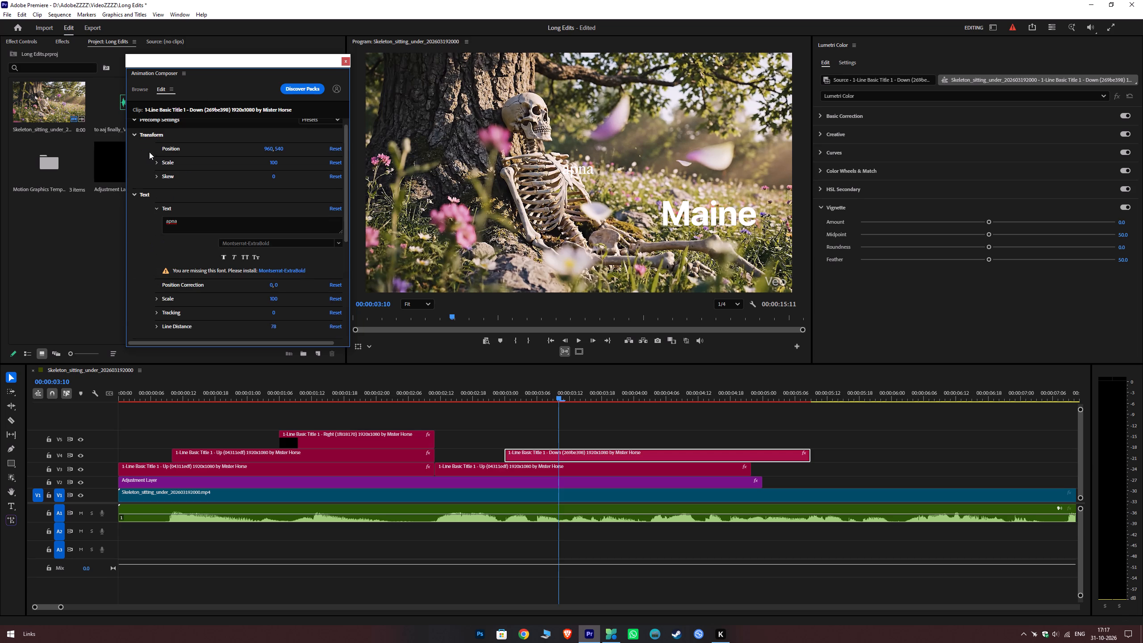
click(242, 245)
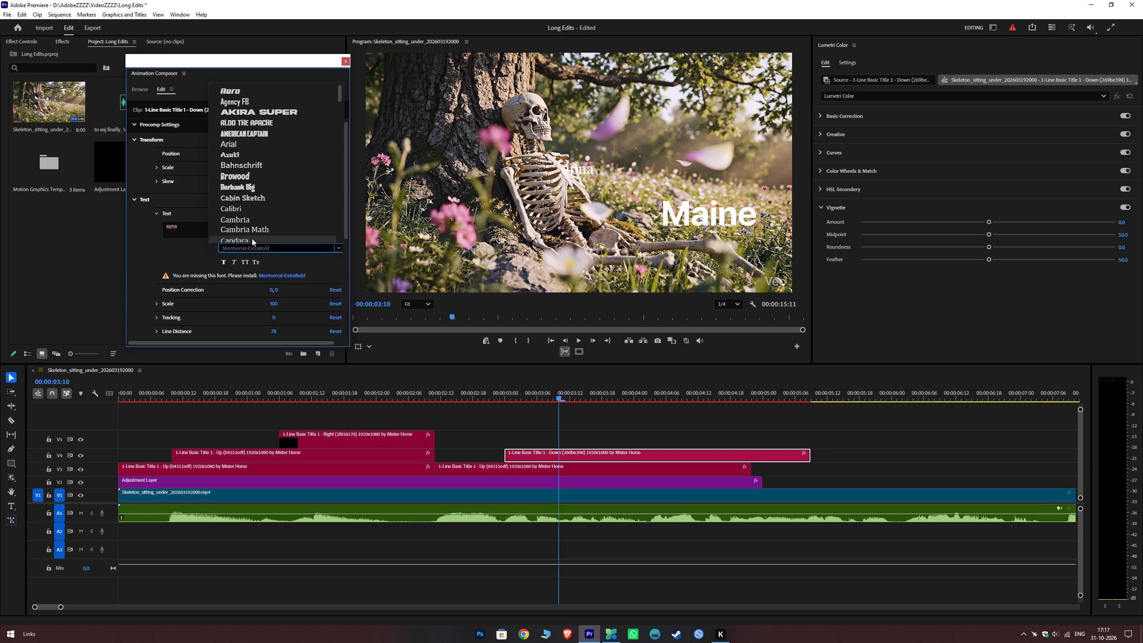
text(SP)
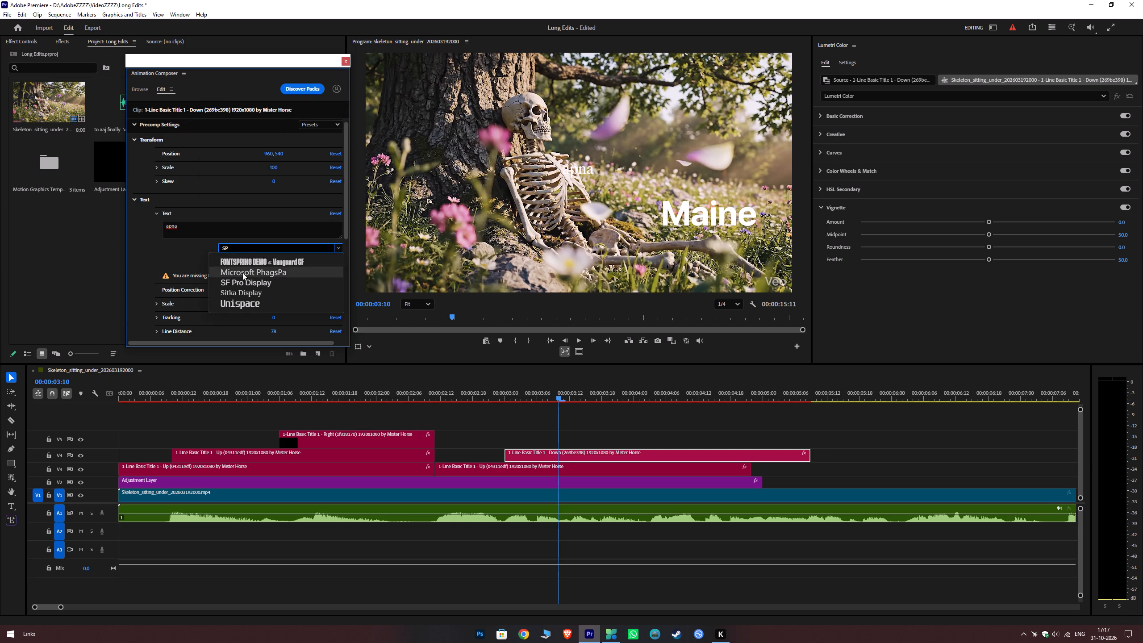
click(238, 280)
click(319, 244)
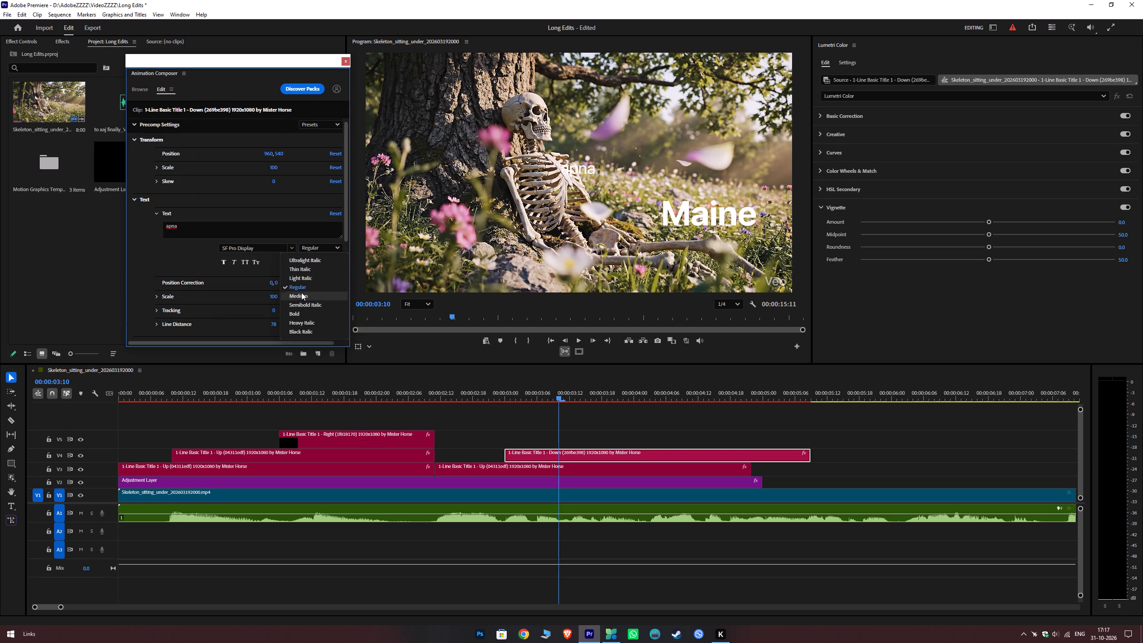
click(297, 315)
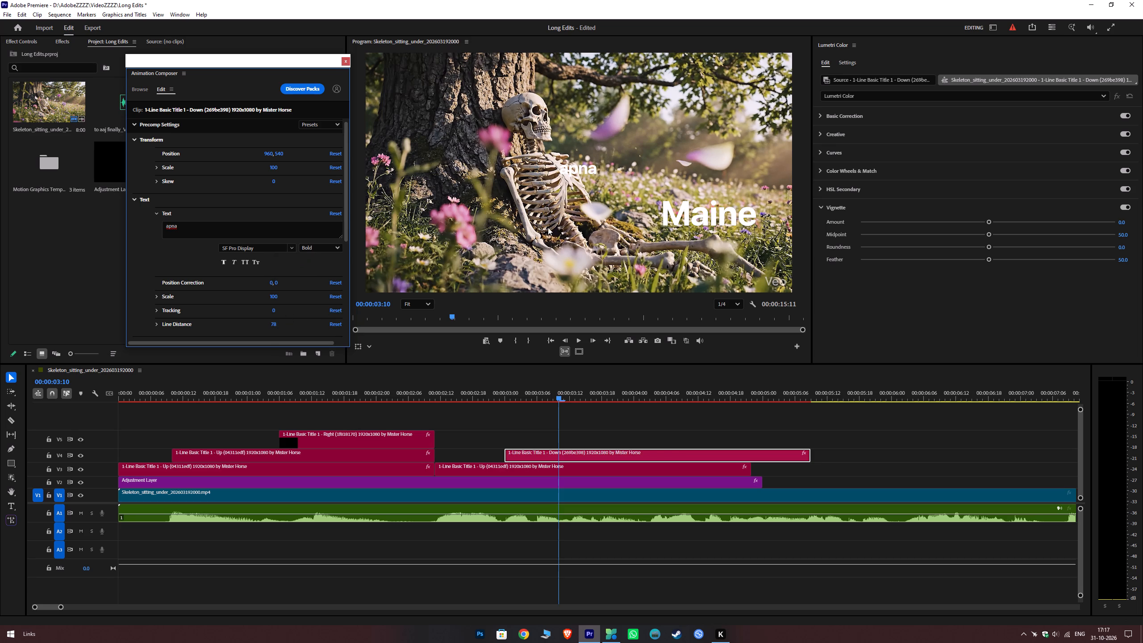
Move the "apna" title to just above the start of "Maine", at position about 1415, 632.
drag(263, 153, 281, 154)
drag(281, 154, 282, 154)
drag(266, 154, 468, 168)
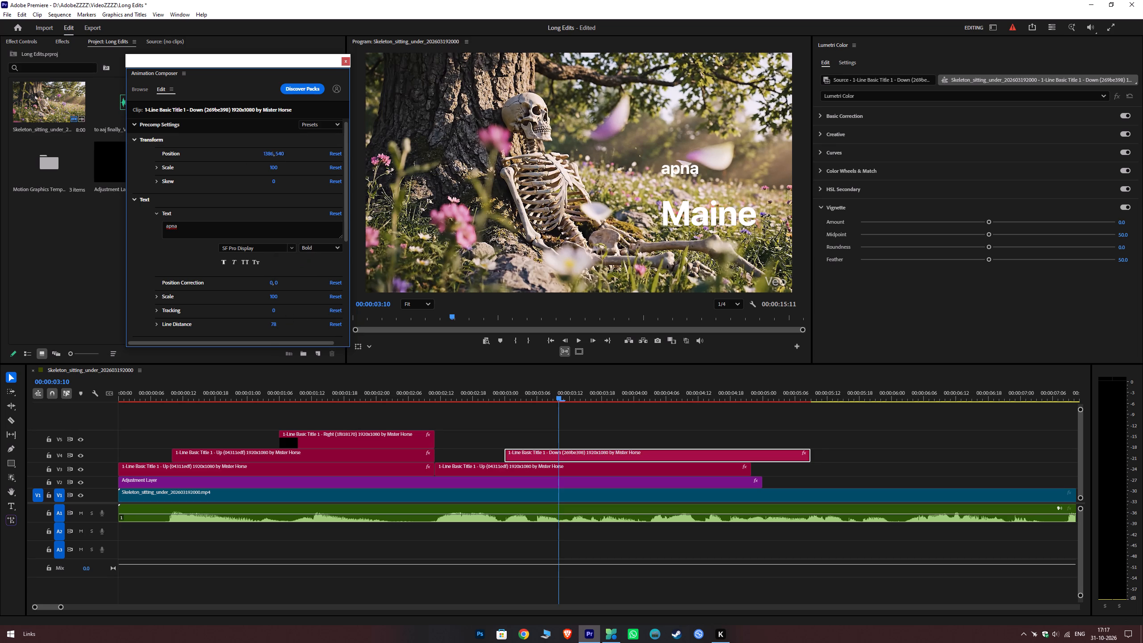
drag(468, 168, 462, 177)
ctrl+drag(279, 154, 280, 147)
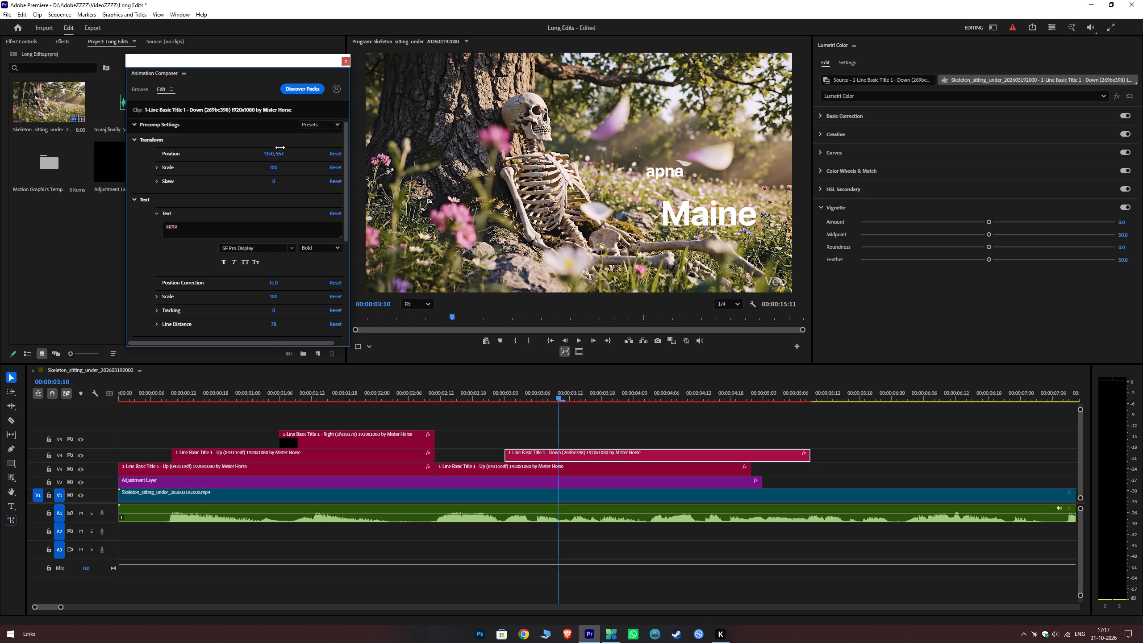
ctrl+drag(280, 147, 275, 110)
ctrl+drag(271, 153, 299, 157)
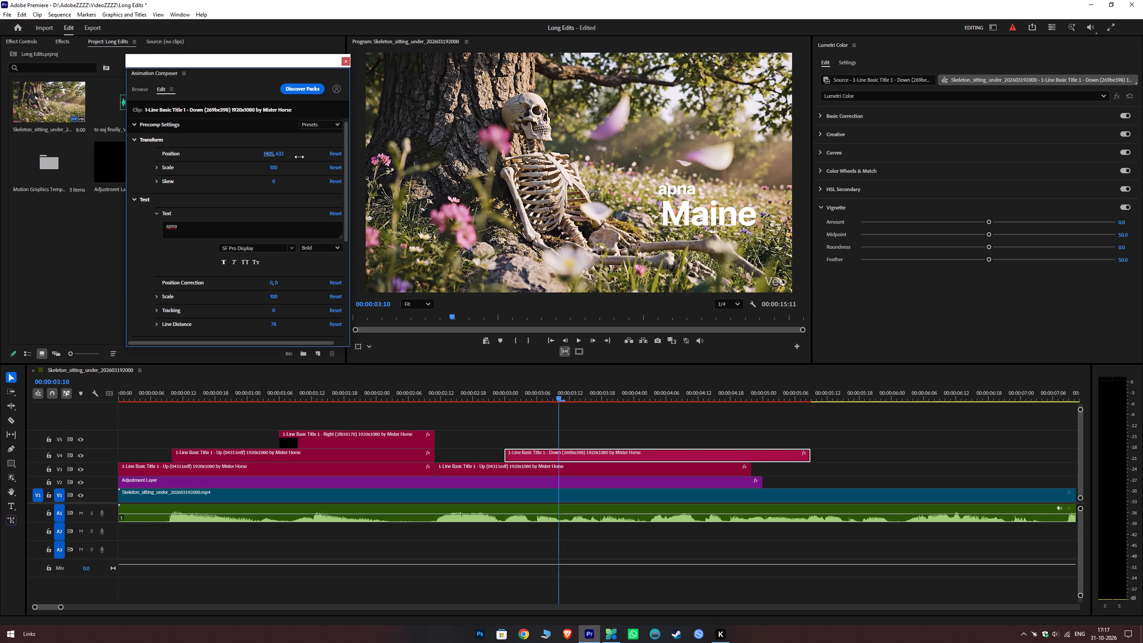
ctrl+drag(299, 157, 305, 158)
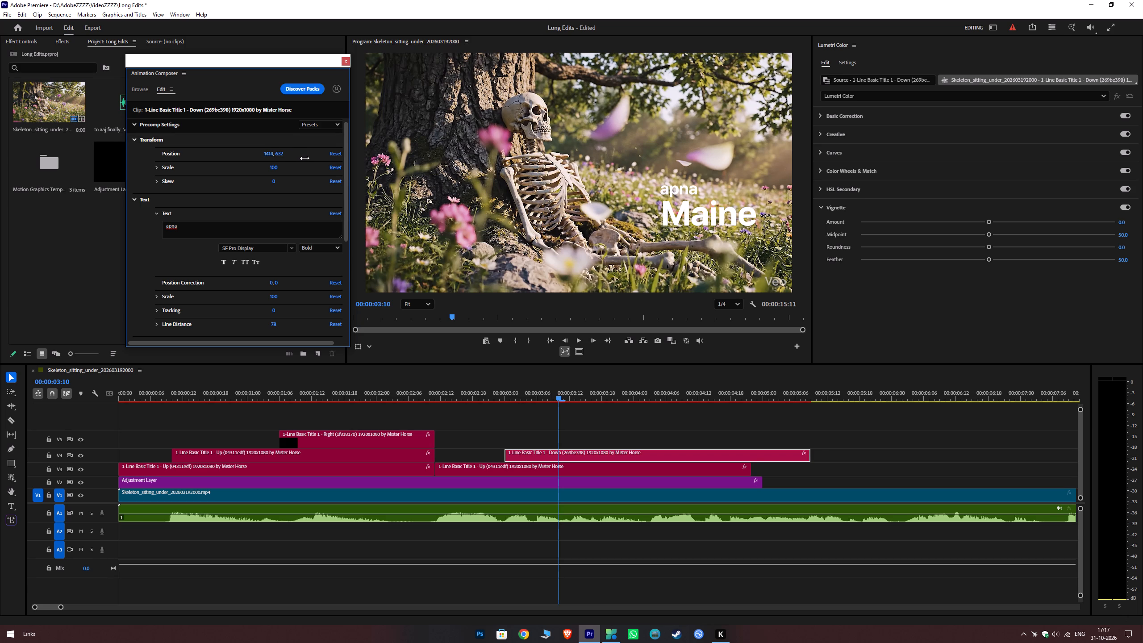
ctrl+drag(305, 158, 305, 158)
Change the "apna" title's white colour to orange #FF9500.
scroll(167, 263, down, 8)
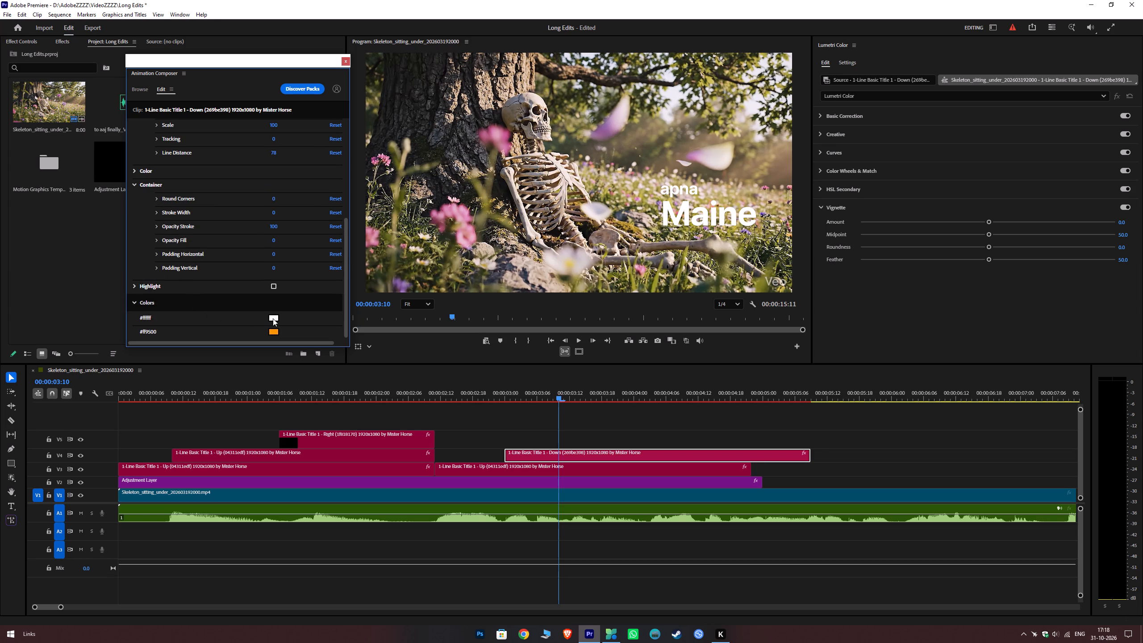
click(273, 318)
click(194, 255)
key(ctrl+v)
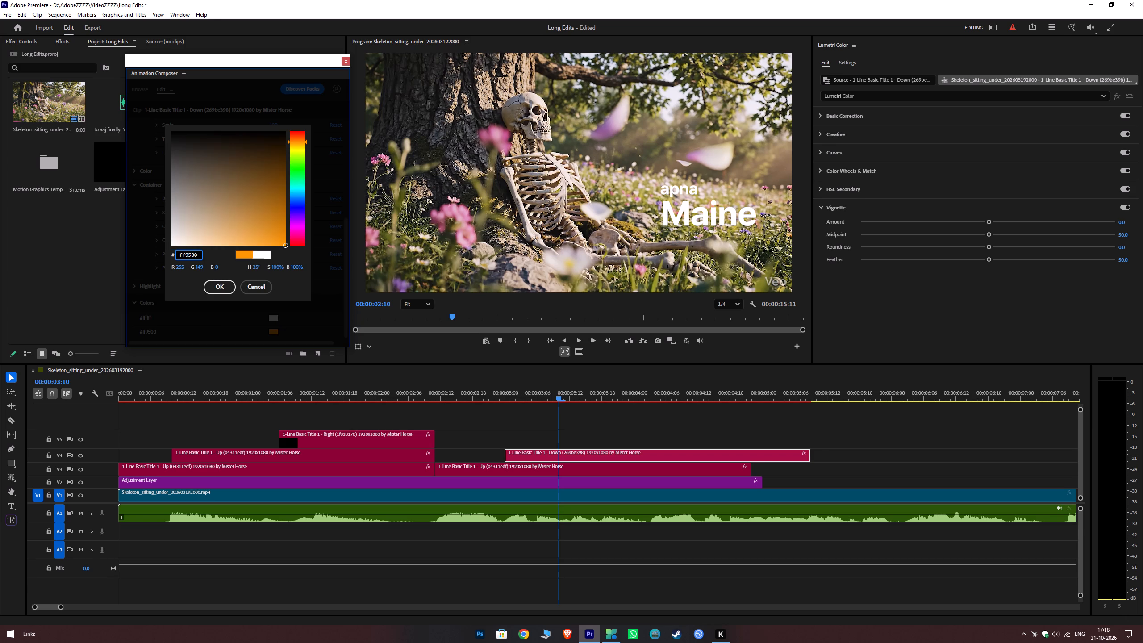
key(Return)
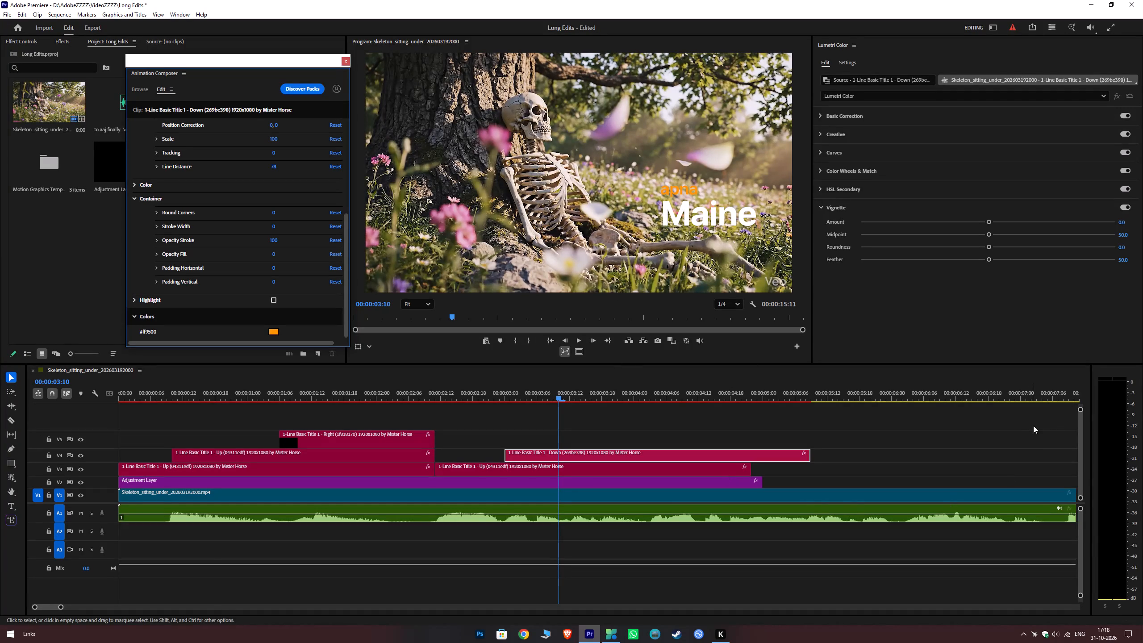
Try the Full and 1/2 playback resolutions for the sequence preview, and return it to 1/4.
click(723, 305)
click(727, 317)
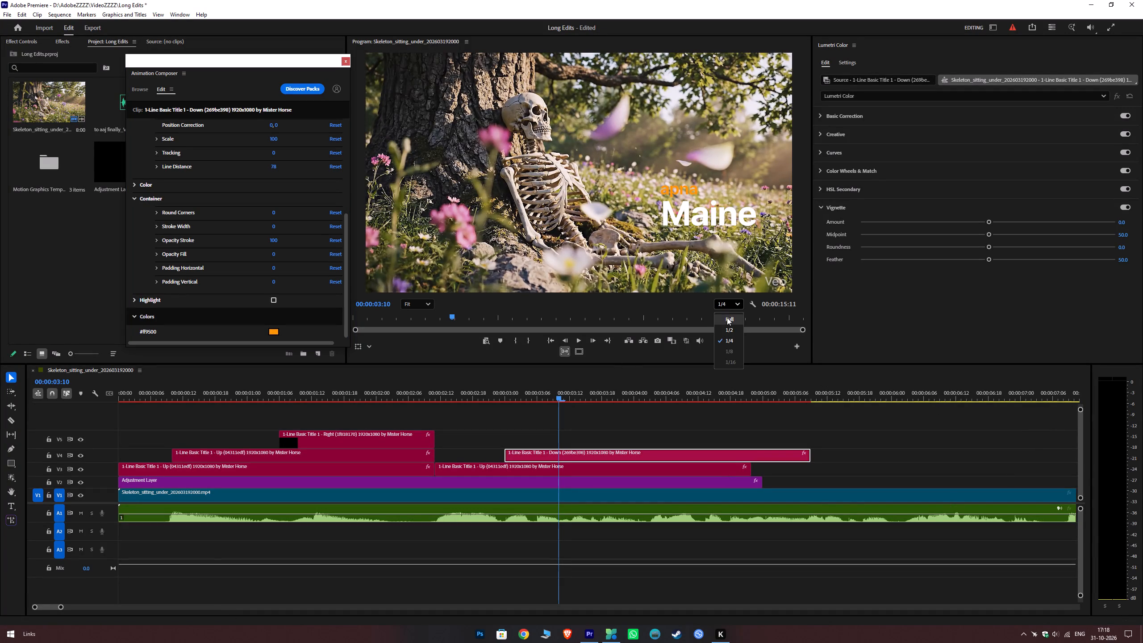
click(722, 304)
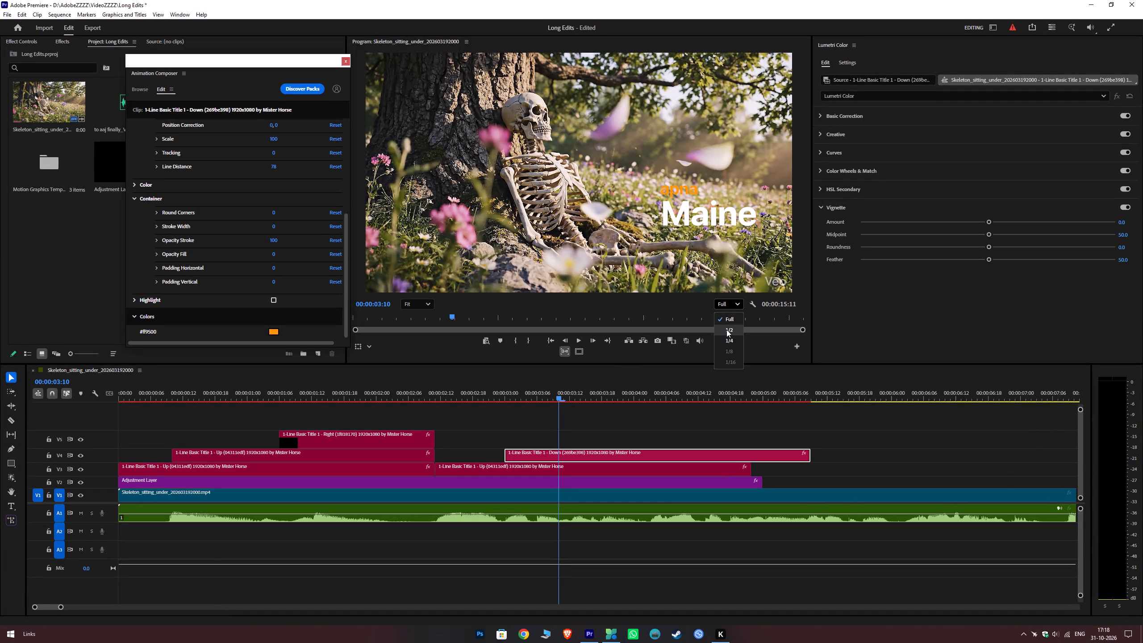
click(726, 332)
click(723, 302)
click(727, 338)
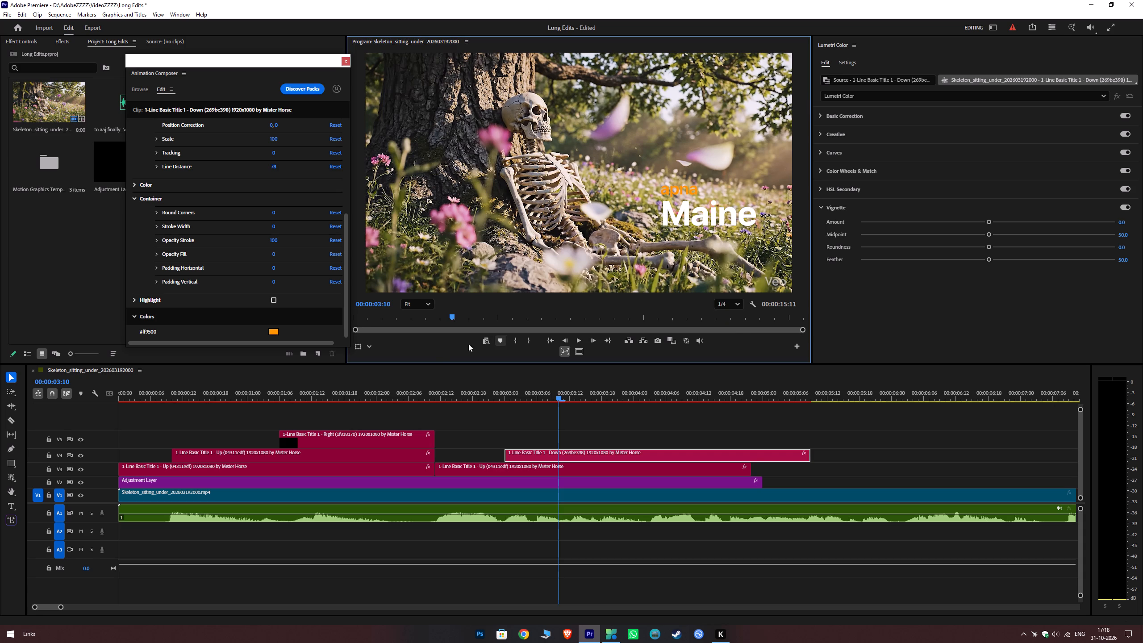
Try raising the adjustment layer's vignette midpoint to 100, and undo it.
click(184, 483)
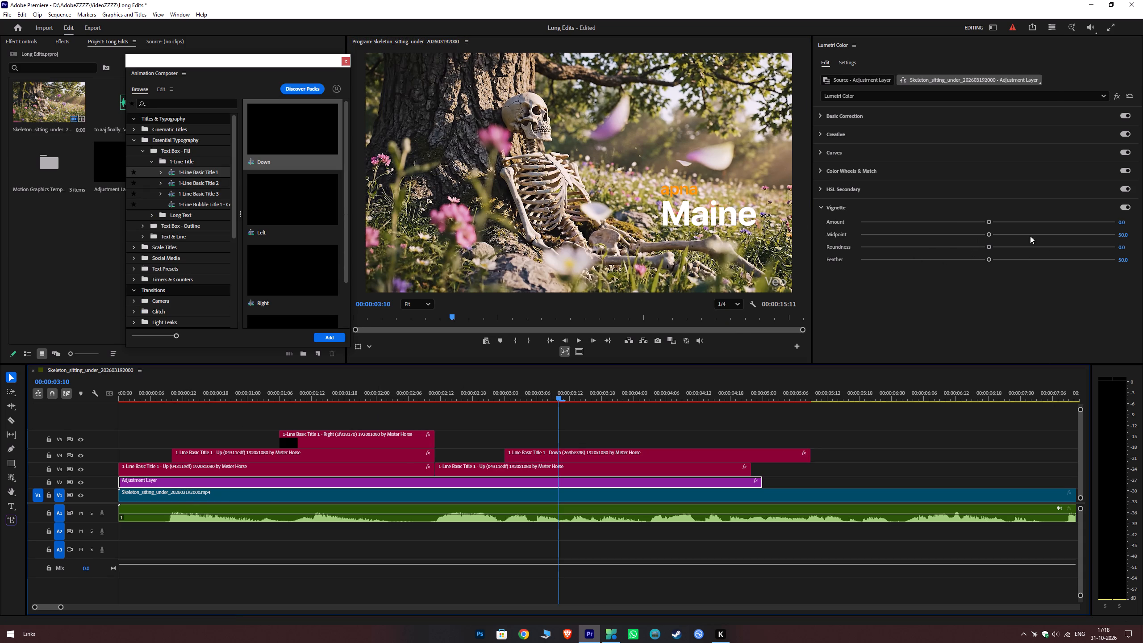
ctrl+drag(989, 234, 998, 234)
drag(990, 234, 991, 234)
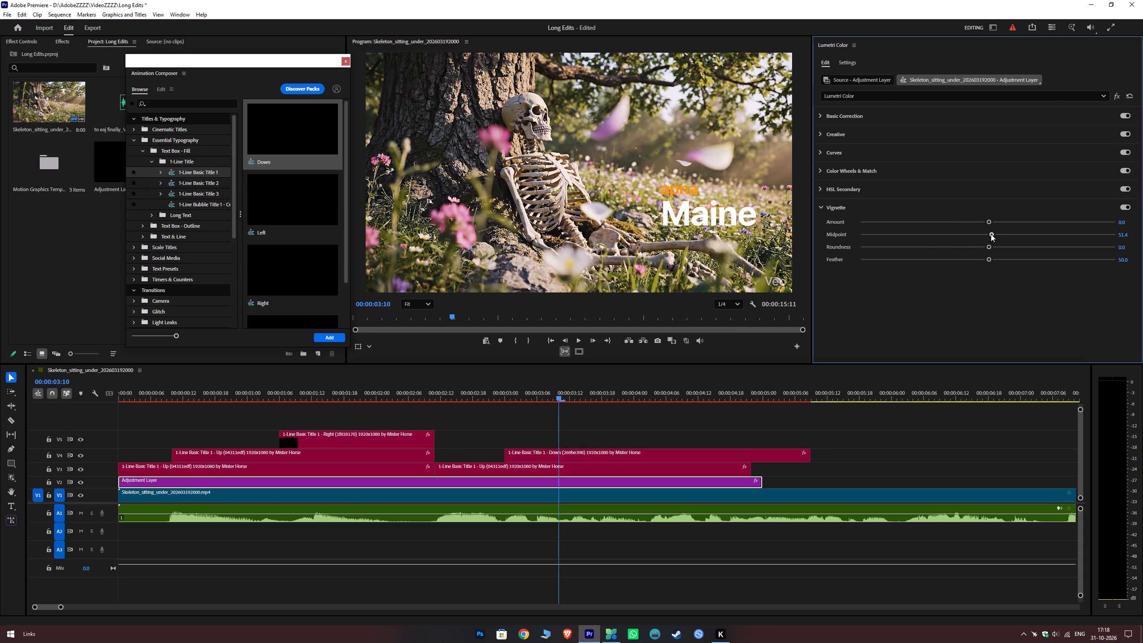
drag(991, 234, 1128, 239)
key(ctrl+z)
Set the sequence preview's playback resolution to Full.
click(732, 300)
click(728, 317)
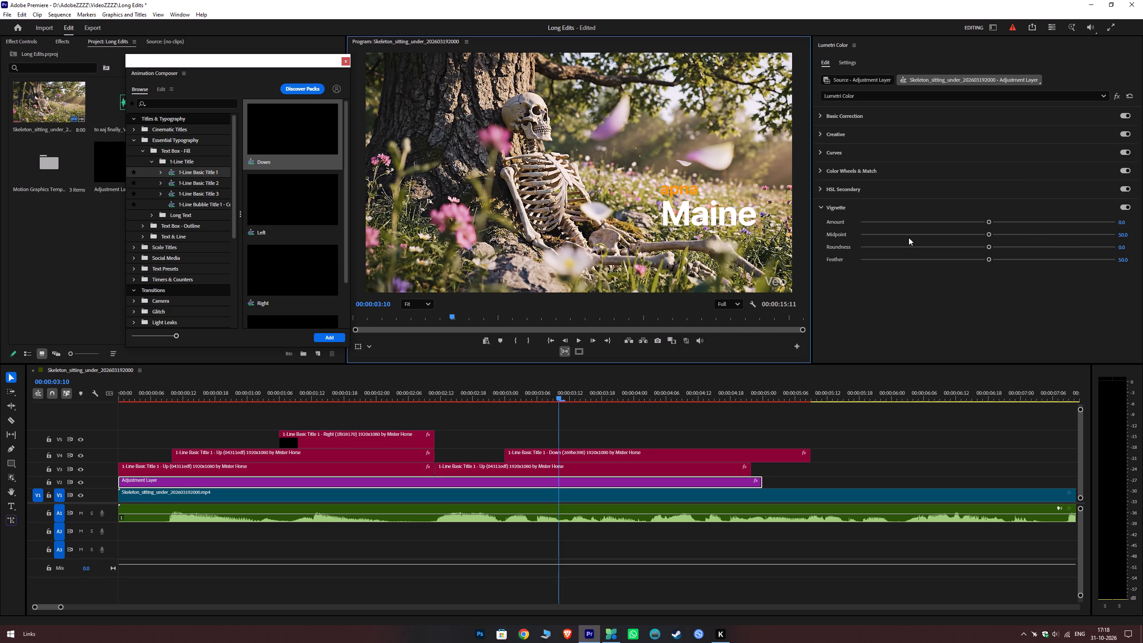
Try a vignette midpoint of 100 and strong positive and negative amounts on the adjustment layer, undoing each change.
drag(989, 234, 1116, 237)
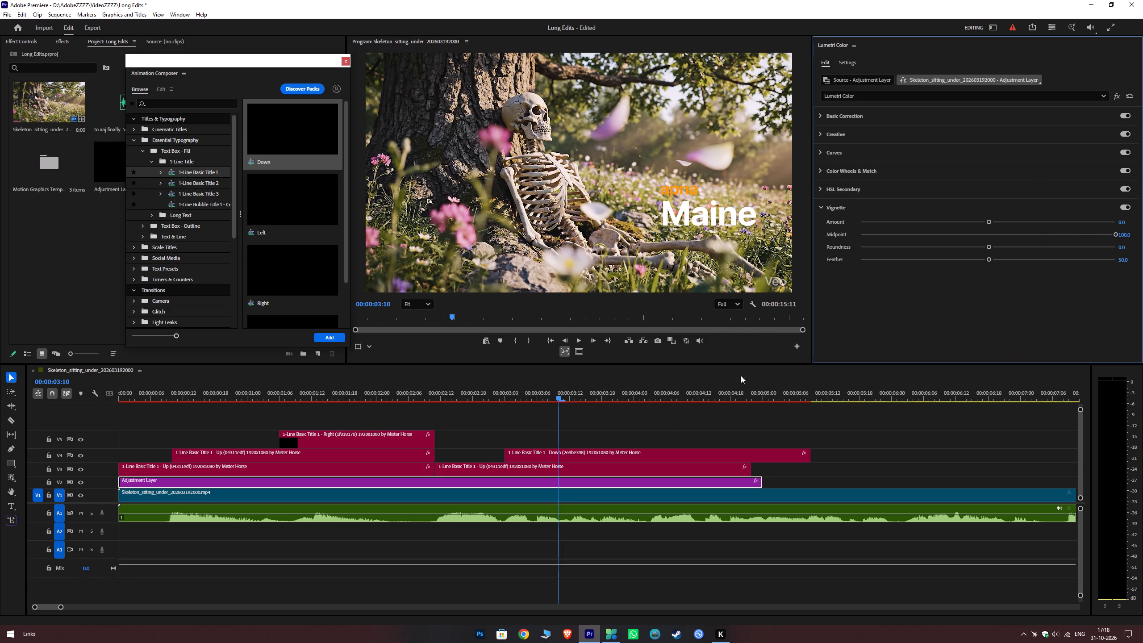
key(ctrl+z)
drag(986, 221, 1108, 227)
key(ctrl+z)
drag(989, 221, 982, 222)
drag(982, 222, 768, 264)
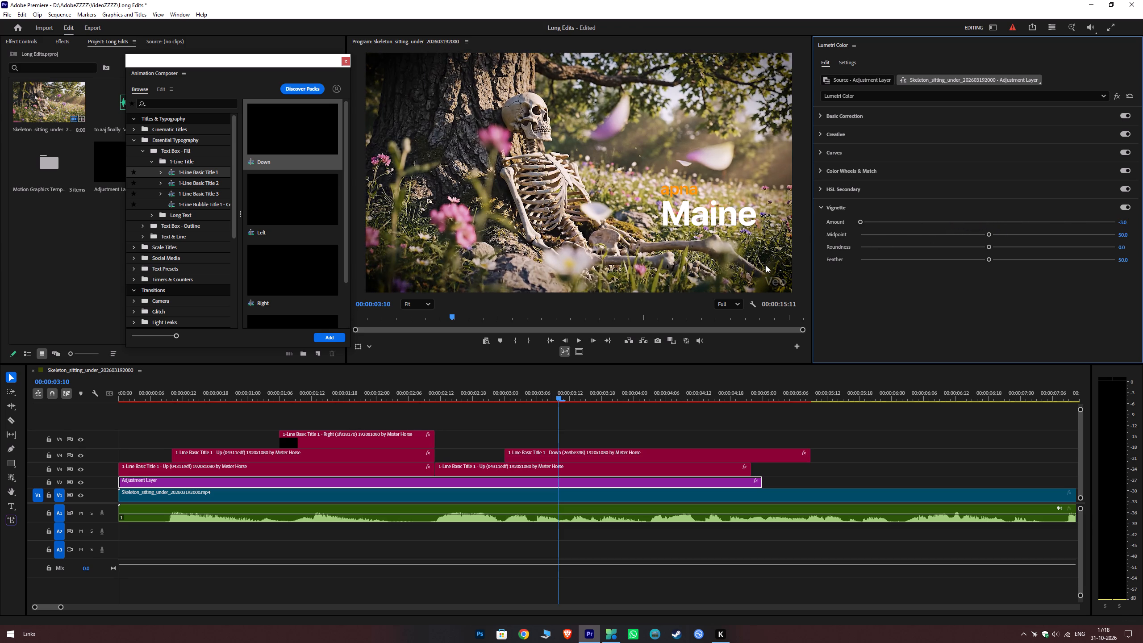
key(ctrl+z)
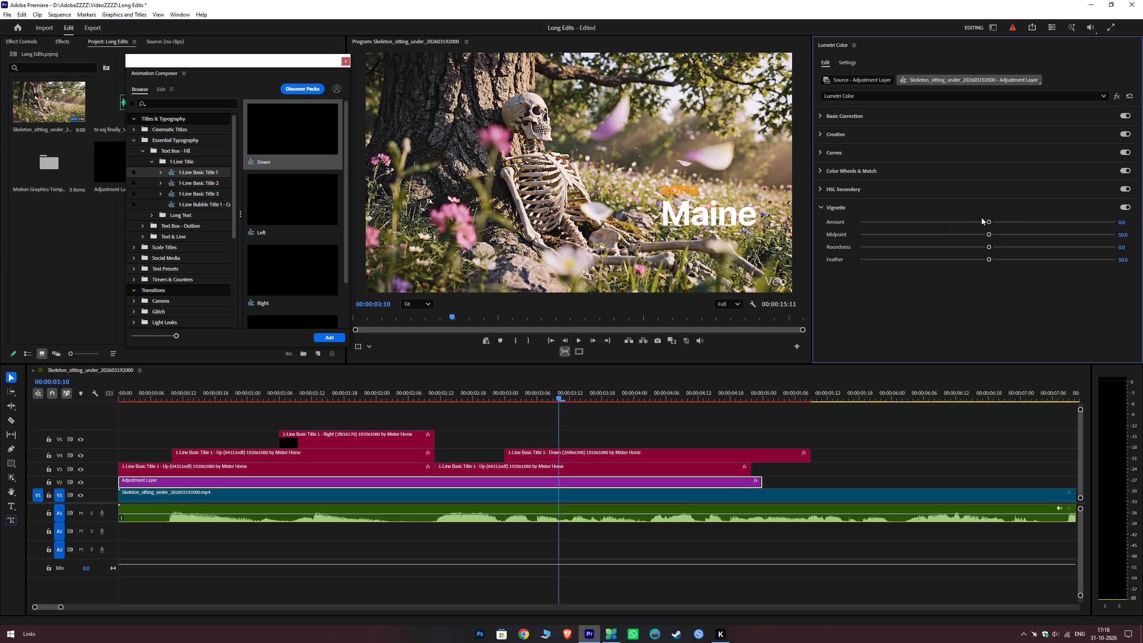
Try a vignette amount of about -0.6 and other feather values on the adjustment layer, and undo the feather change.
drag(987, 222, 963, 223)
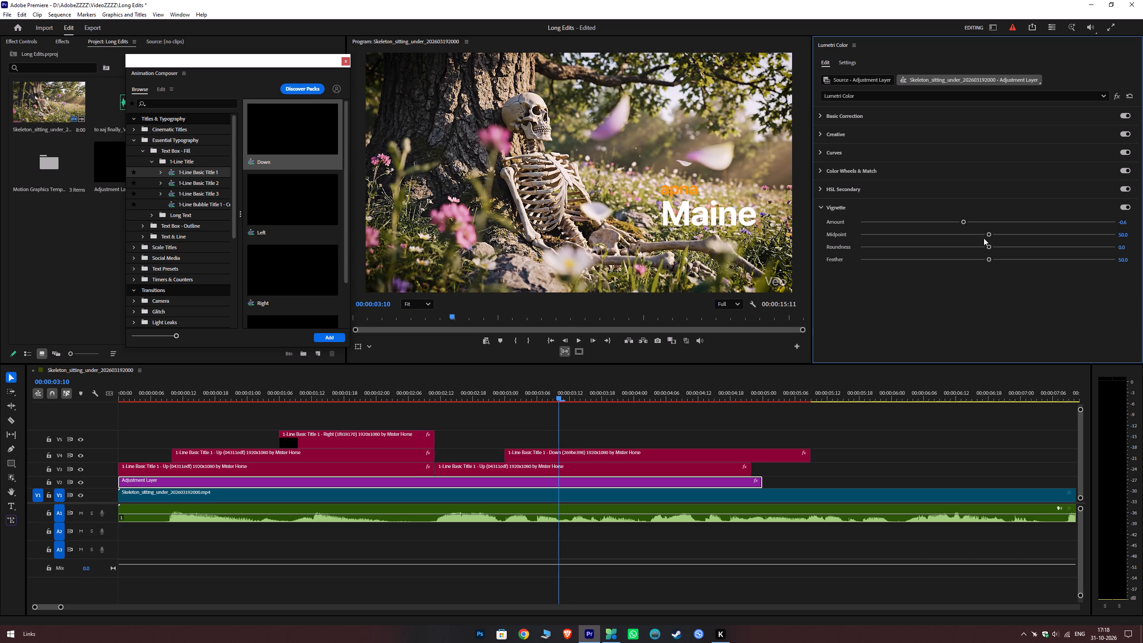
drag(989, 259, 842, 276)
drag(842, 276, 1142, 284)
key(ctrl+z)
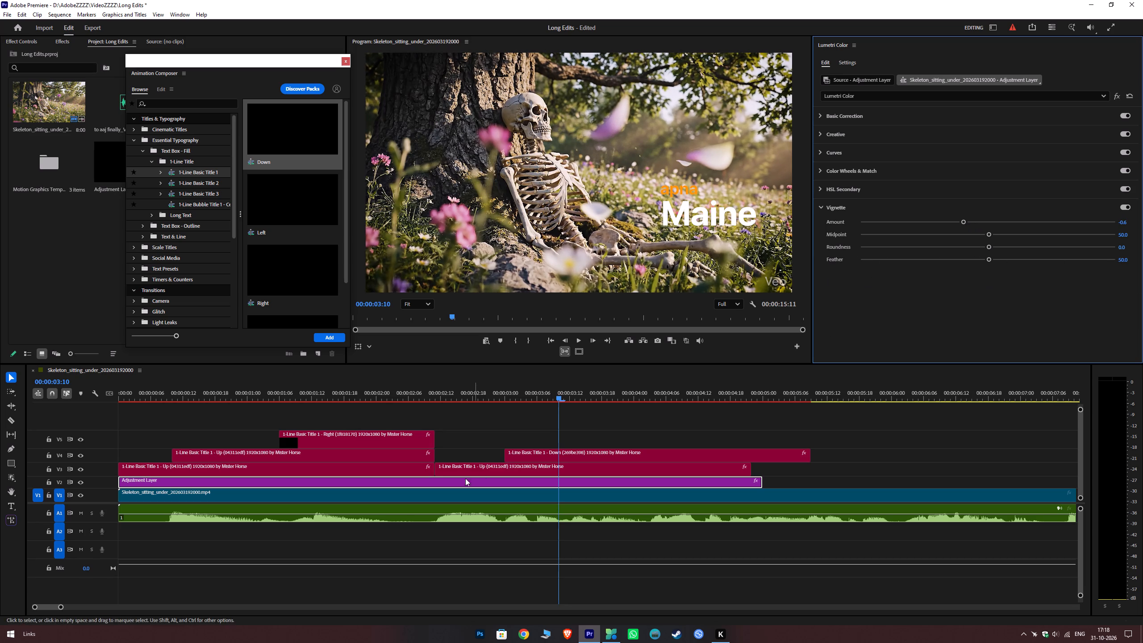
Play the passage around "Maine" and move the "apna" title clip on V4 about three frames earlier.
click(452, 423)
click(455, 395)
key(space)
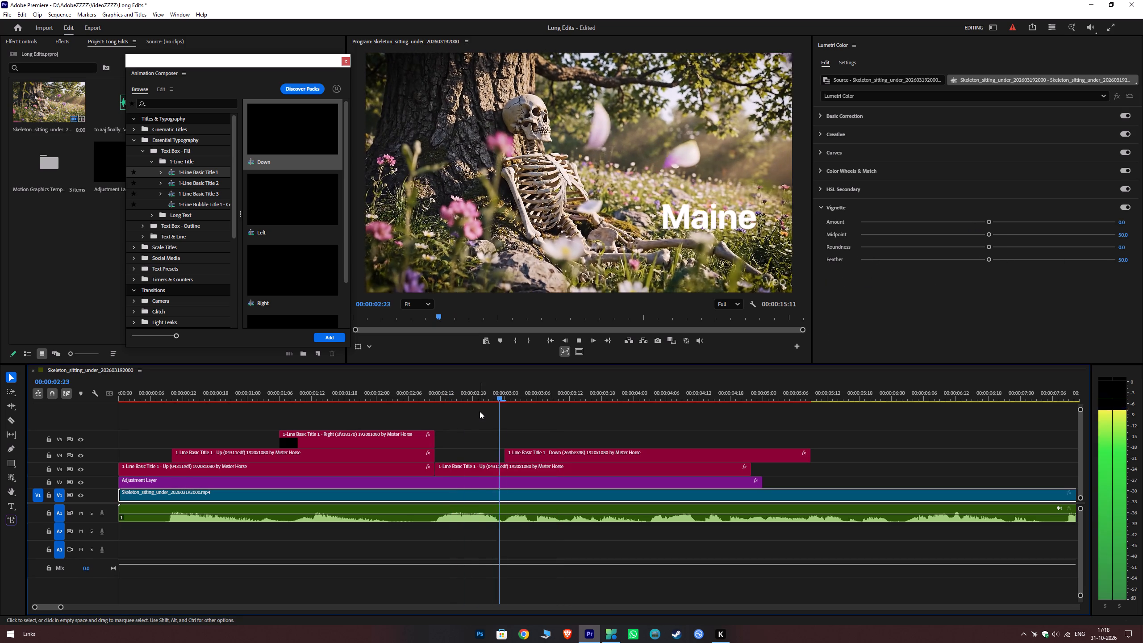
key(space)
key(space)
key(space)
drag(464, 400, 439, 406)
key(space)
key(space)
key(space)
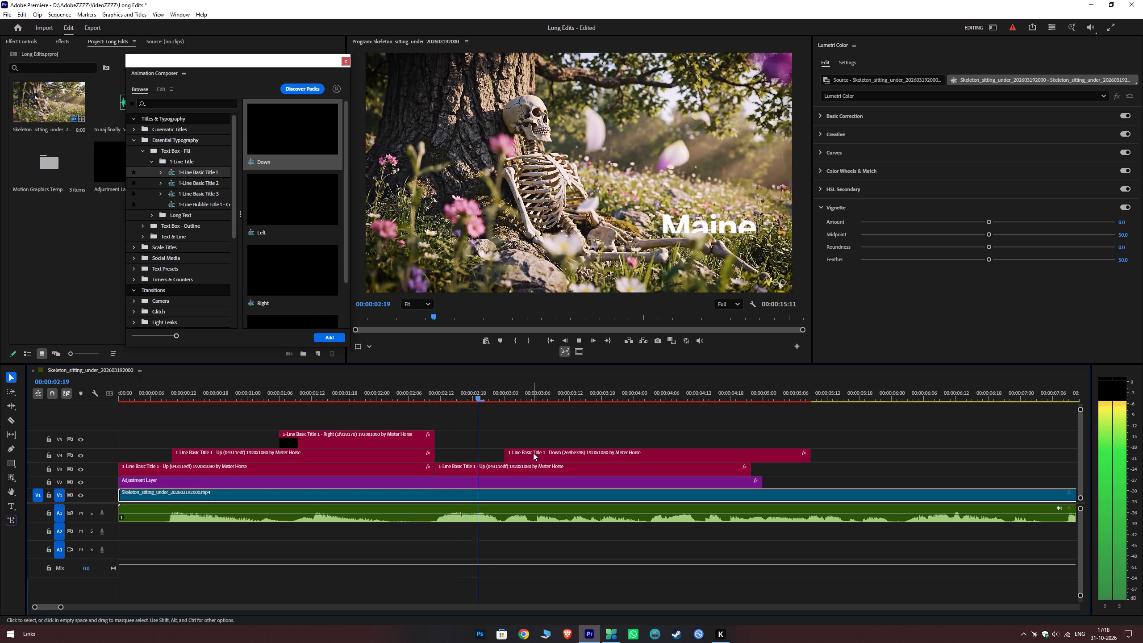
key(space)
drag(533, 453, 518, 455)
Move the "apna" title clip on V4 about three more frames earlier, starting near 00:00:02:18, and play back the timing.
key(space)
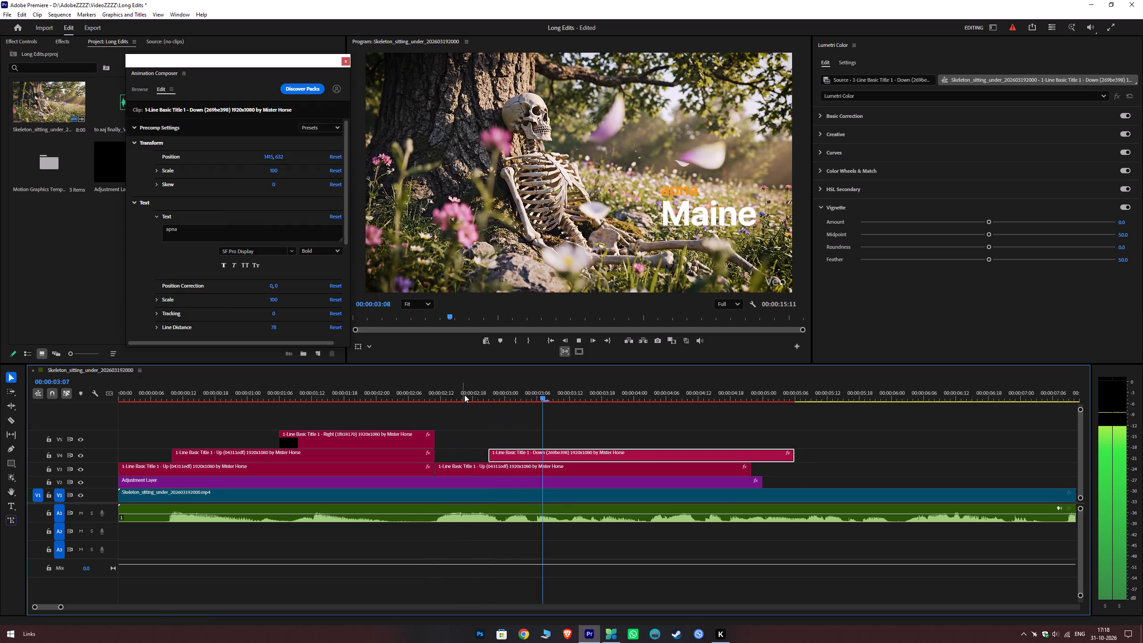
key(space)
drag(502, 455, 488, 458)
click(455, 401)
key(space)
key(space)
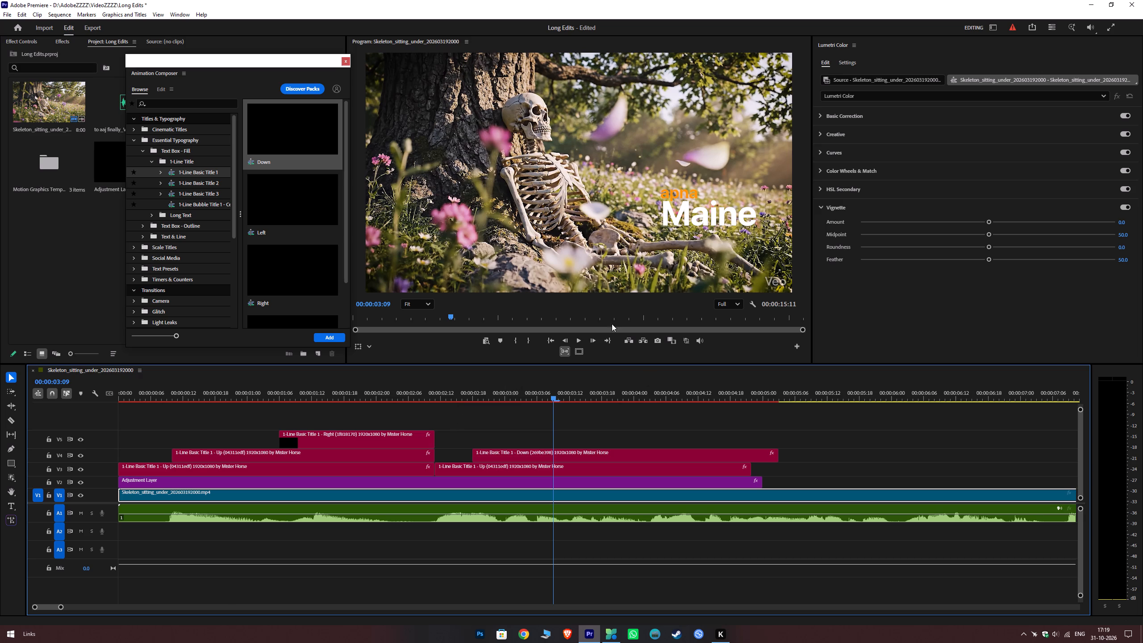
Enlarge the "apna" title slightly, reposition it to 1427, 620 just above "Maine", and play back the result.
click(566, 457)
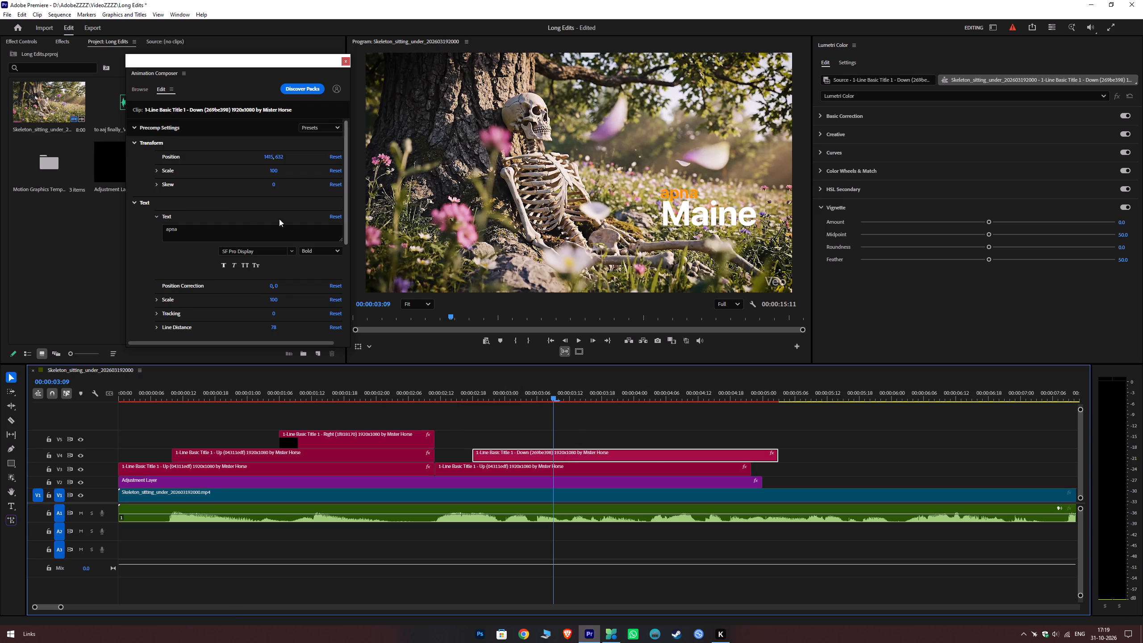
ctrl+drag(276, 170, 283, 171)
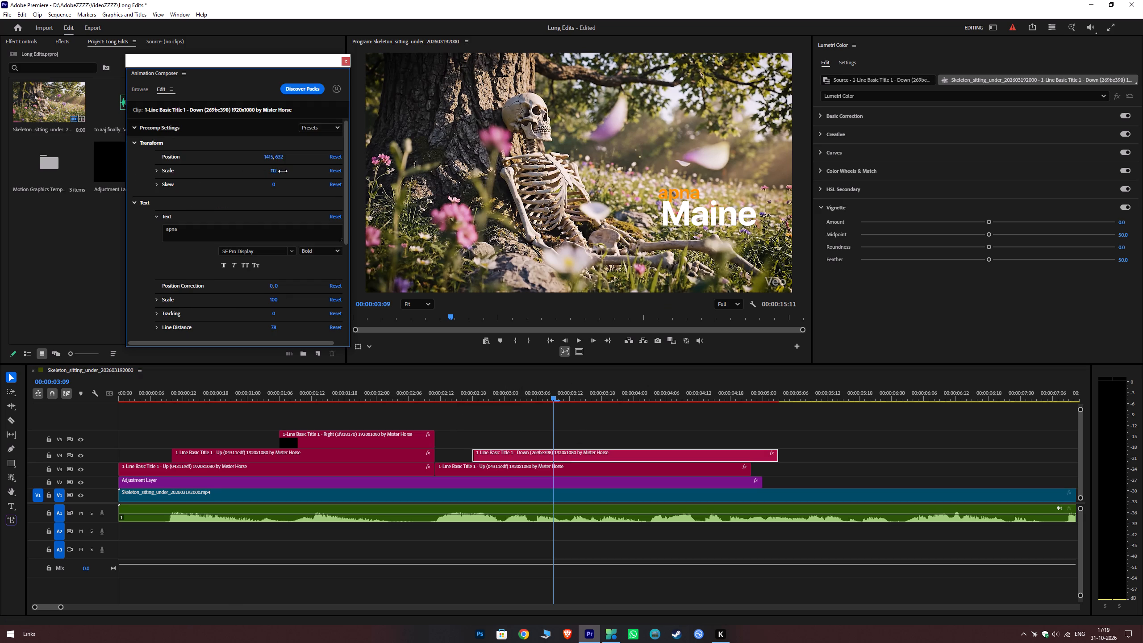
ctrl+drag(283, 171, 282, 171)
ctrl+drag(271, 157, 276, 158)
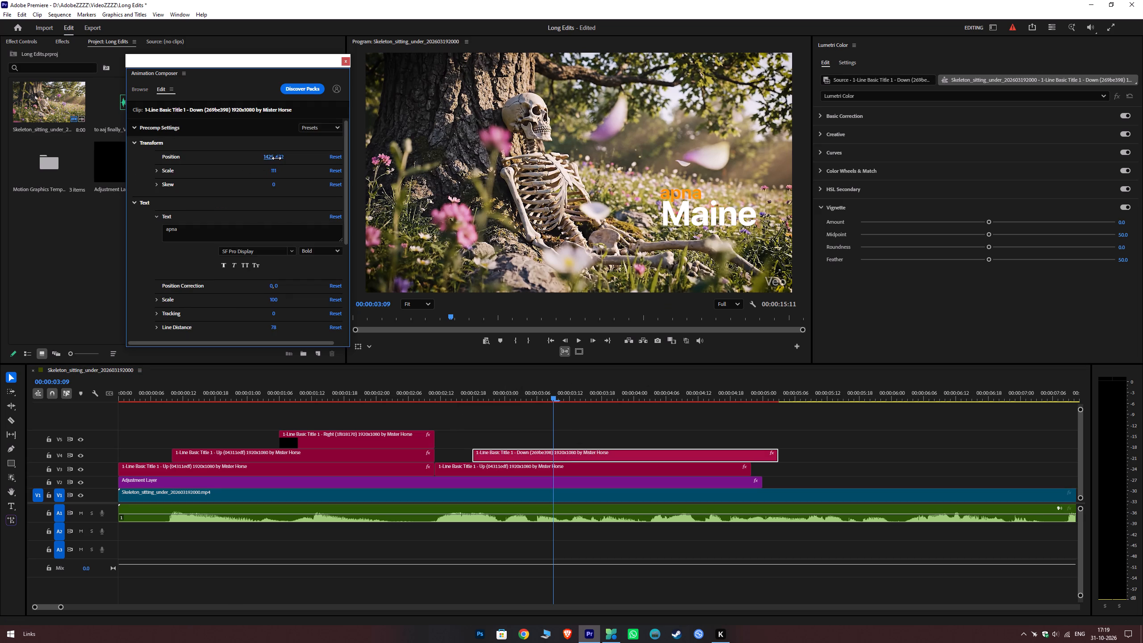
ctrl+drag(276, 158, 278, 159)
ctrl+drag(281, 157, 284, 160)
ctrl+drag(284, 160, 286, 167)
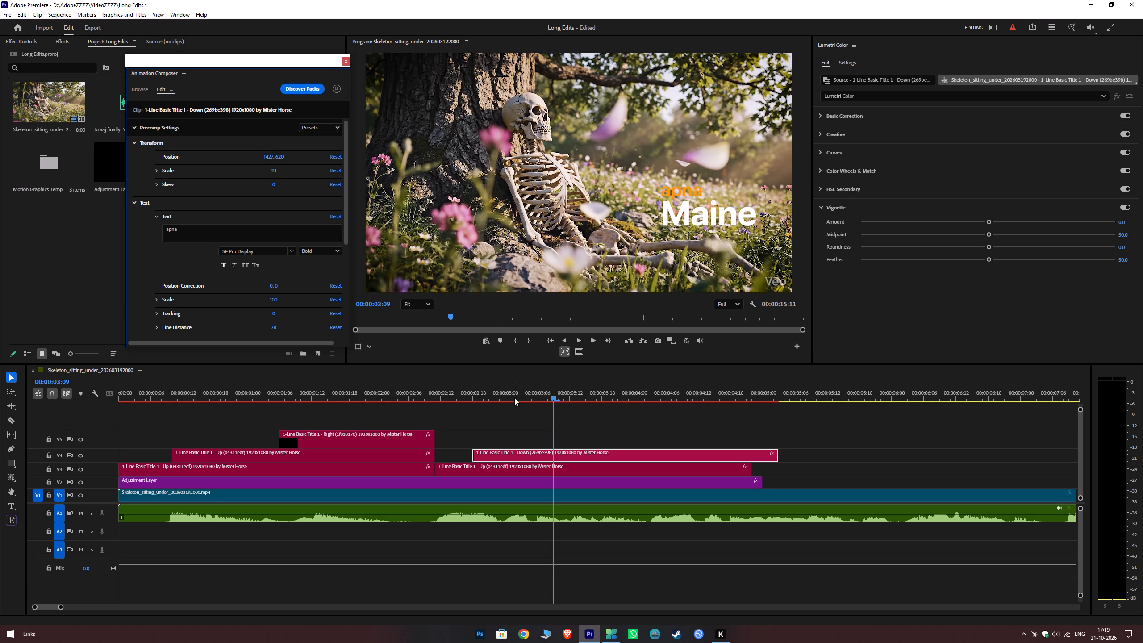
drag(480, 397, 451, 405)
click(488, 425)
key(space)
key(space)
key(space)
key(space)
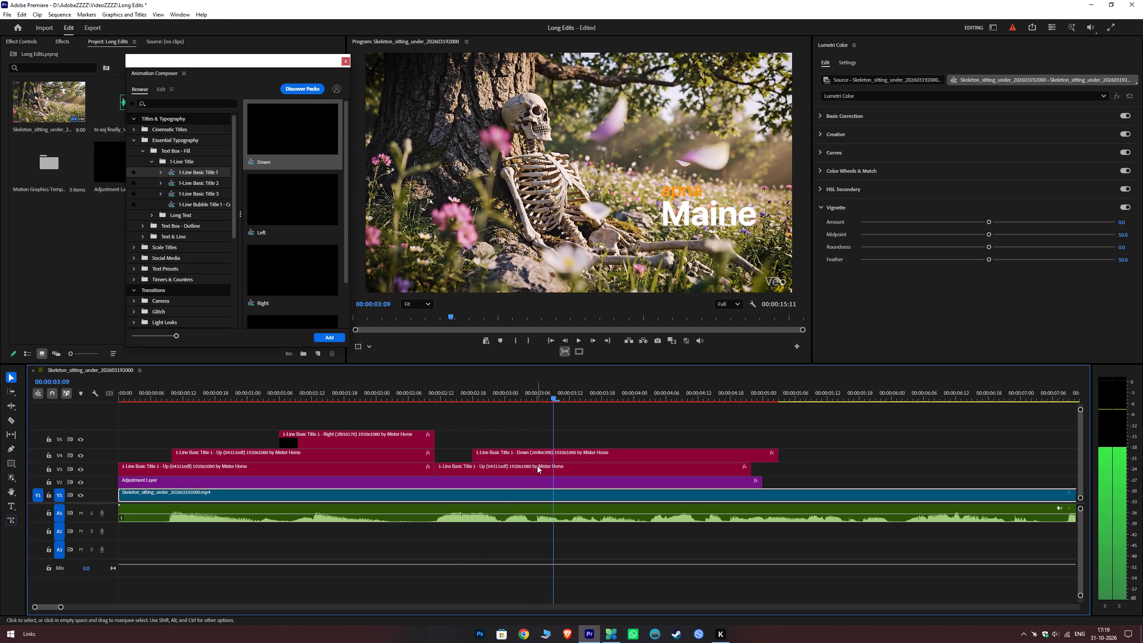
Set the vignette amount on the adjustment layer to -3.0.
click(535, 455)
click(522, 483)
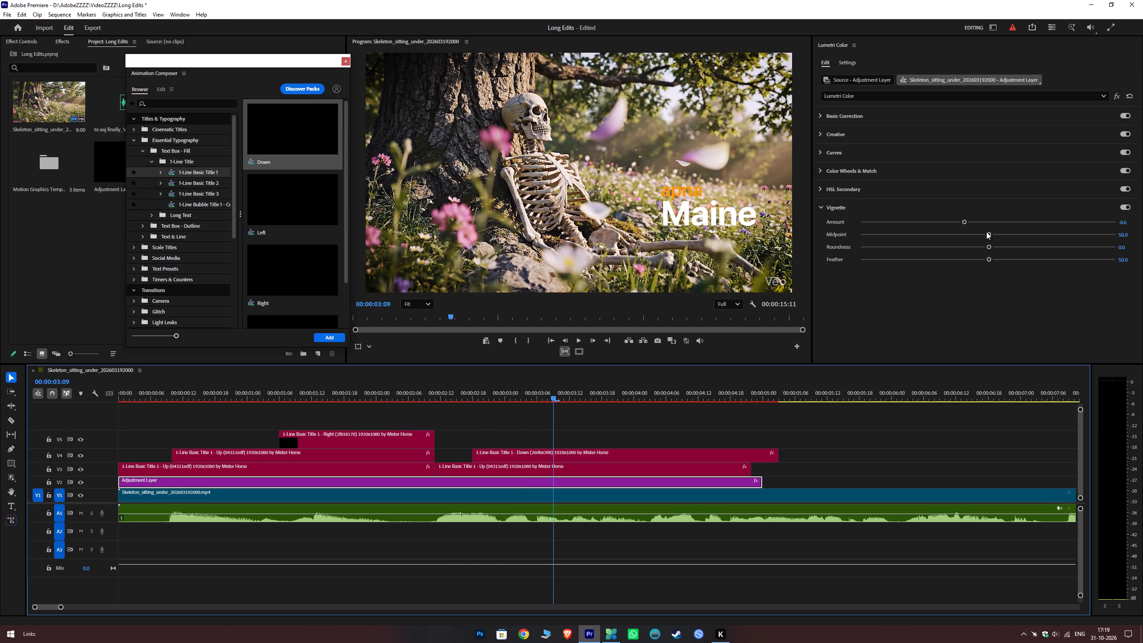
drag(962, 220, 793, 221)
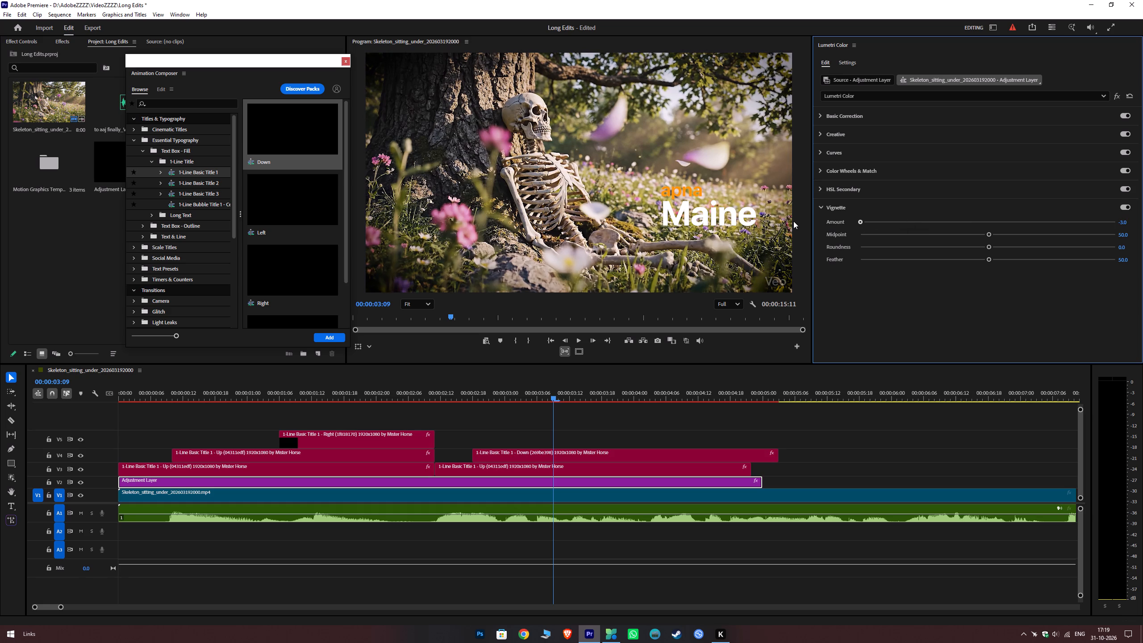
drag(793, 221, 746, 235)
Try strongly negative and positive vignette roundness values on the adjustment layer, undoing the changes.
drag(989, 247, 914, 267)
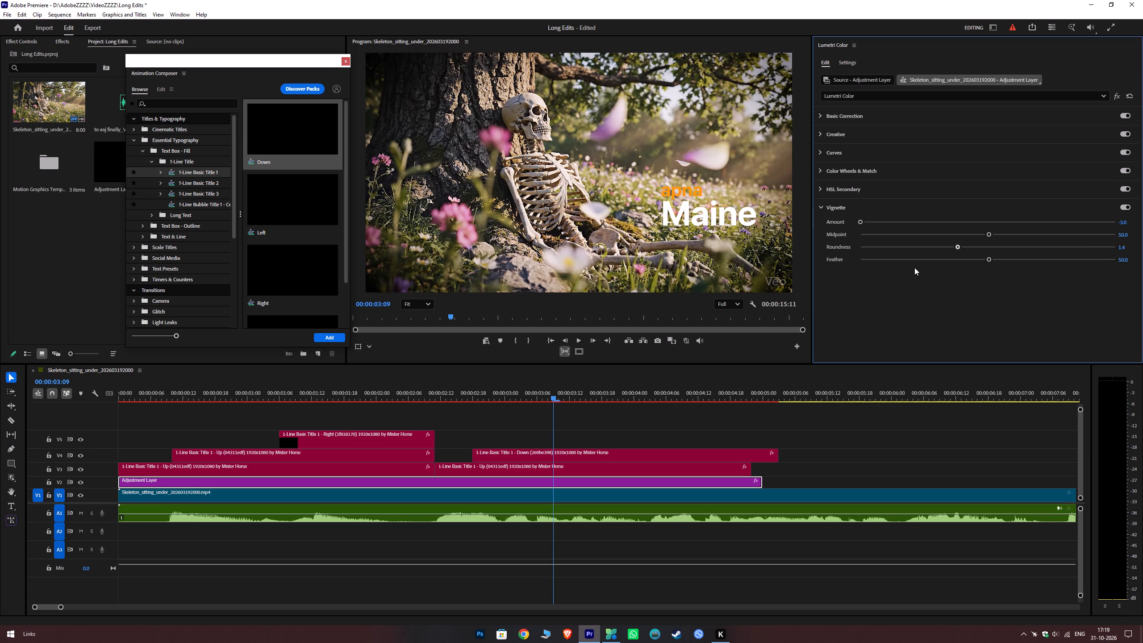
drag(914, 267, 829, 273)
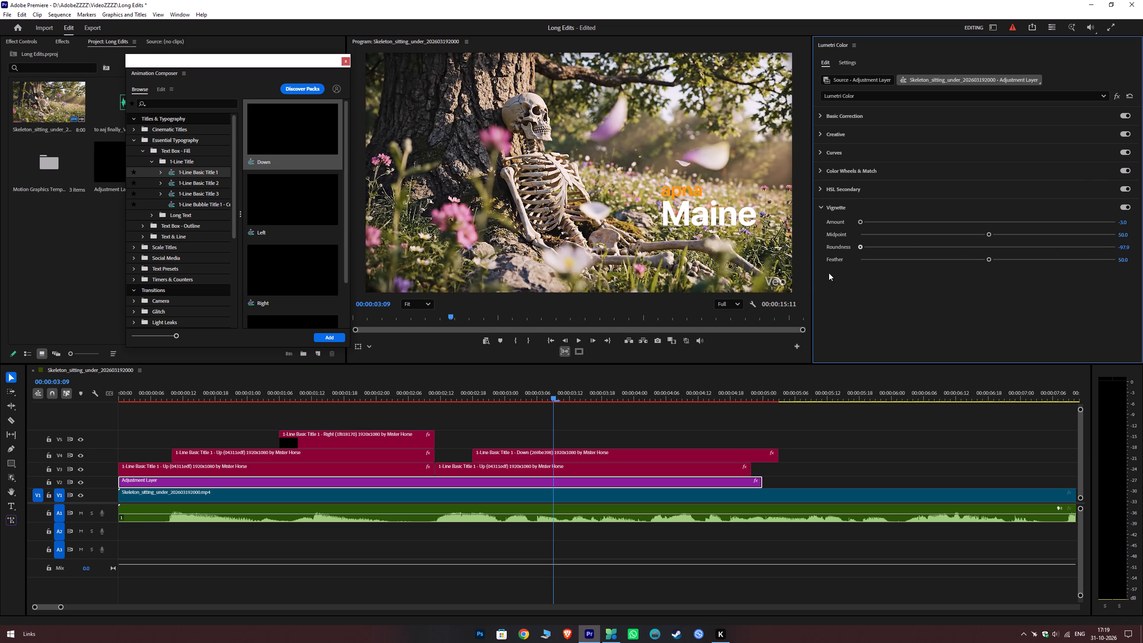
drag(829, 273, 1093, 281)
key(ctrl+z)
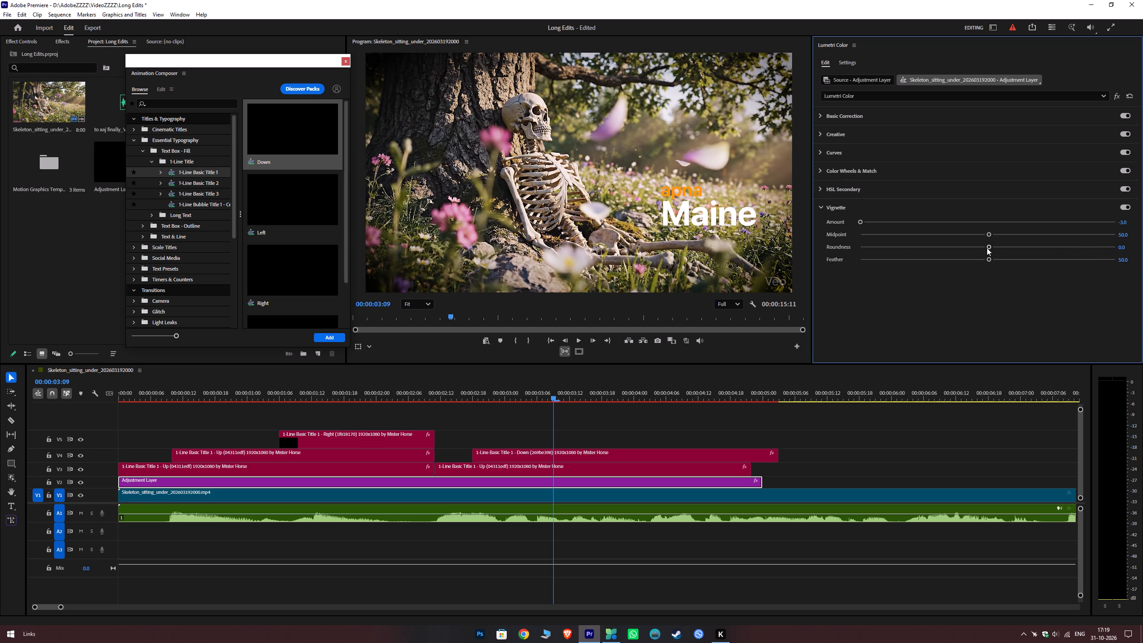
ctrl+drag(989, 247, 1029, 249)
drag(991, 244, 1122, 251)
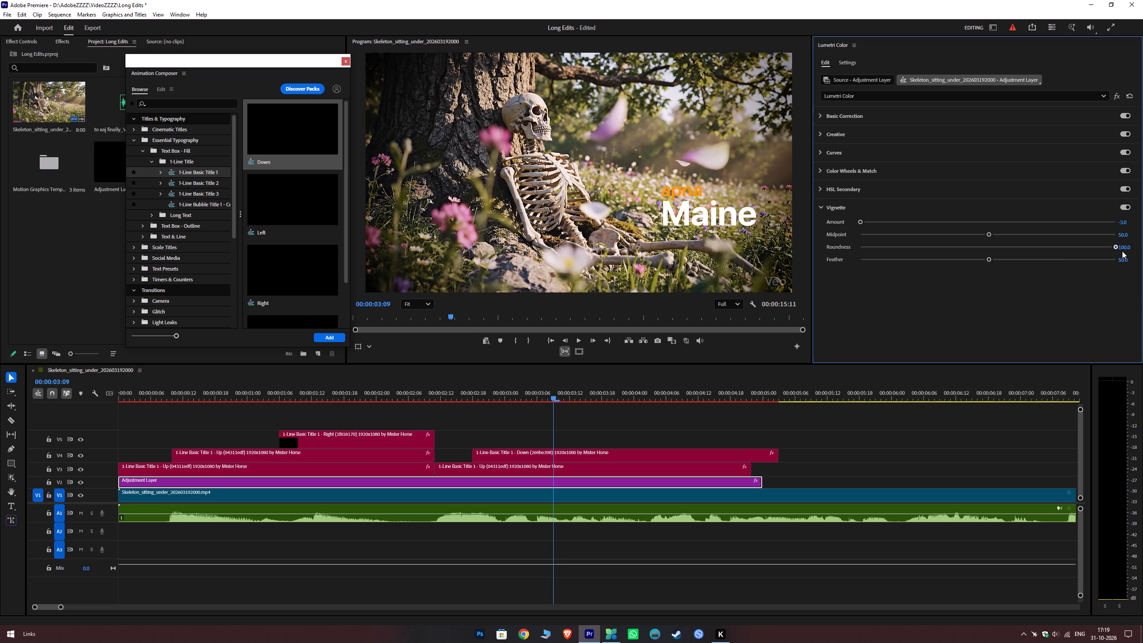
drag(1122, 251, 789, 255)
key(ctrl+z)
Set the adjustment layer's vignette roundness to about 40.
drag(989, 247, 990, 247)
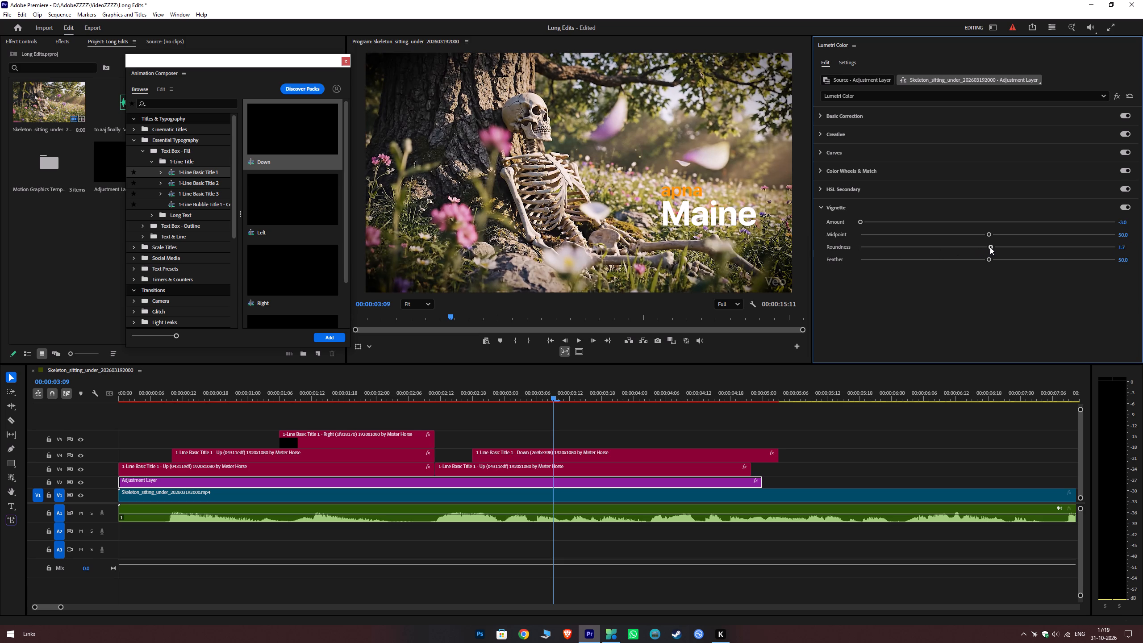
drag(990, 247, 1039, 247)
Move the "apna" title clip on V4 another three frames earlier to start near 00:00:02:15, checking the timing in playback.
drag(464, 395, 425, 418)
click(520, 413)
key(space)
key(space)
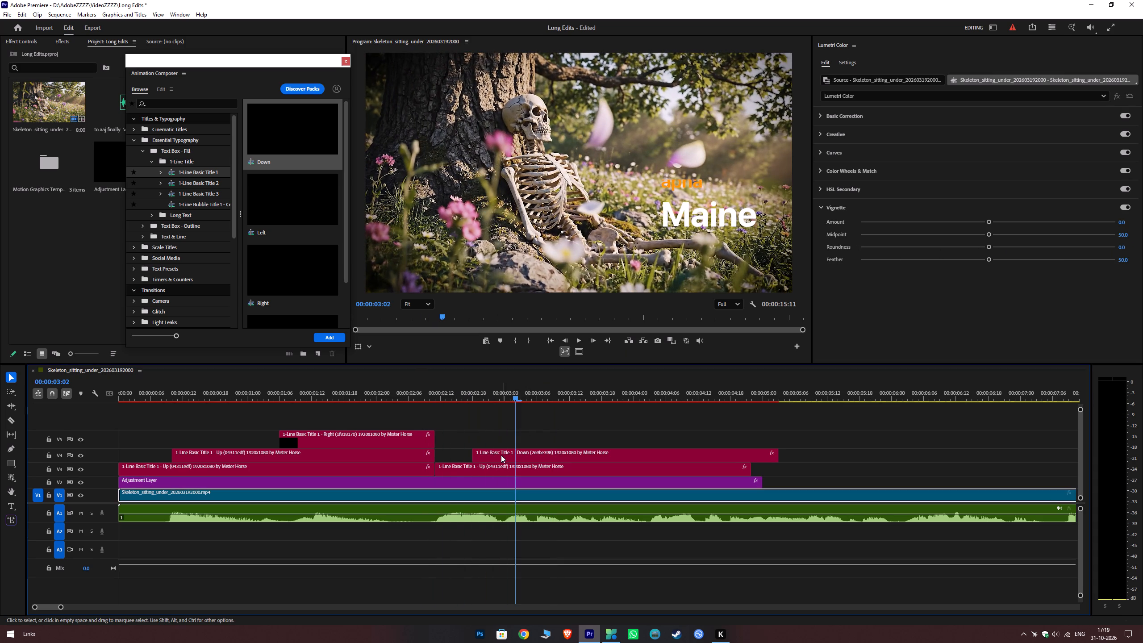
click(453, 387)
key(space)
key(space)
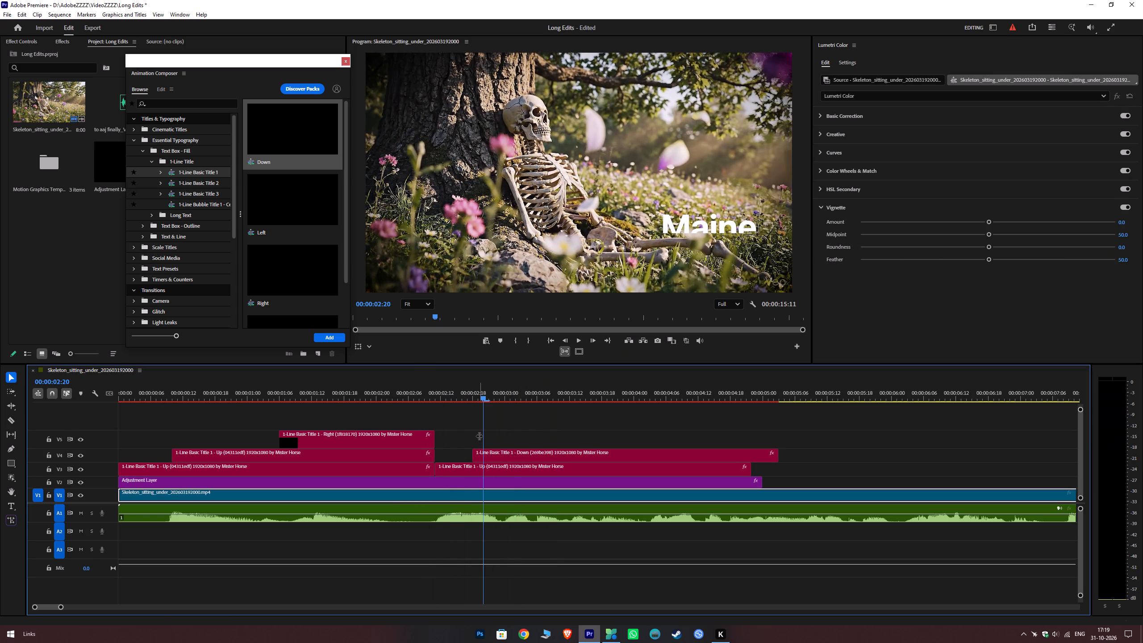
drag(490, 455, 474, 456)
drag(437, 393, 393, 400)
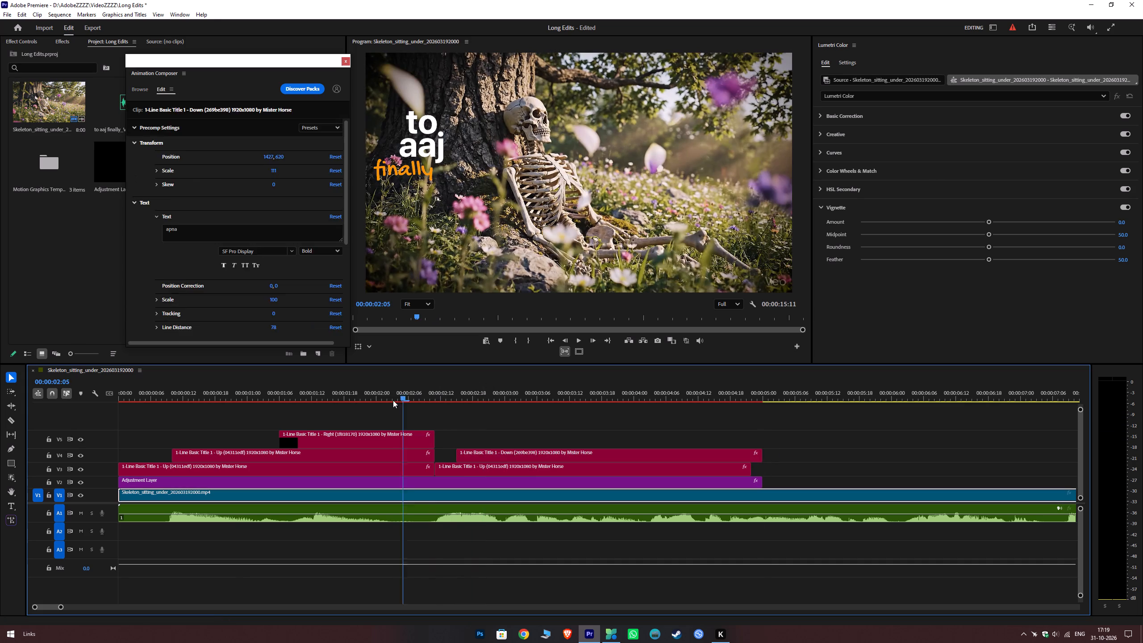
drag(393, 400, 392, 401)
key(space)
key(space)
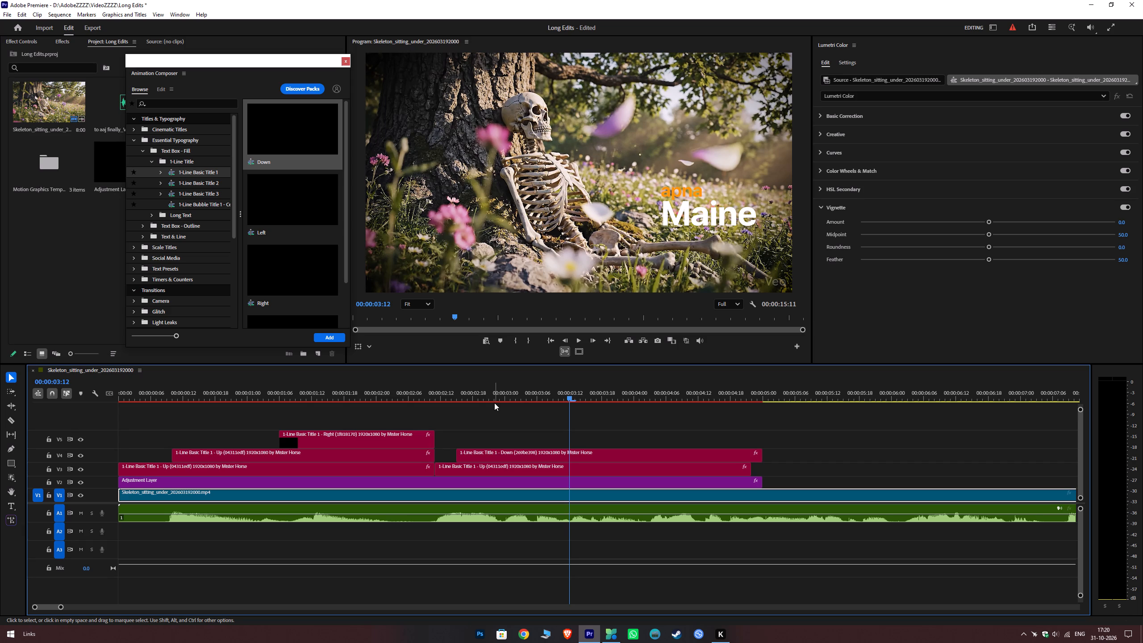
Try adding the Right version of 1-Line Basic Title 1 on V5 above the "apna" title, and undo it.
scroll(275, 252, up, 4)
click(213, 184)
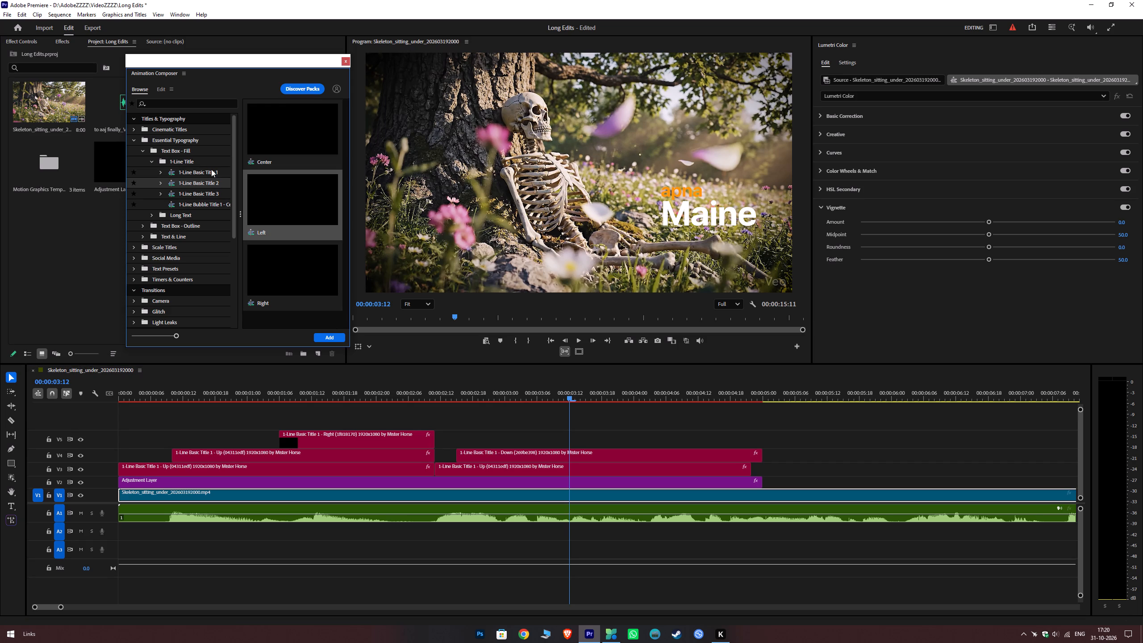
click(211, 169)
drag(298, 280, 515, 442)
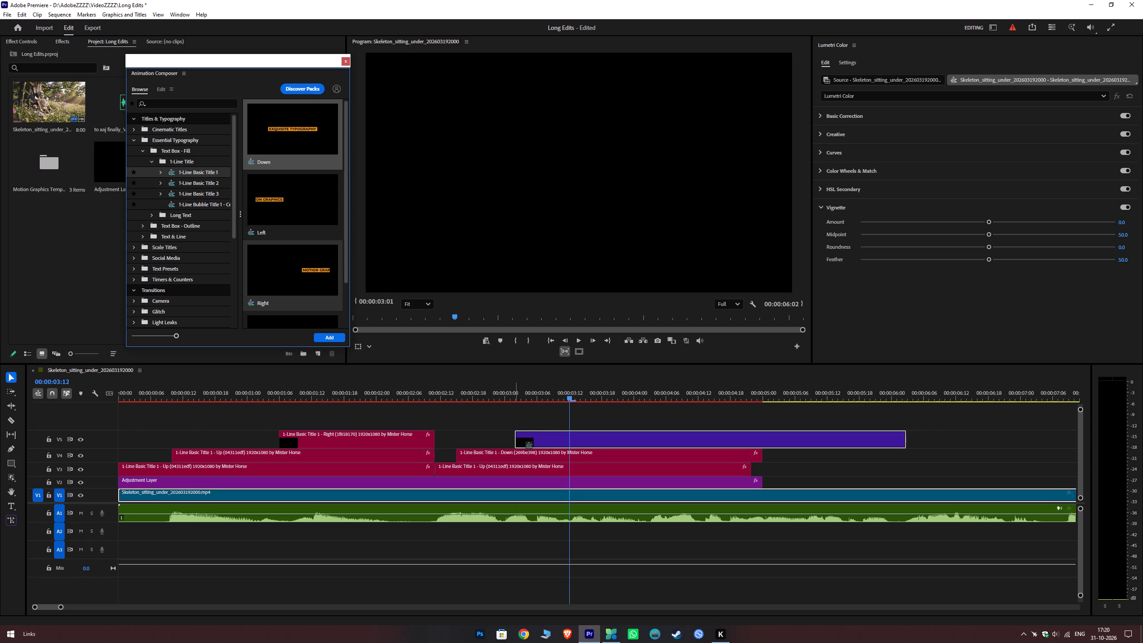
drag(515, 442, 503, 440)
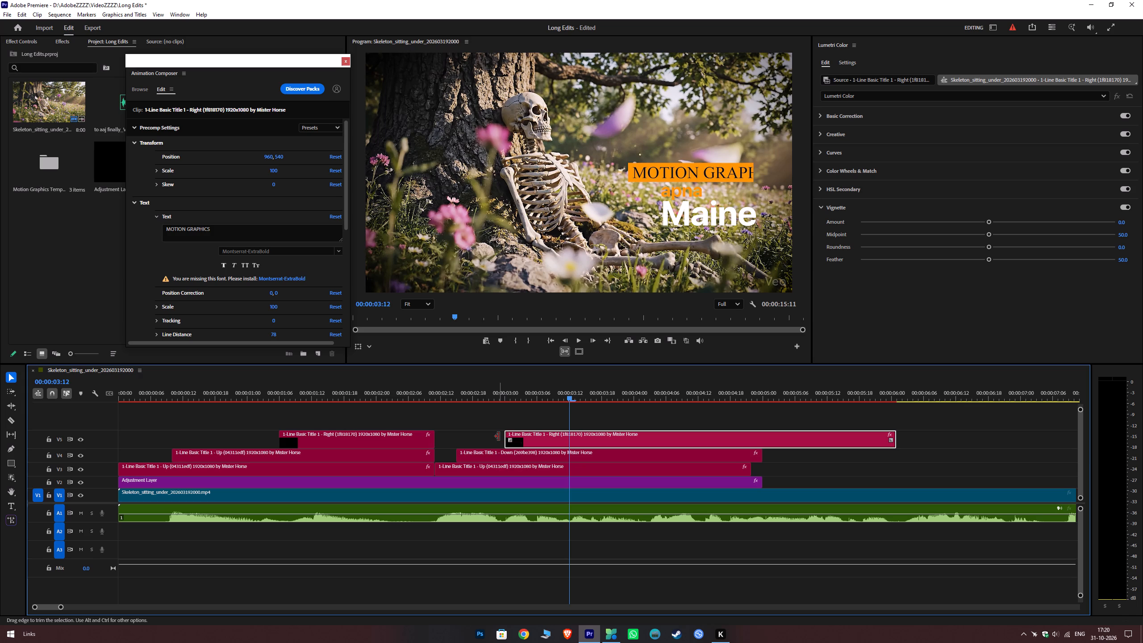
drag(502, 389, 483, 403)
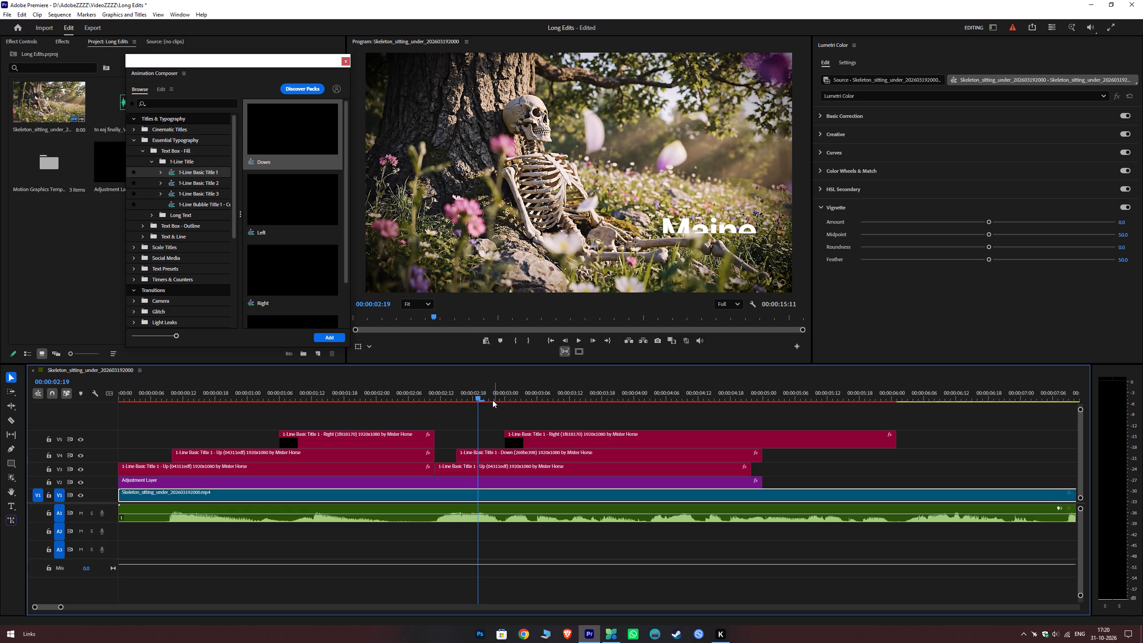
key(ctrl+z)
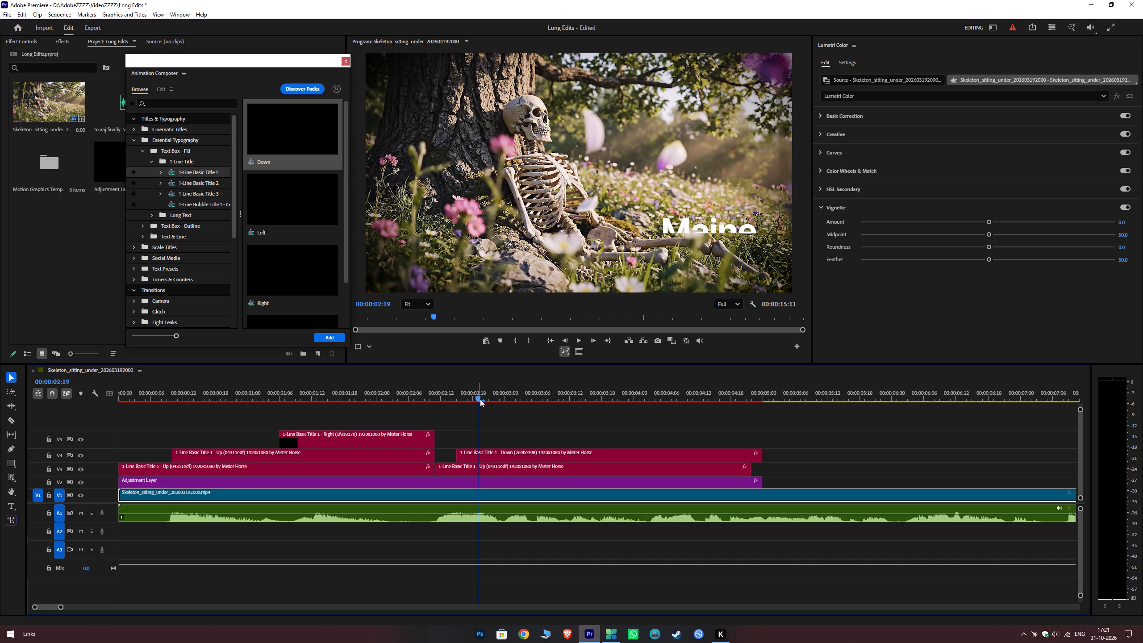
Duplicate the existing Right title clip on V5 so the copy starts at 00:00:02:19 above the "apna" title.
alt+drag(377, 434, 548, 440)
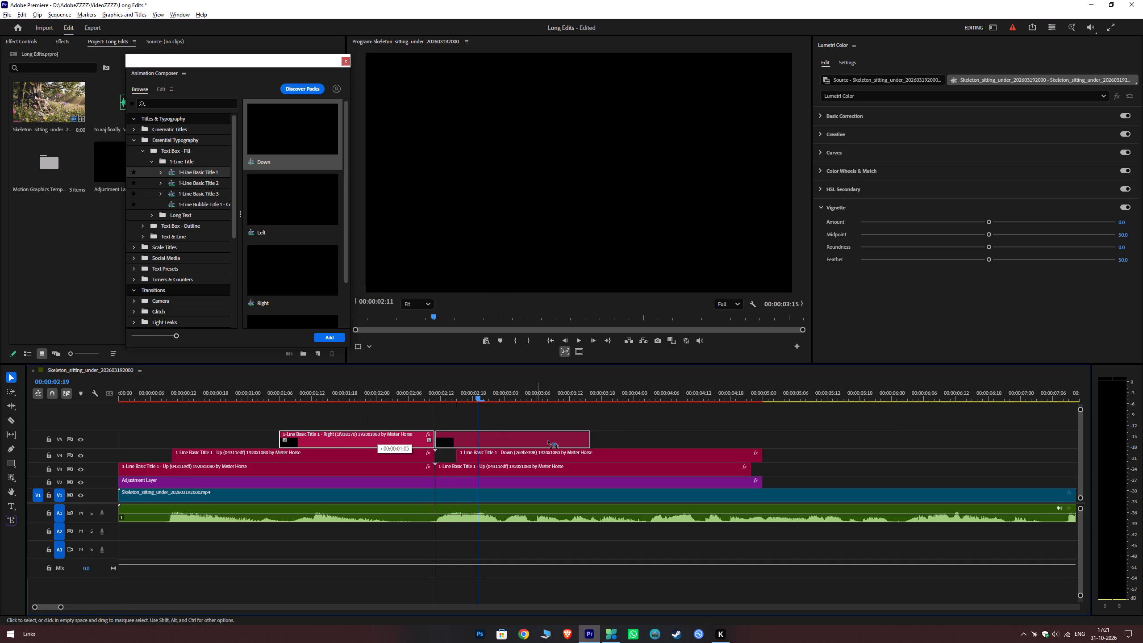
alt+drag(548, 440, 571, 439)
Set the adjustment layer's Basic Correction exposure to -0.6 in Lumetri Color, after first trying 0.6.
click(455, 397)
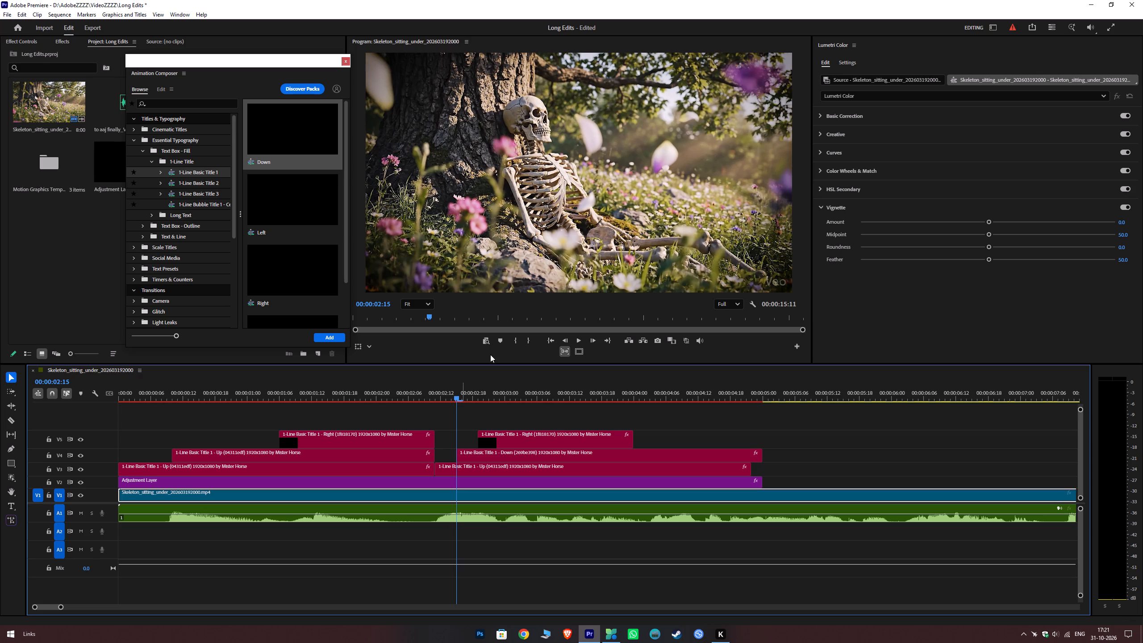
click(478, 482)
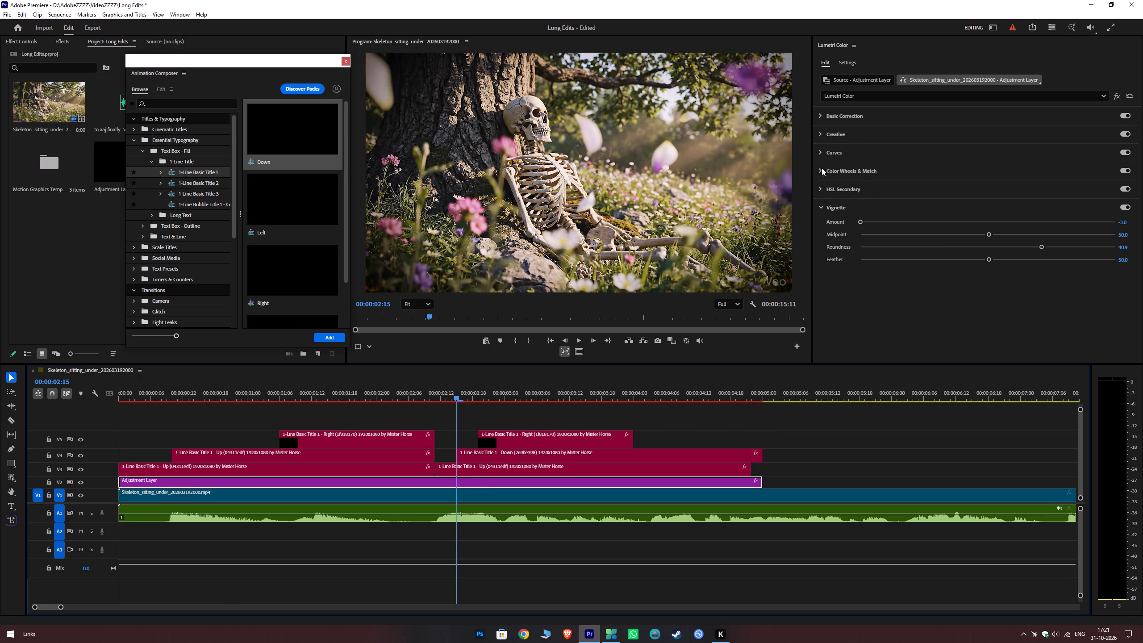
click(819, 118)
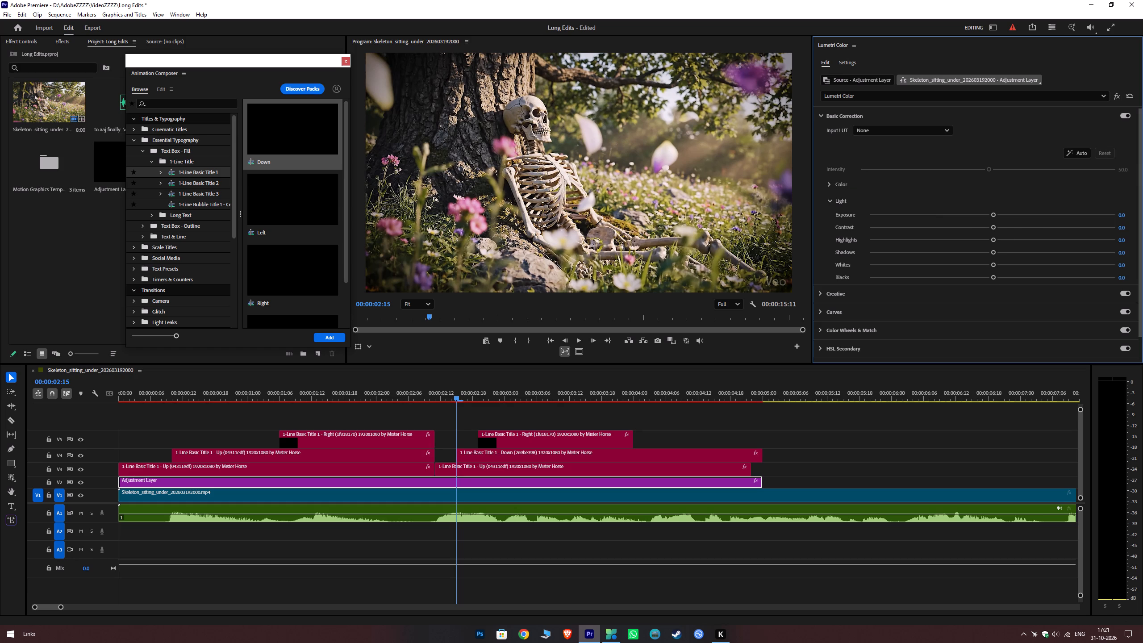
click(1119, 216)
key(BackSpace)
key(0)
text(.6)
key(Return)
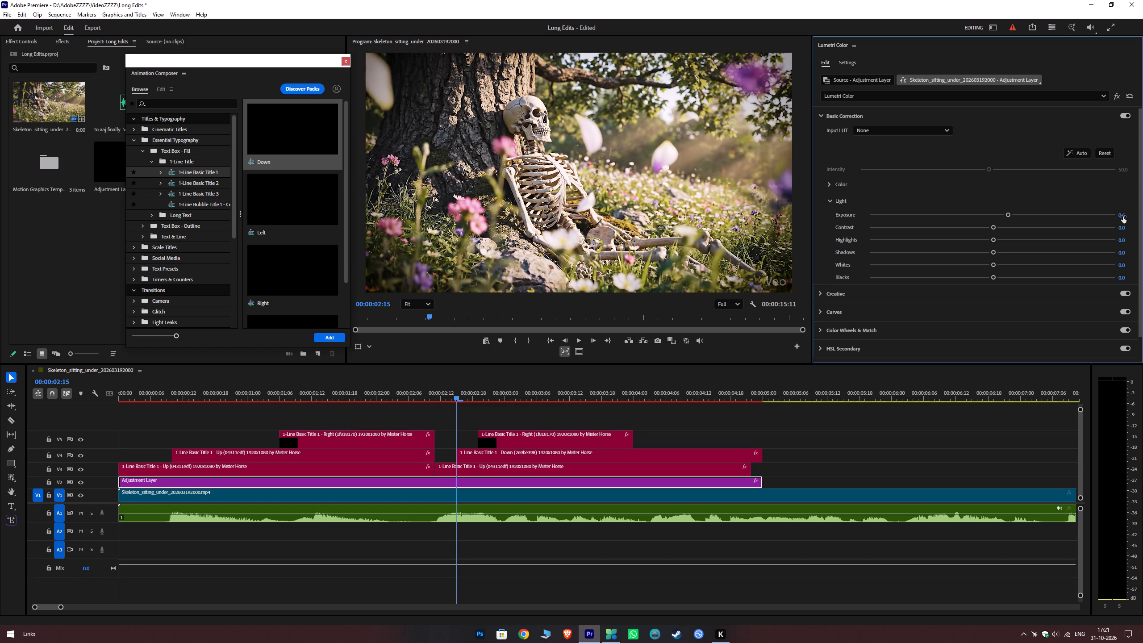
click(1123, 217)
key(BackSpace)
key(minus)
text(0.)
key(6)
key(Return)
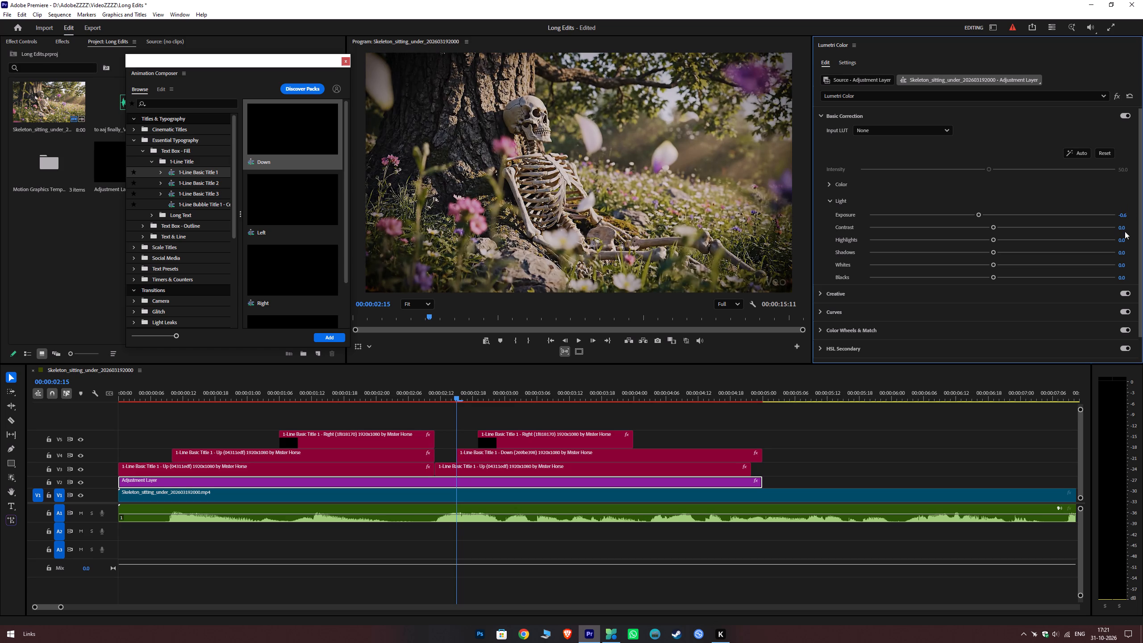
Set the adjustment layer's Basic Correction contrast to -4.2.
click(1123, 227)
key(BackSpace)
key(minus)
key(4)
text(.2)
key(Return)
Play the sequence from the start to past 00:00:03:13, checking the colour correction and title timing.
drag(392, 394, 119, 424)
key(space)
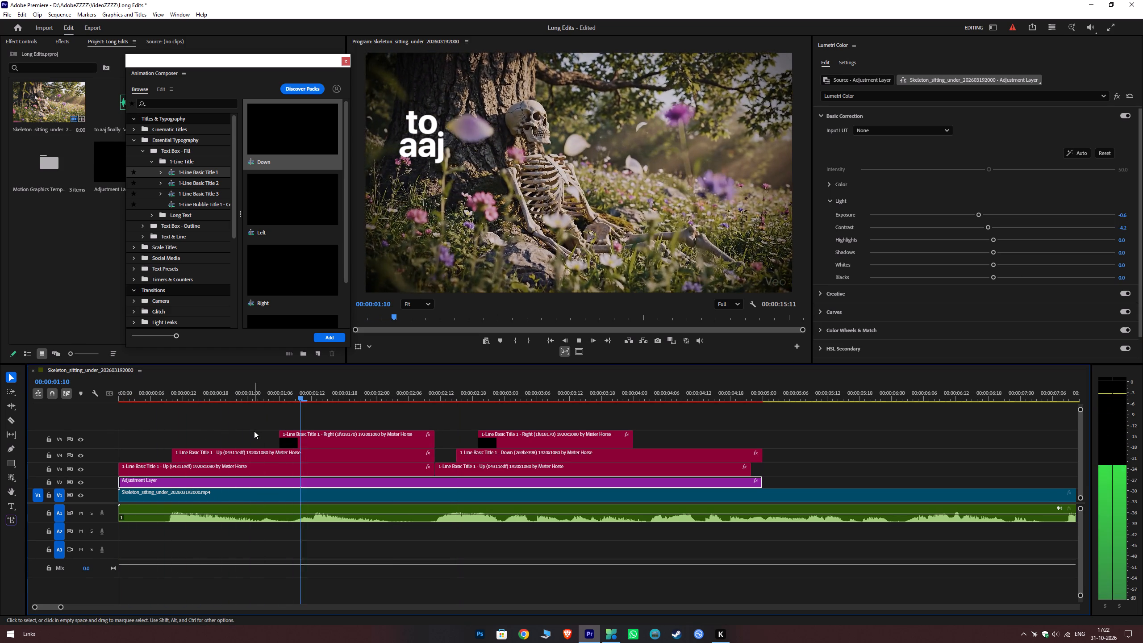
key(space)
key(space)
key(space)
key(space)
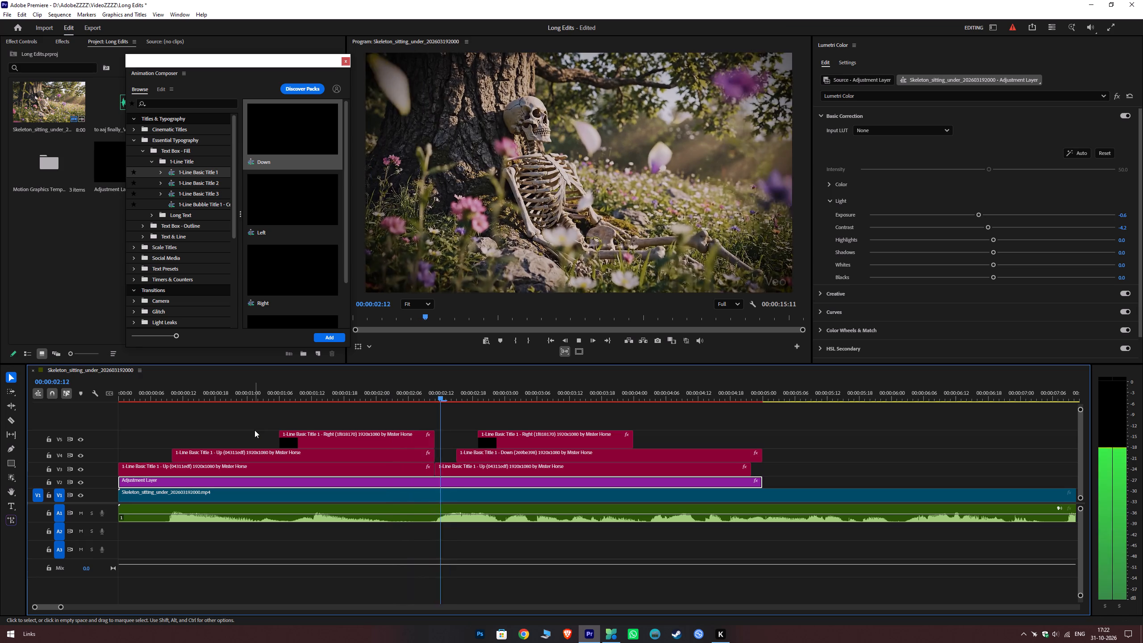
key(space)
key(space)
key(space)
key(space)
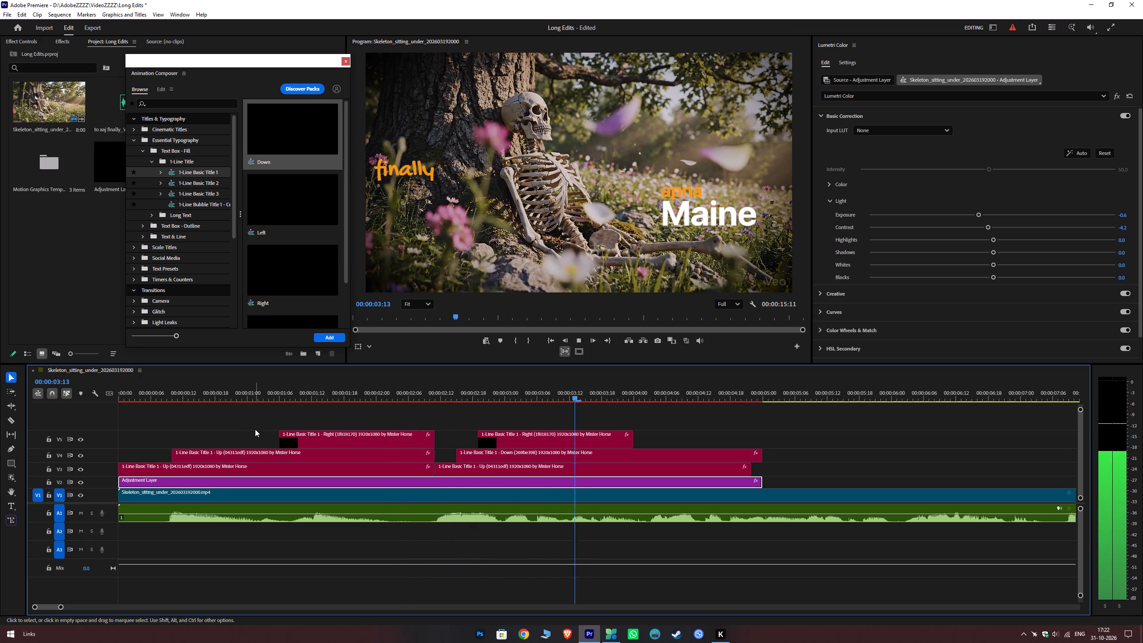
key(space)
Move the copied "finally" title on V5 beneath "Maine", at position about 505, 834.
click(489, 438)
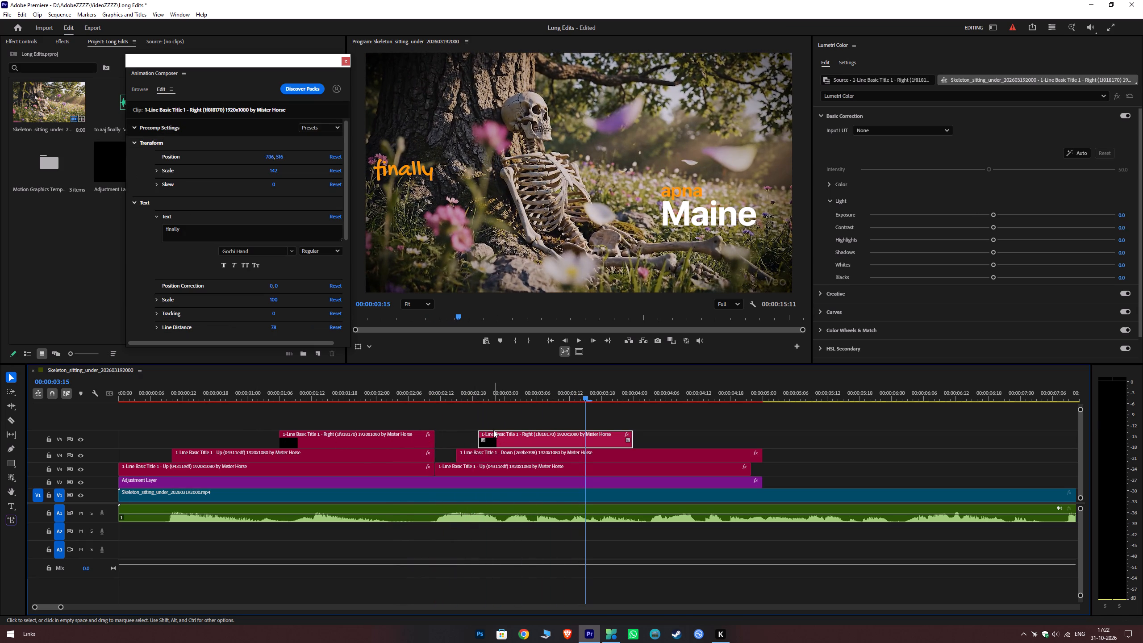
drag(266, 157, 326, 161)
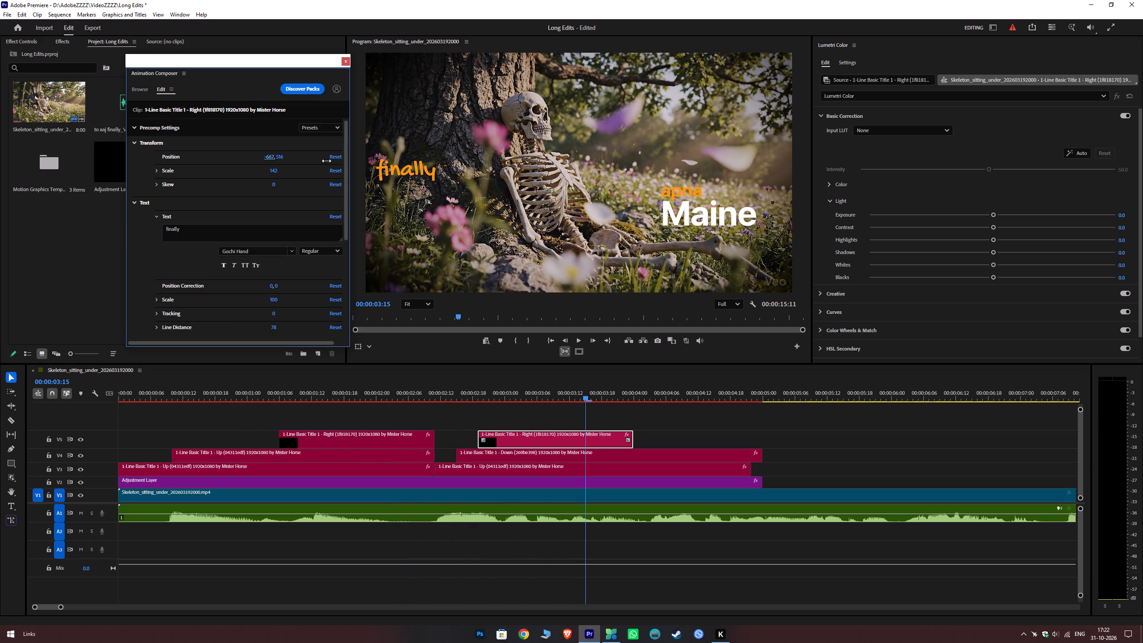
drag(326, 161, 822, 168)
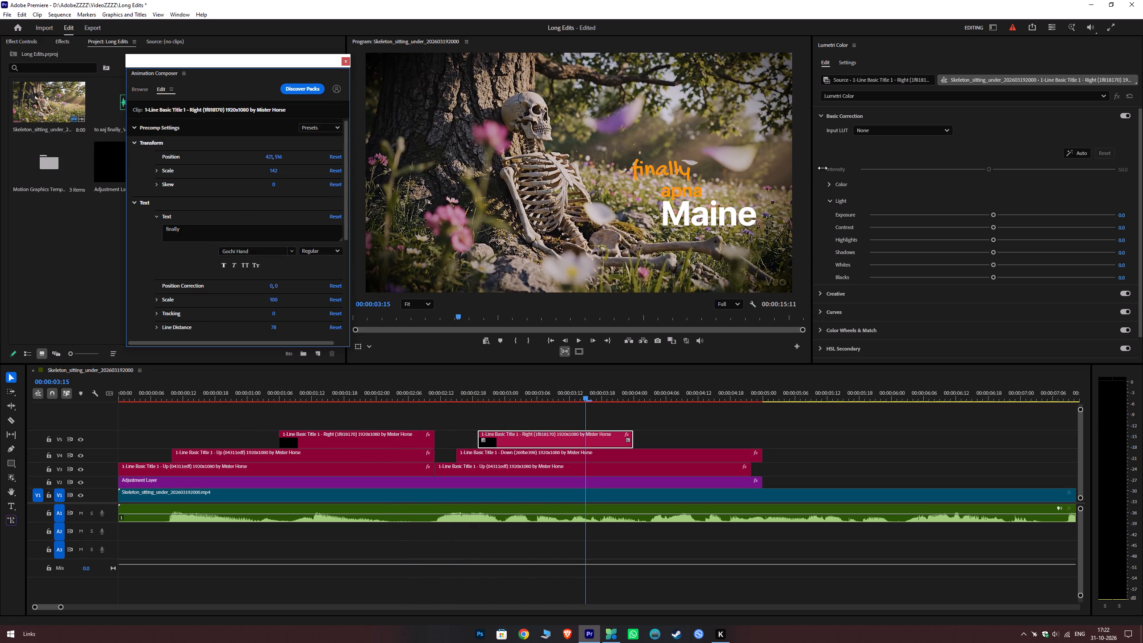
drag(822, 168, 850, 168)
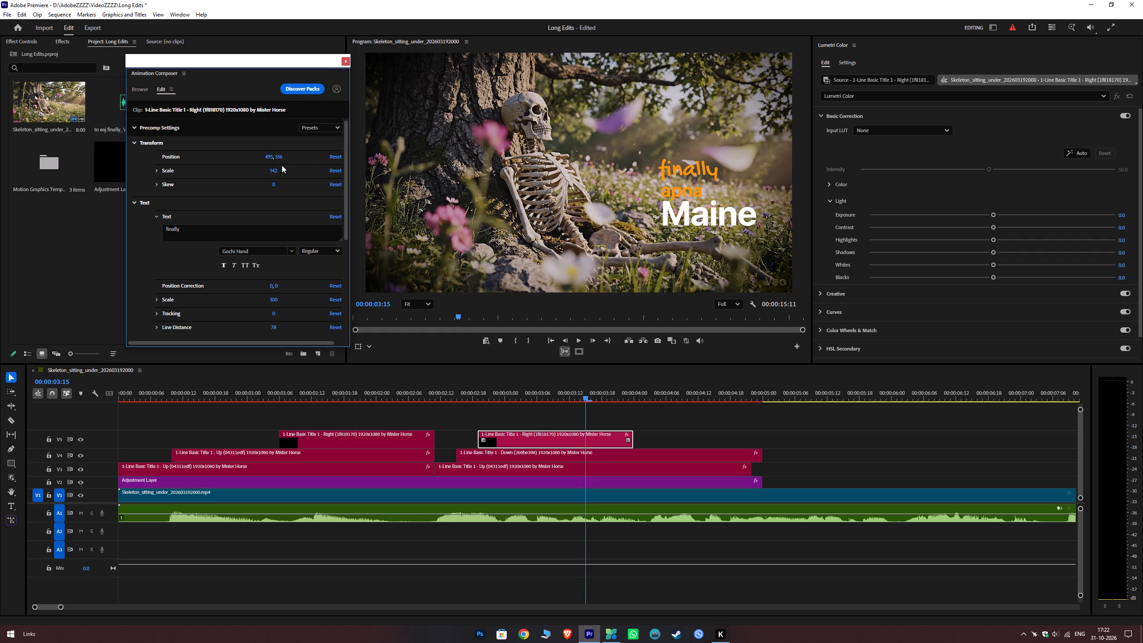
drag(279, 157, 326, 58)
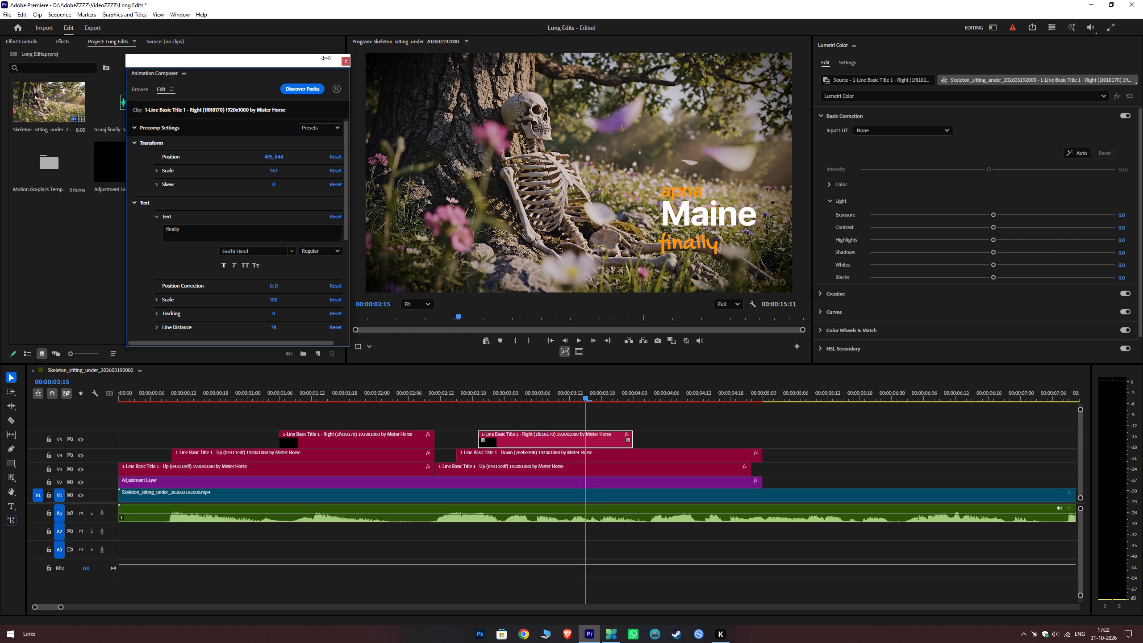
drag(326, 58, 328, 63)
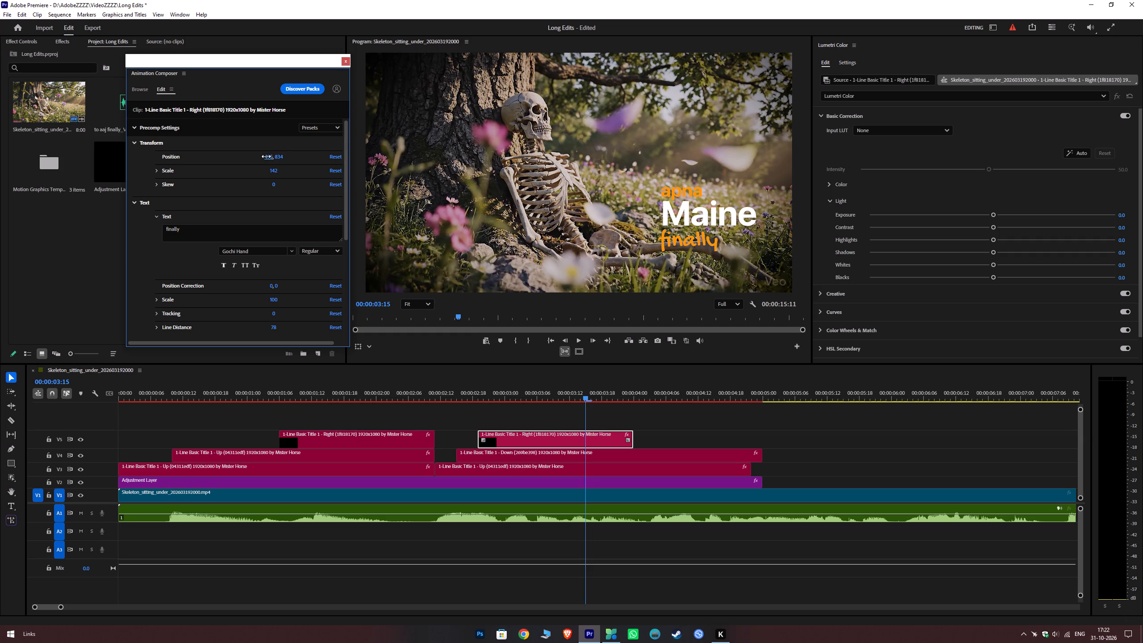
ctrl+drag(267, 156, 272, 157)
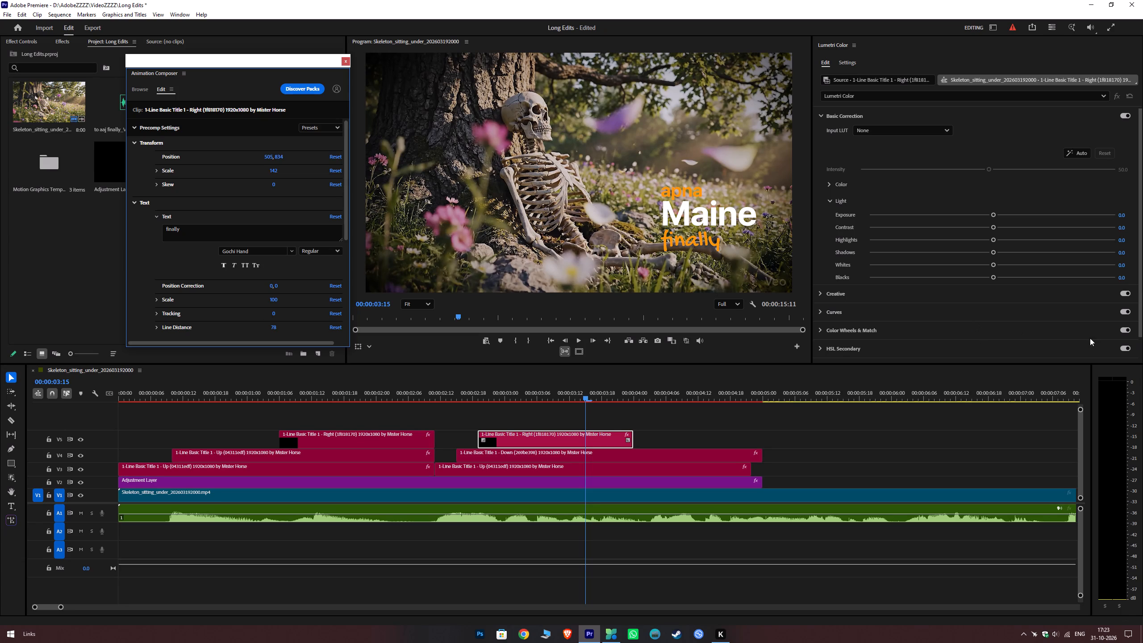
Set the adjustment layer's Basic Correction blacks to -18.9.
click(1123, 275)
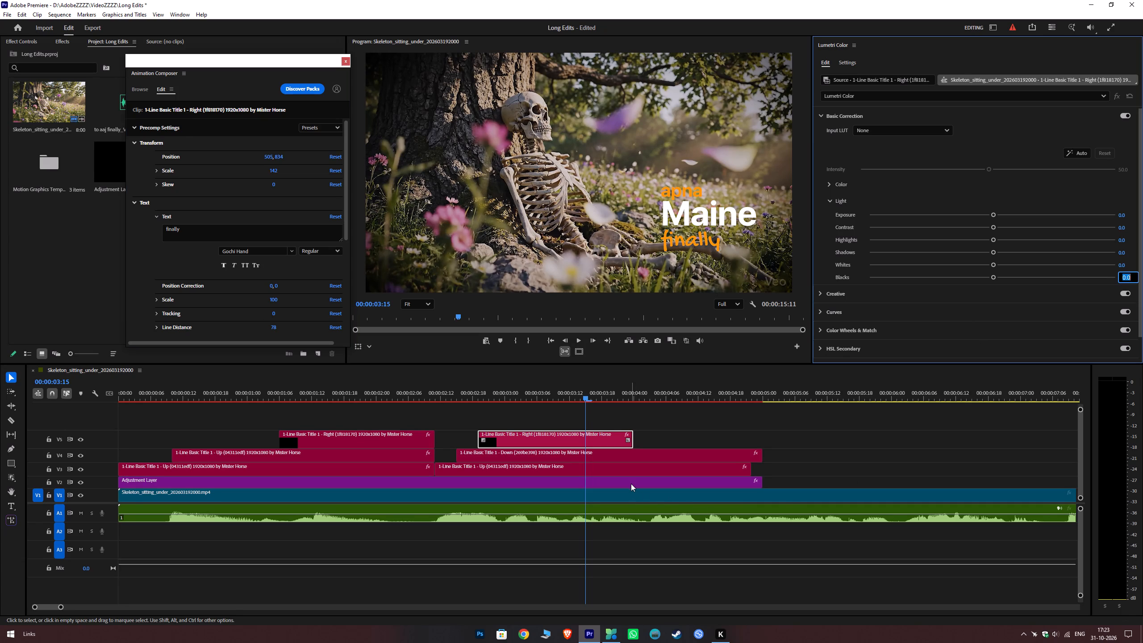
click(631, 483)
click(1120, 278)
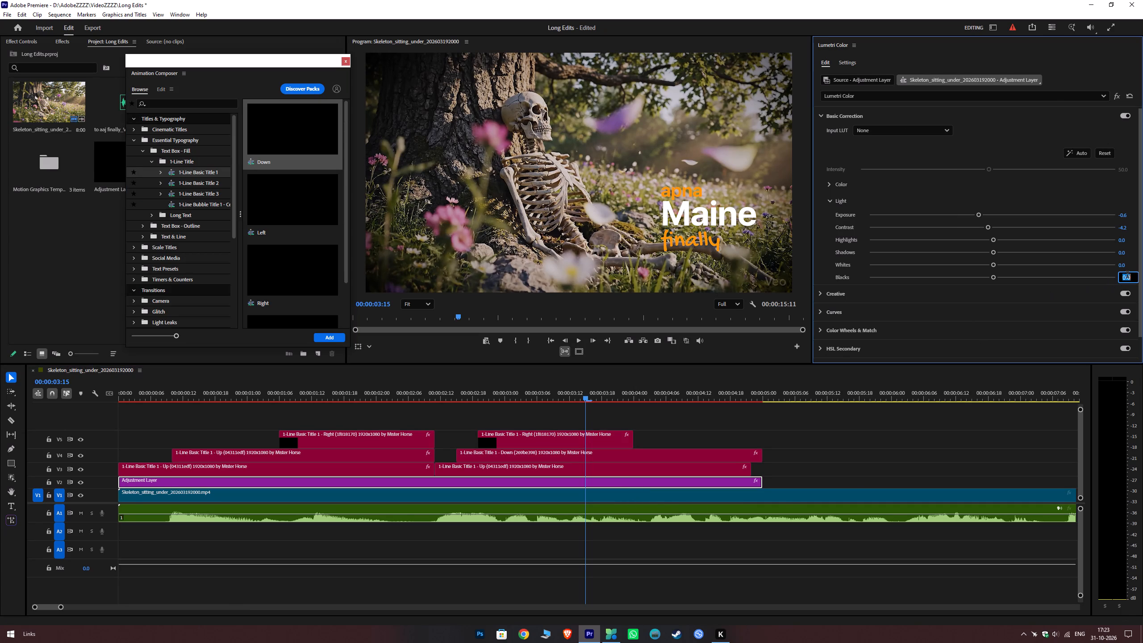
key(BackSpace)
text(-1)
text(8.9)
key(Return)
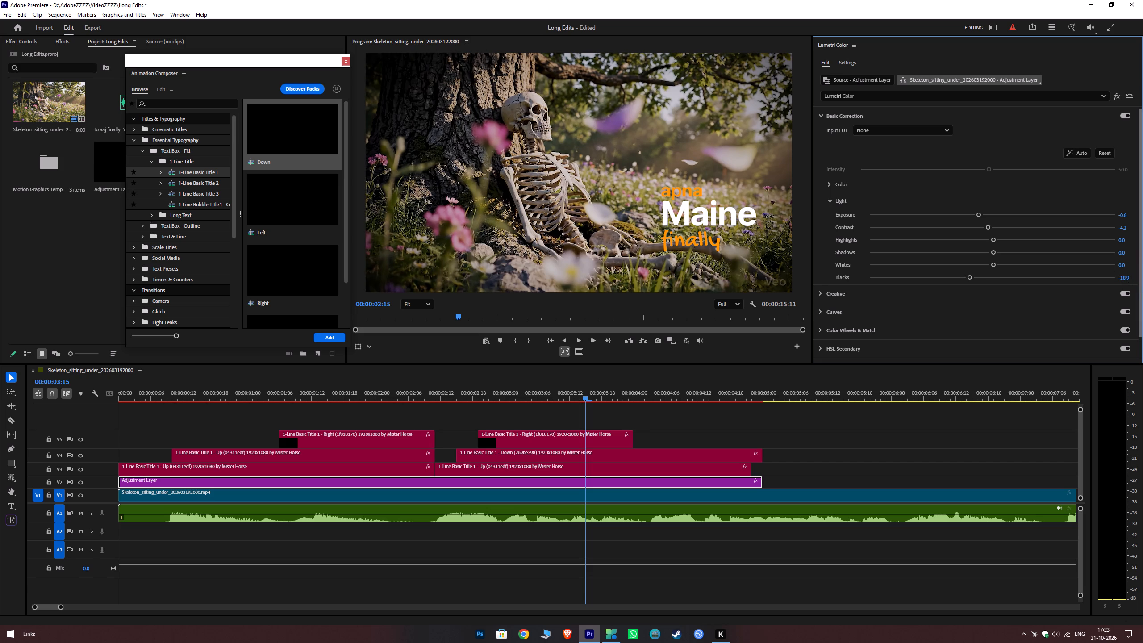
Set the adjustment layer's Basic Correction shadows to 5.4.
click(1126, 251)
text(54)
key(BackSpace)
key(BackSpace)
key(BackSpace)
text(5.4)
key(Return)
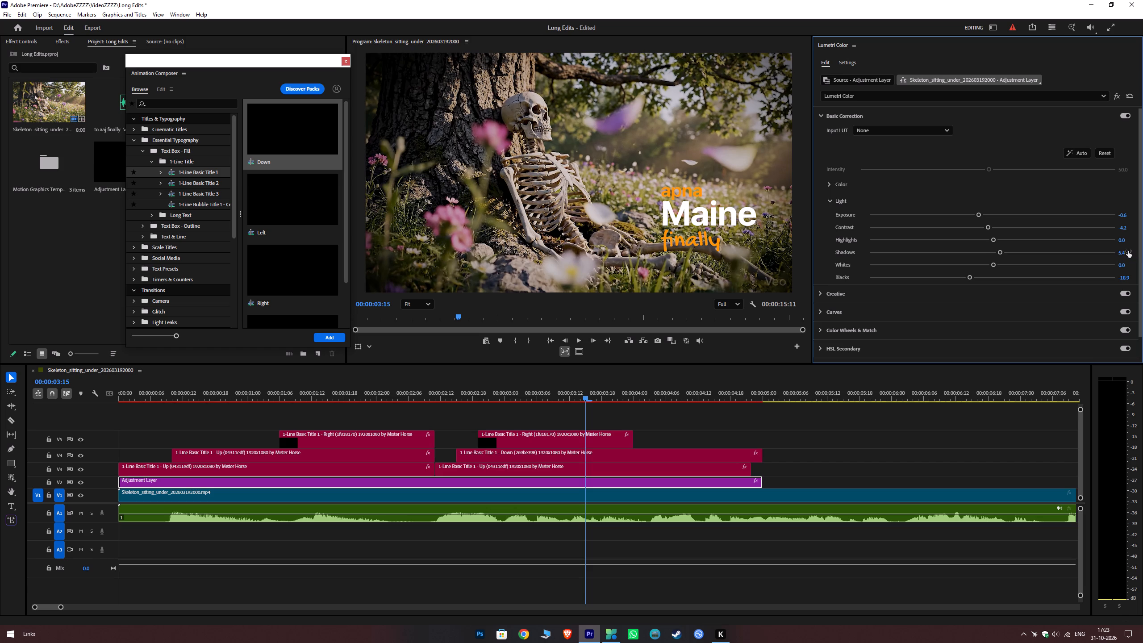
Set the adjustment layer's Basic Correction highlights to -14.4.
click(1120, 239)
key(BackSpace)
key(minus)
text(14)
key(period)
key(4)
key(Return)
Reduce the adjustment layer's vignette roundness to about 0.3.
scroll(849, 337, down, 2)
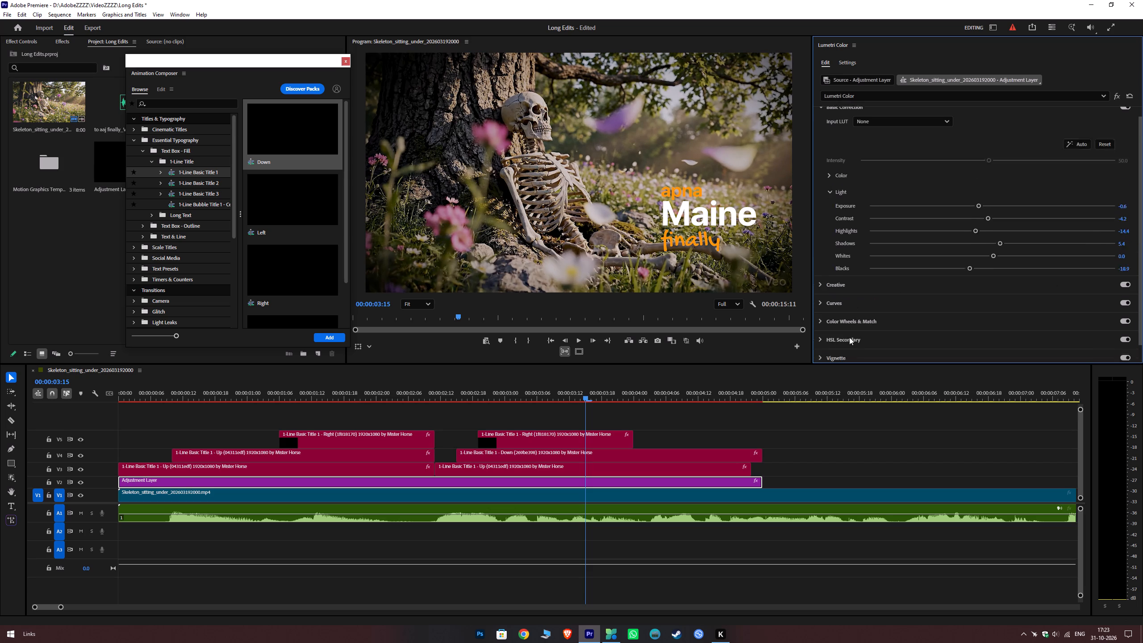
scroll(849, 337, down, 3)
click(821, 330)
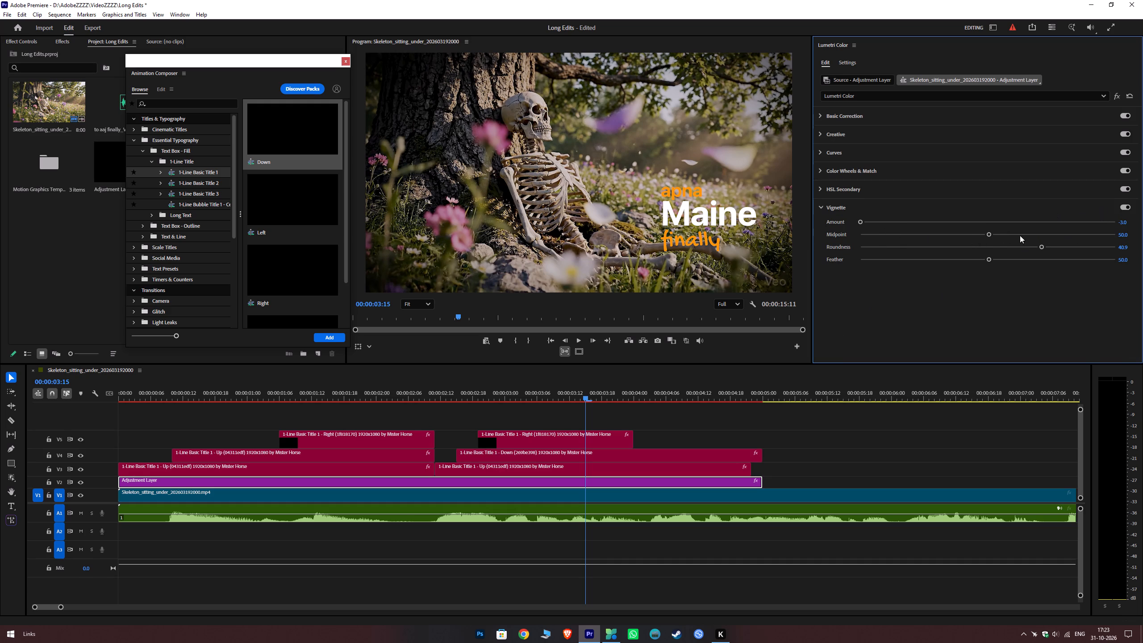
drag(1040, 244, 1022, 246)
drag(1022, 246, 994, 255)
drag(994, 255, 988, 254)
Set the adjustment layer's vignette roundness to 0.
drag(988, 254, 988, 254)
click(1127, 244)
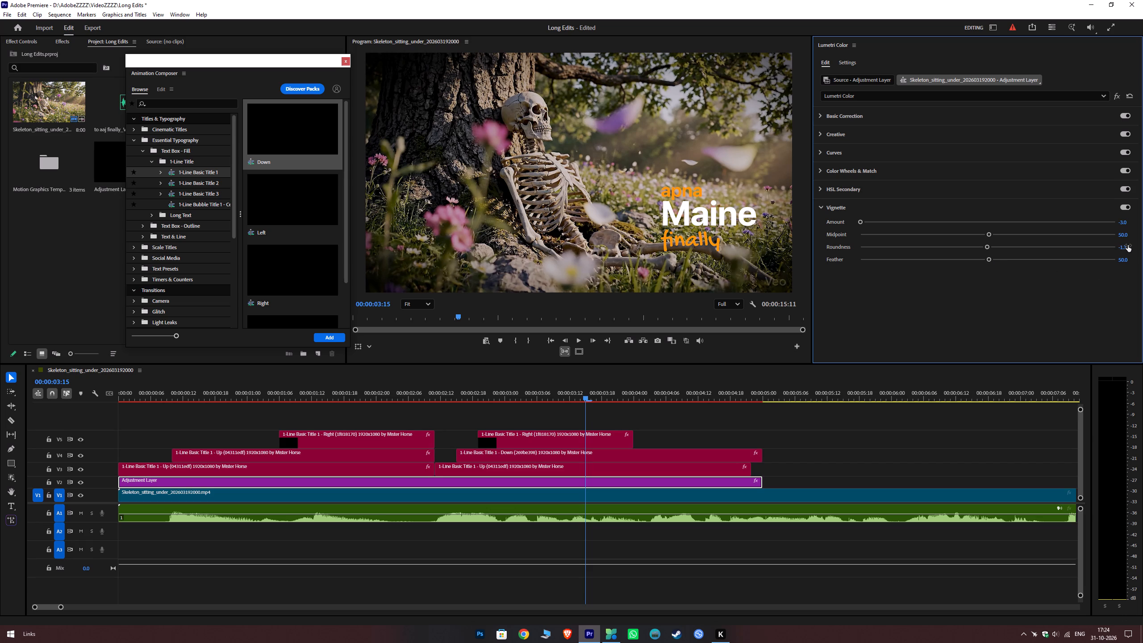
click(1128, 245)
key(BackSpace)
key(0)
key(Return)
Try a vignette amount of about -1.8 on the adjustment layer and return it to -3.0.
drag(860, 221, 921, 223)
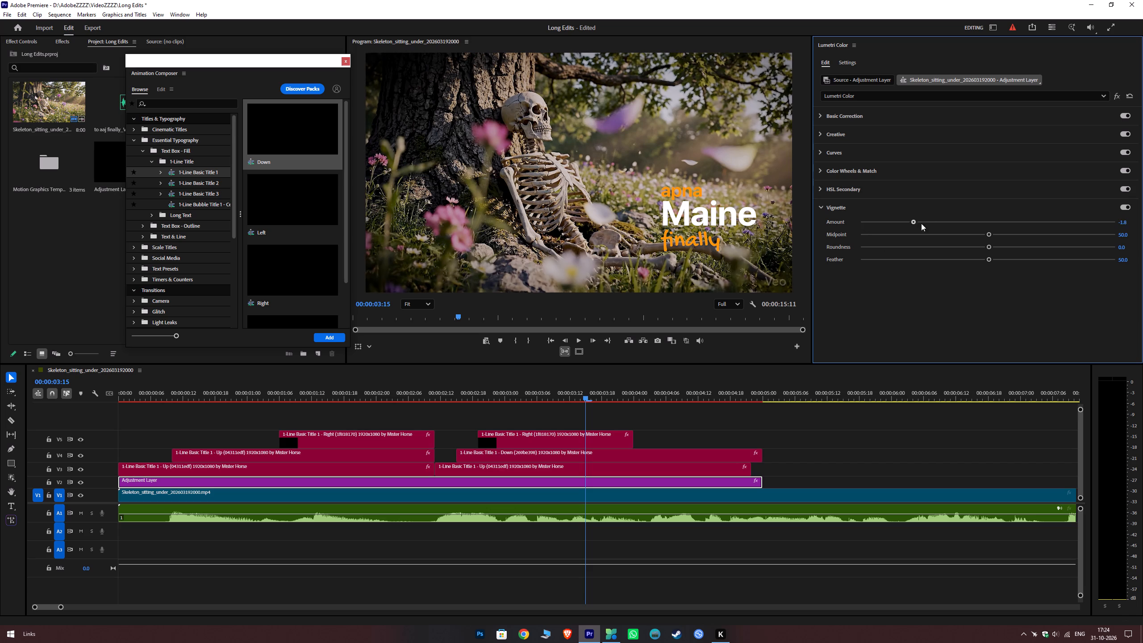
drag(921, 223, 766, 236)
Change the text of the orange title below "Maine" to "comfort".
click(456, 394)
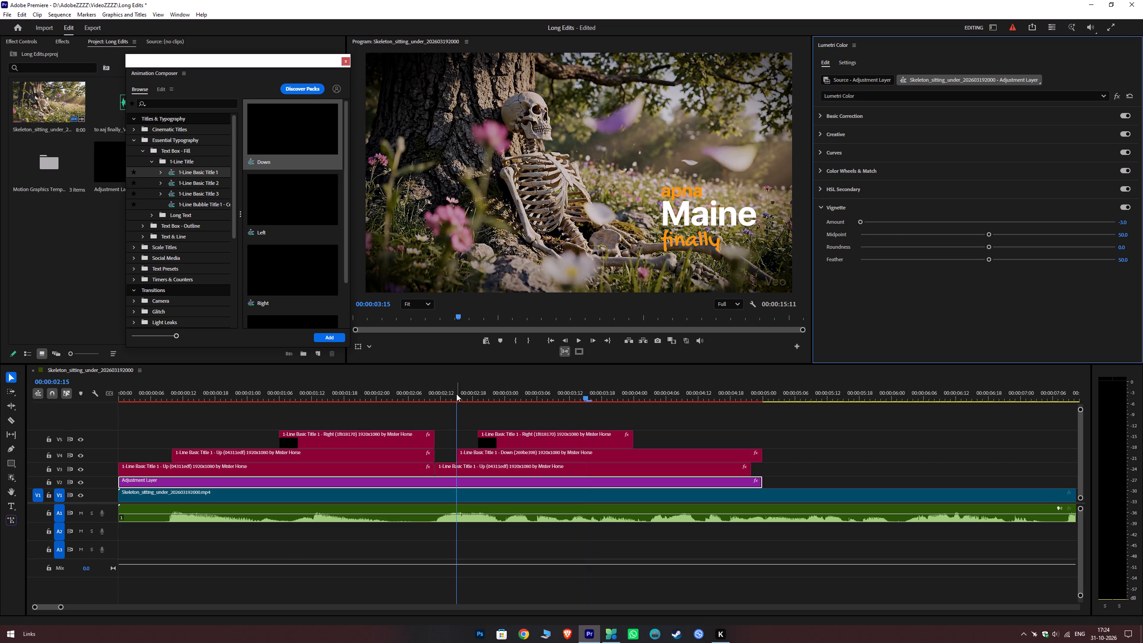
click(475, 420)
key(space)
key(space)
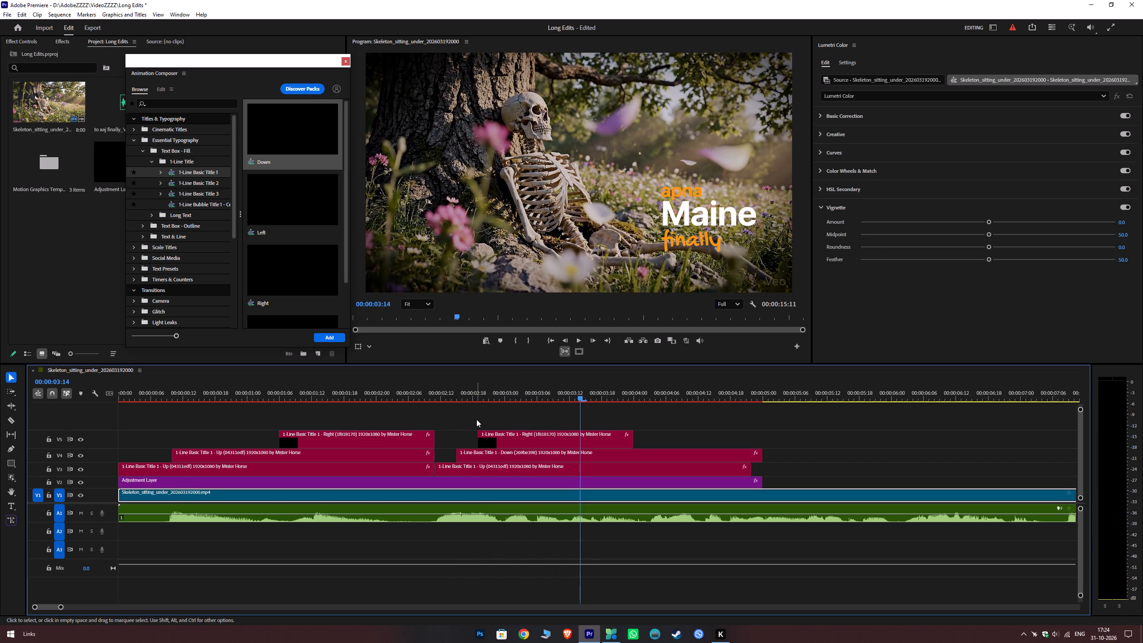
click(514, 443)
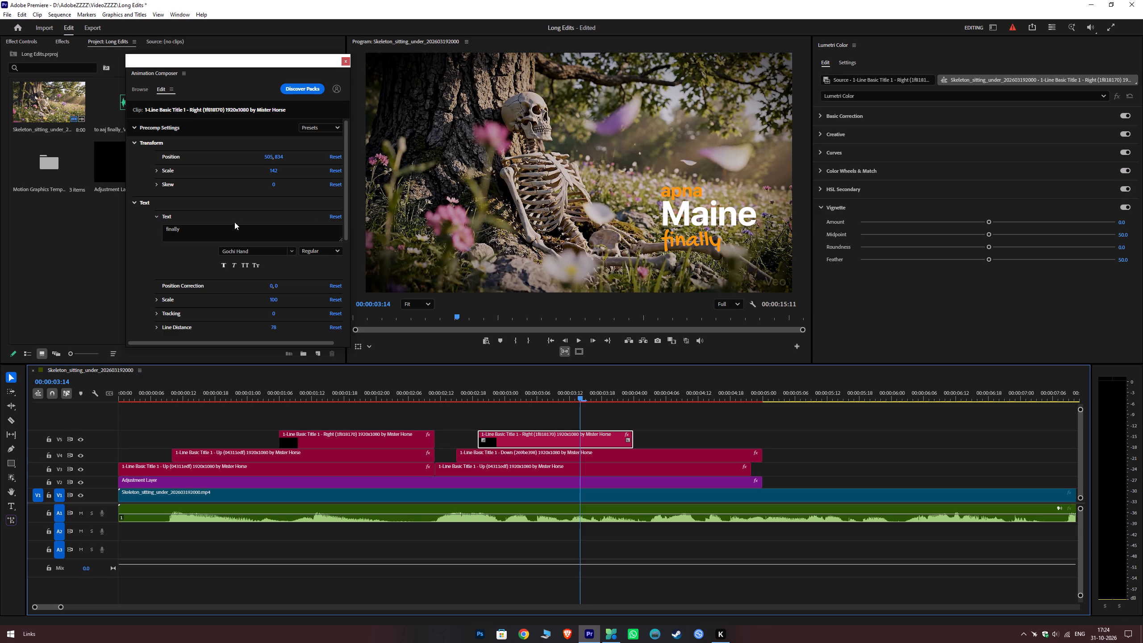
drag(218, 227, 88, 244)
text(co)
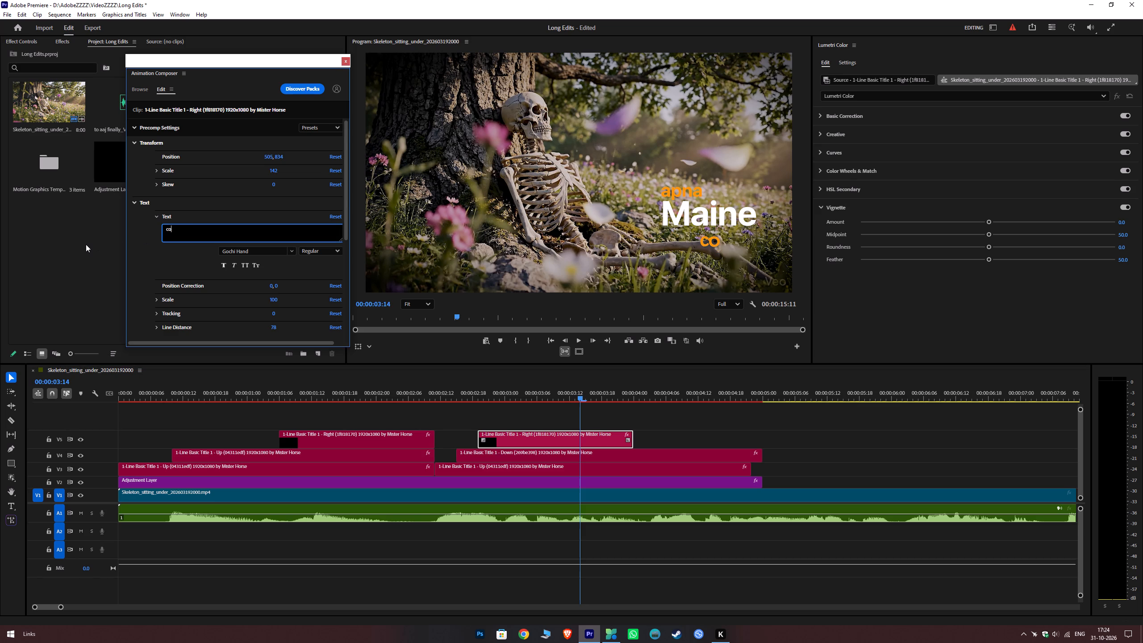
key(m)
text(fort)
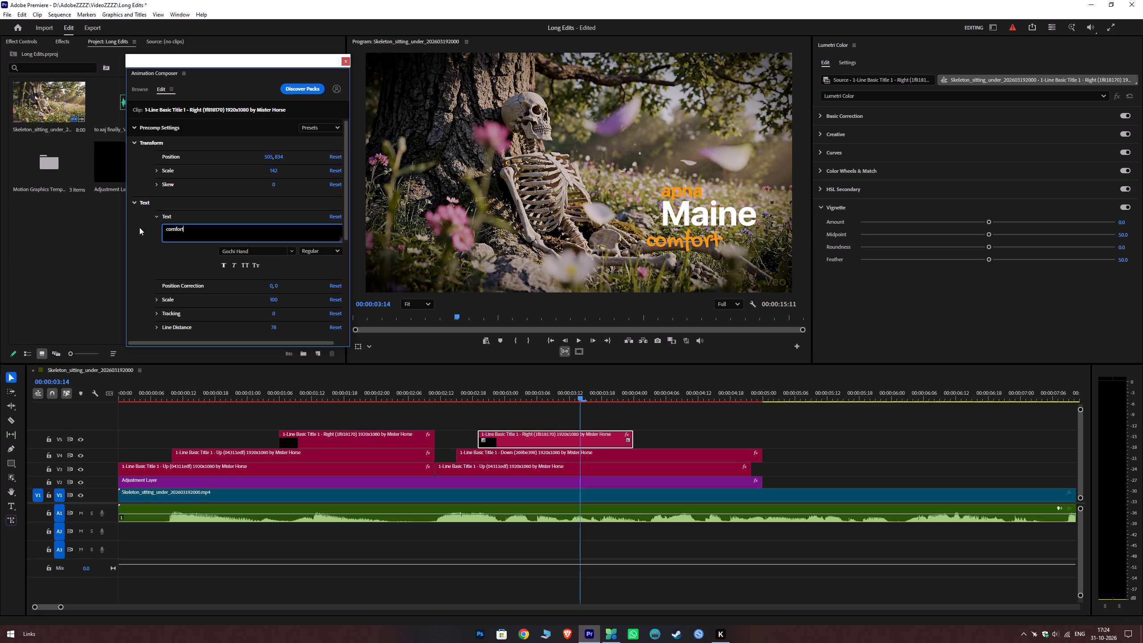
Duplicate the "Maine" title onto a new top video track at about 00:00:03:06 and change the copy's text to "Zone".
alt+drag(491, 467, 594, 425)
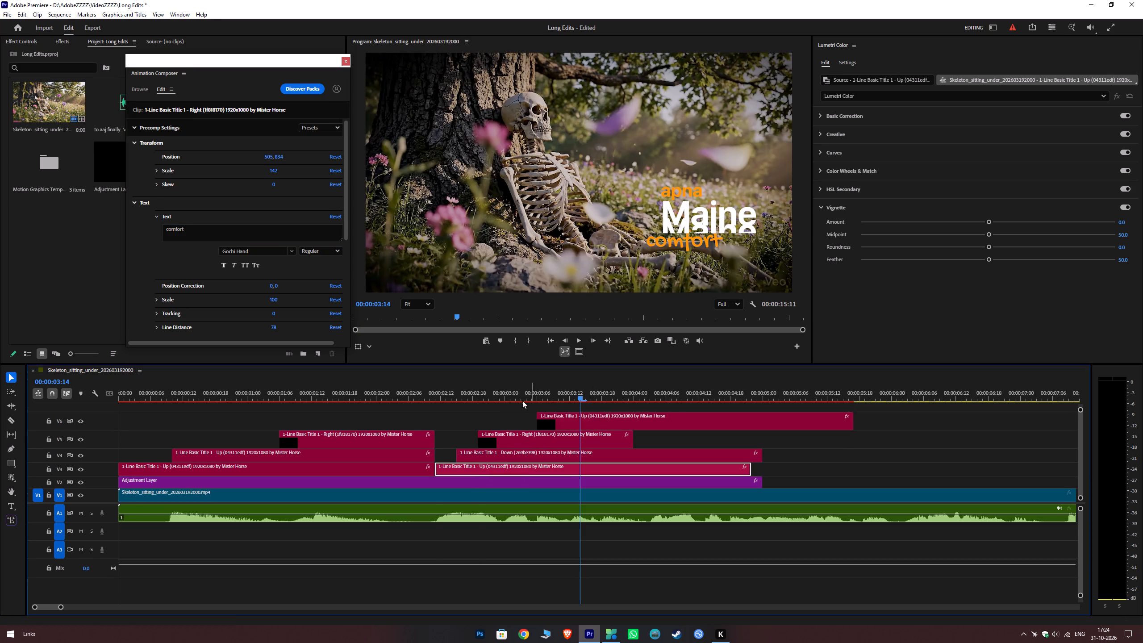
drag(481, 396, 424, 399)
click(473, 416)
key(space)
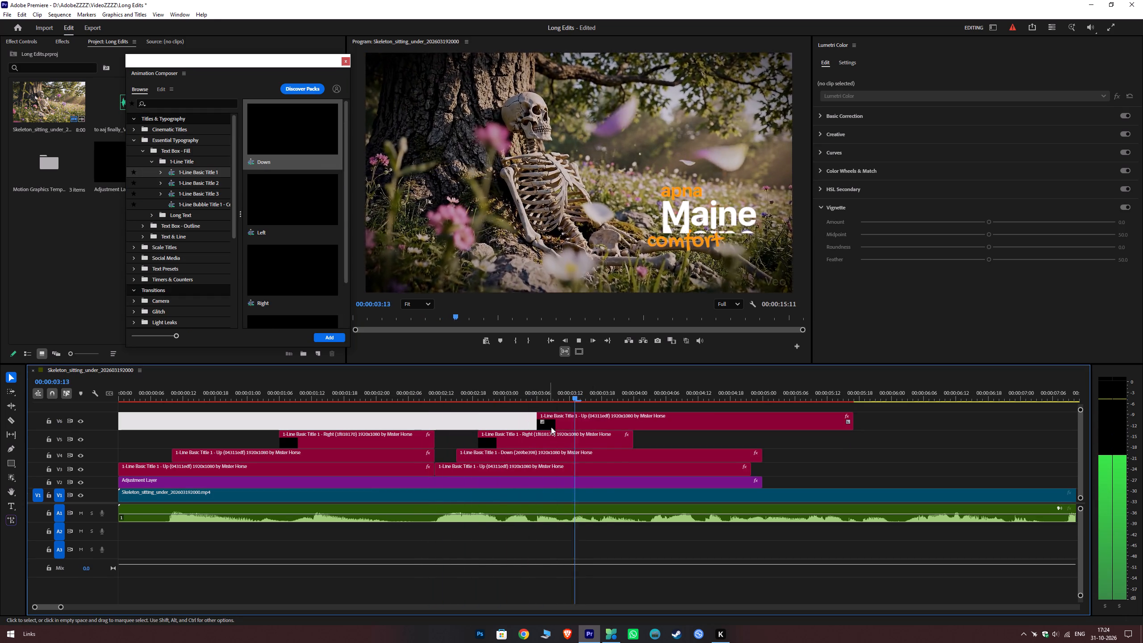
key(space)
click(588, 421)
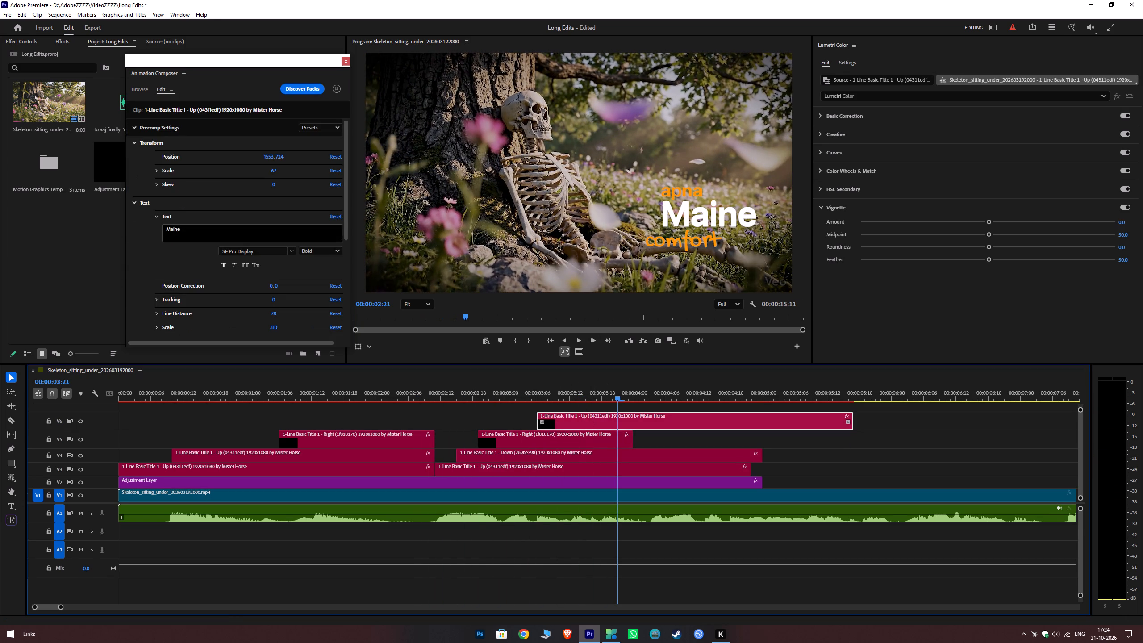
drag(198, 233, 95, 232)
text(Zone)
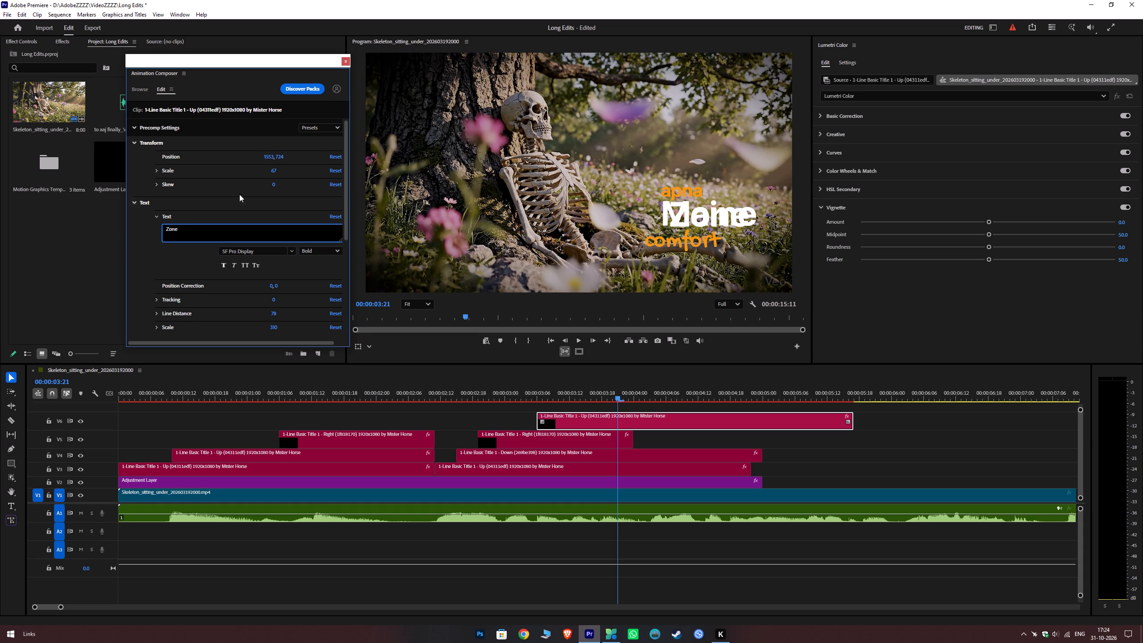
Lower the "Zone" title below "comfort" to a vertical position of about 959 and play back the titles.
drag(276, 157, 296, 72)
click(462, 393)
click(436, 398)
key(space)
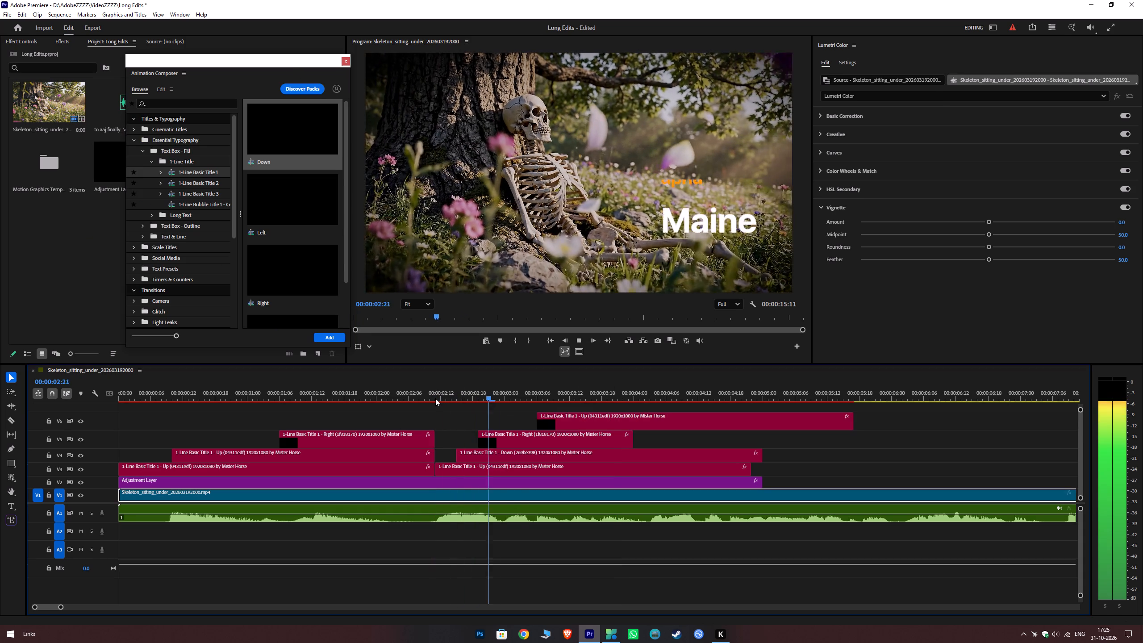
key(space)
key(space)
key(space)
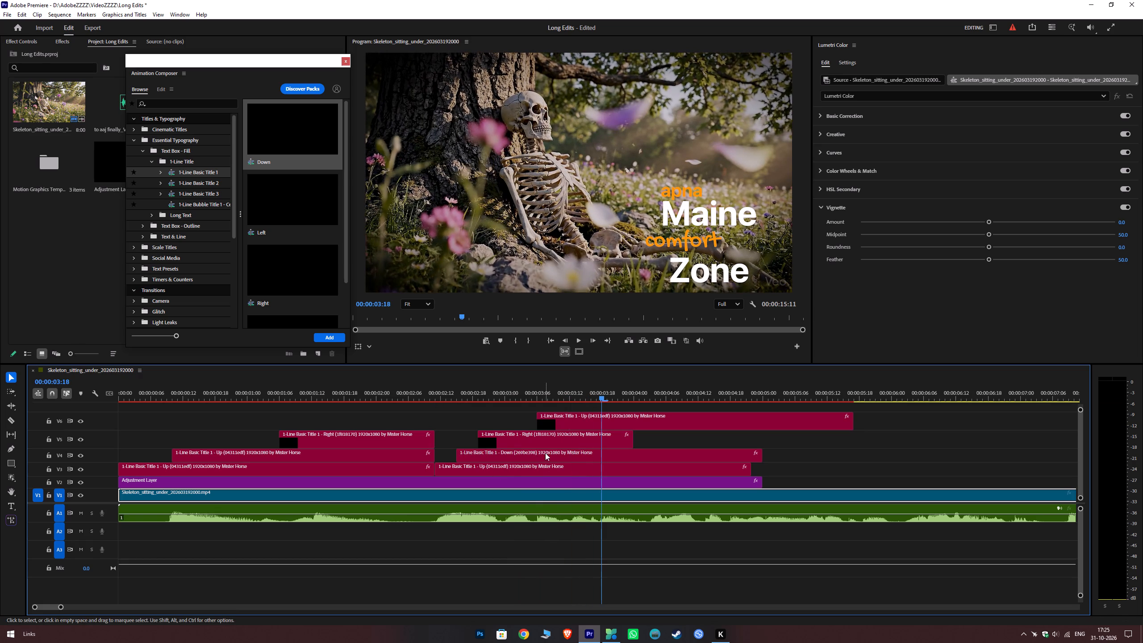
Reposition the "comfort" title closer beneath "Maine" at about 580, 821.
click(523, 434)
ctrl+drag(266, 157, 321, 157)
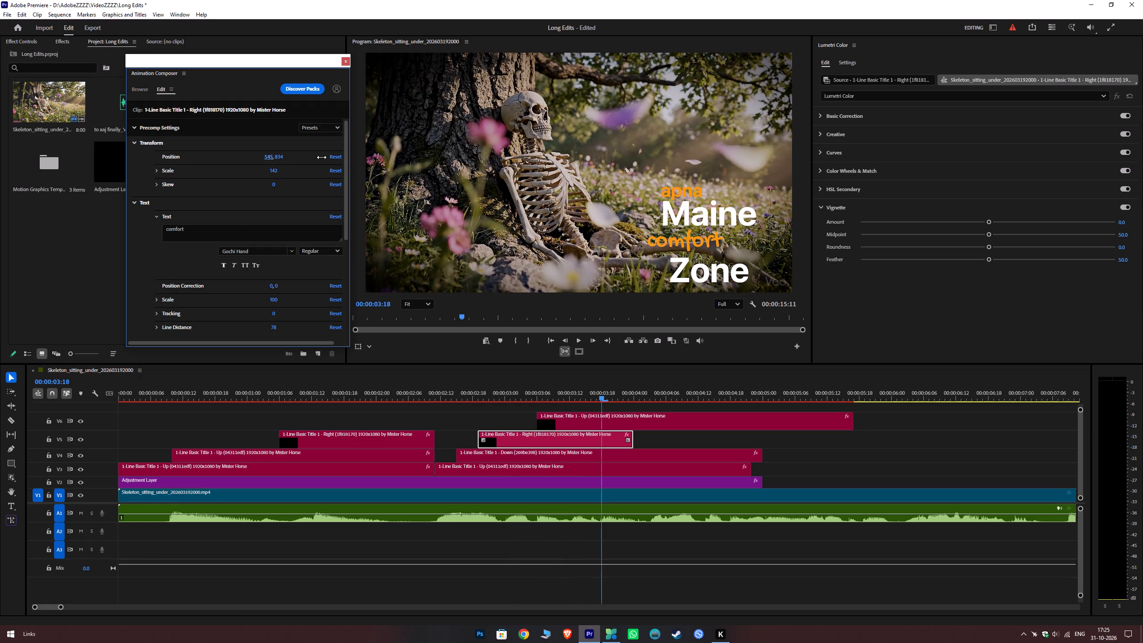
ctrl+drag(321, 157, 299, 156)
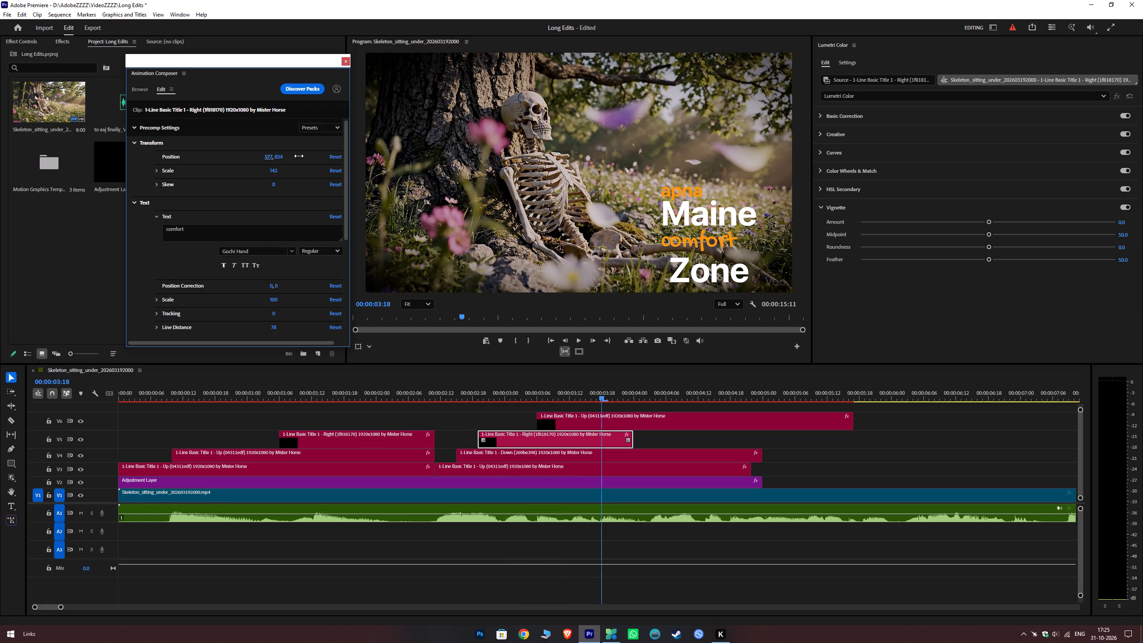
ctrl+drag(299, 156, 300, 156)
ctrl+drag(282, 159, 286, 170)
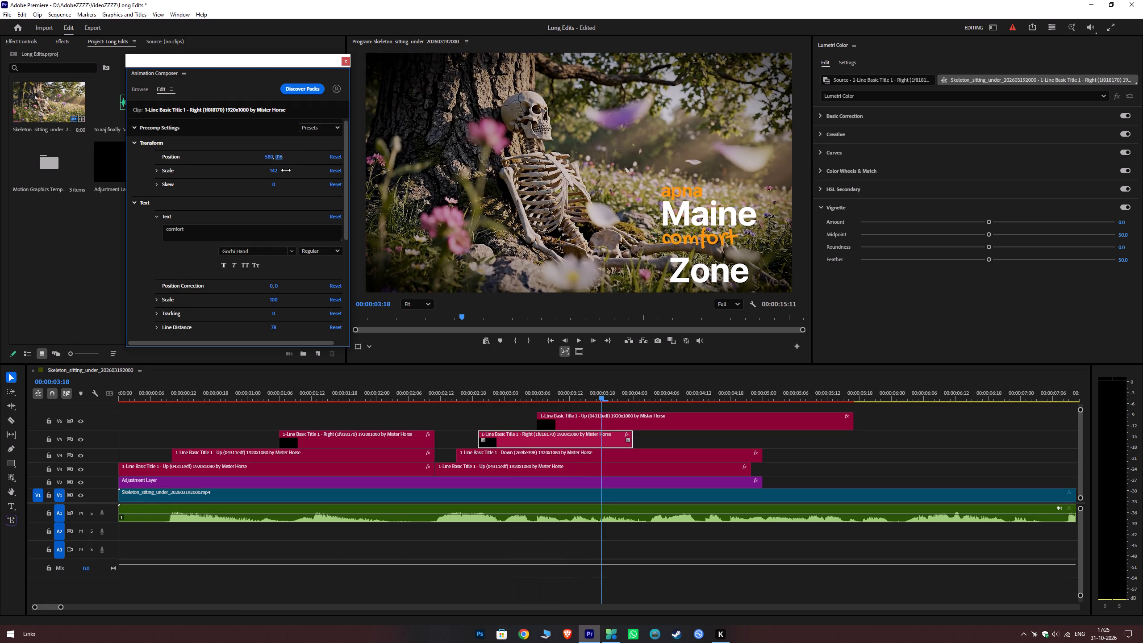
ctrl+drag(286, 170, 284, 166)
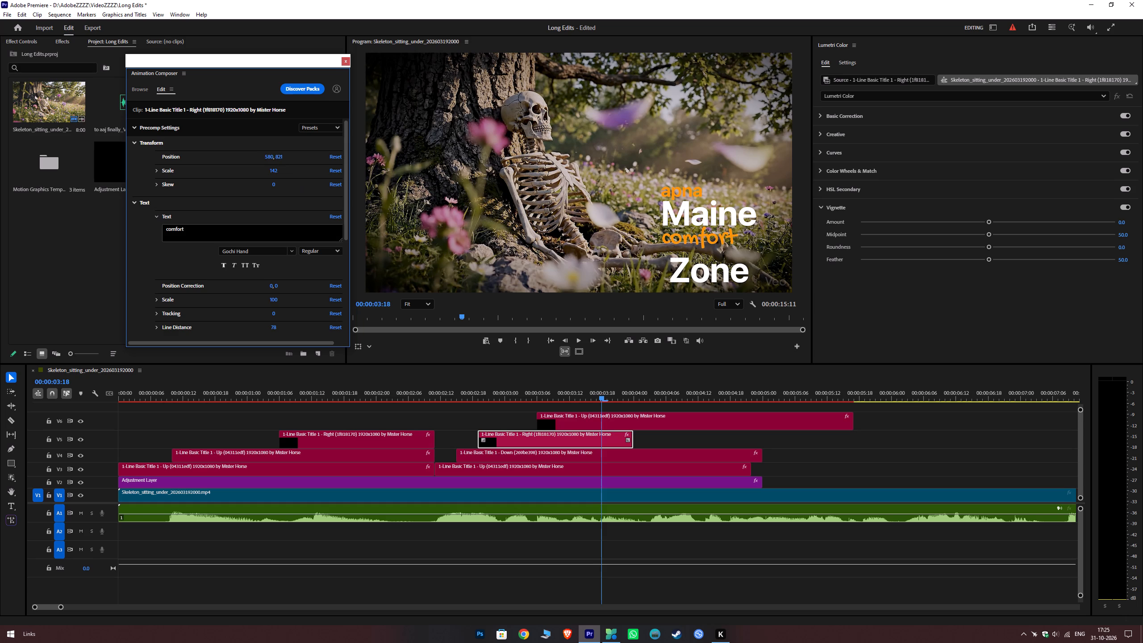
Play back the titles and set the program preview's playback resolution to 1/4.
click(475, 389)
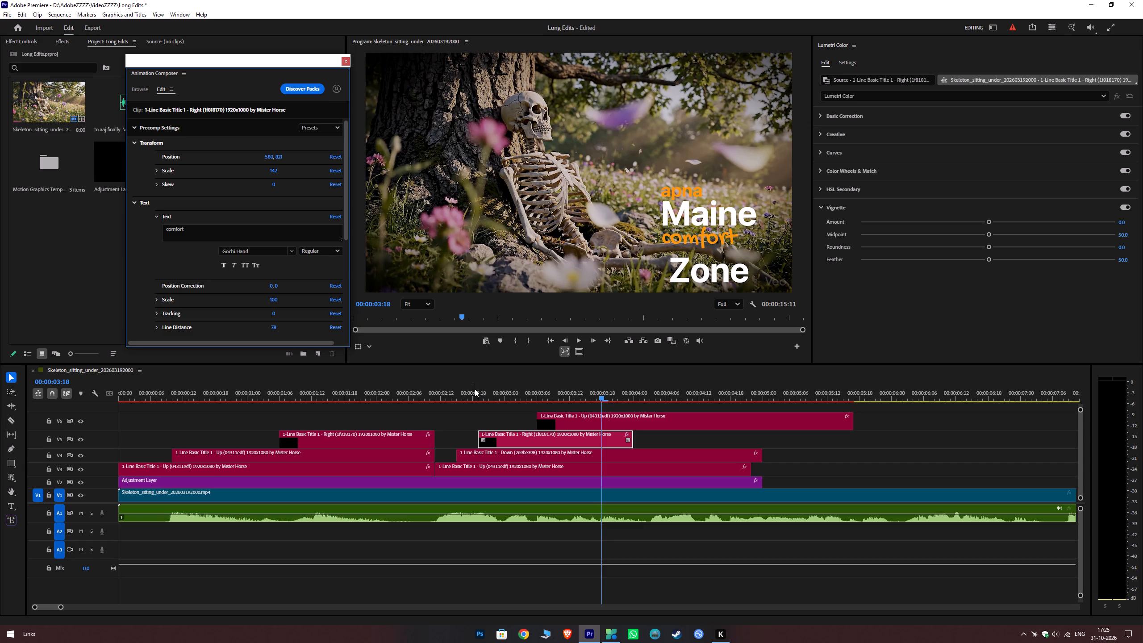
key(space)
click(475, 396)
key(space)
key(space)
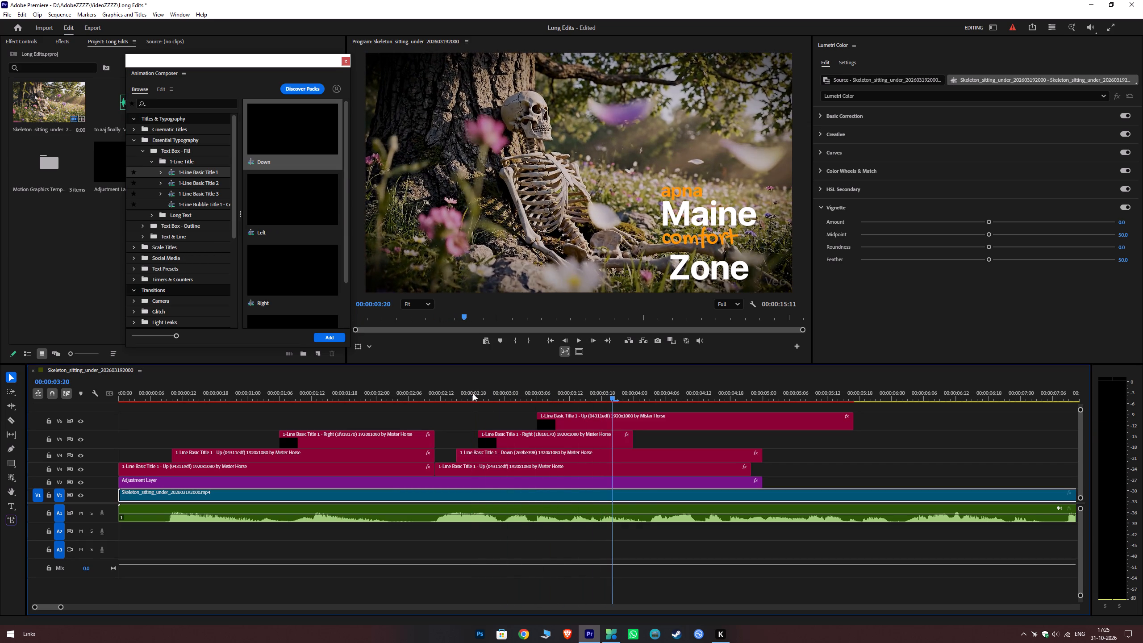
key(space)
key(space)
click(725, 304)
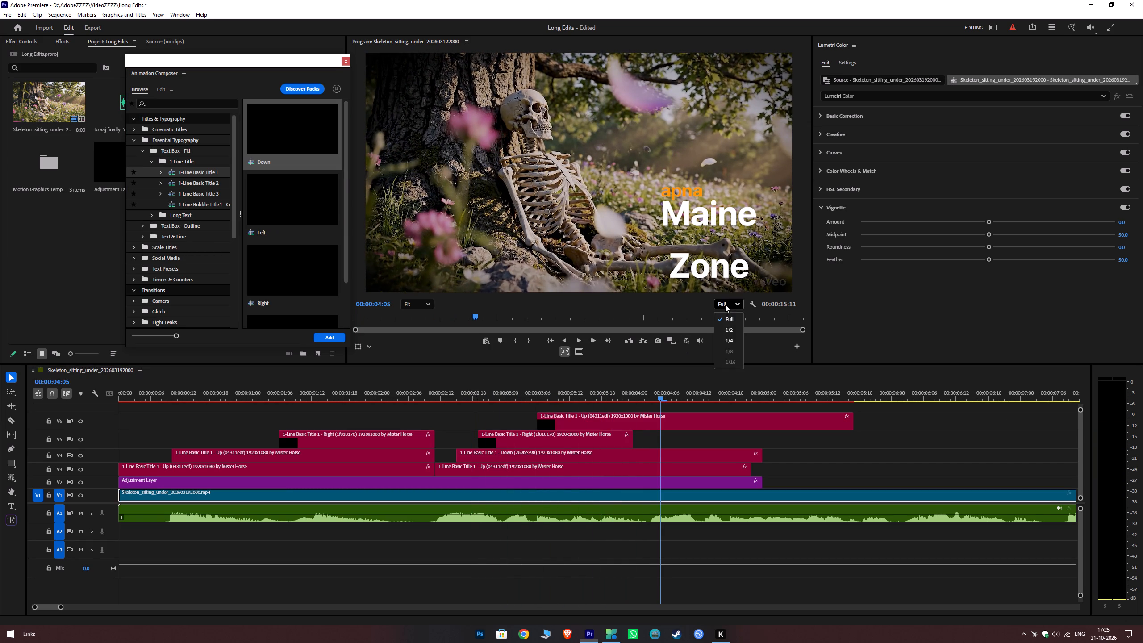
click(728, 340)
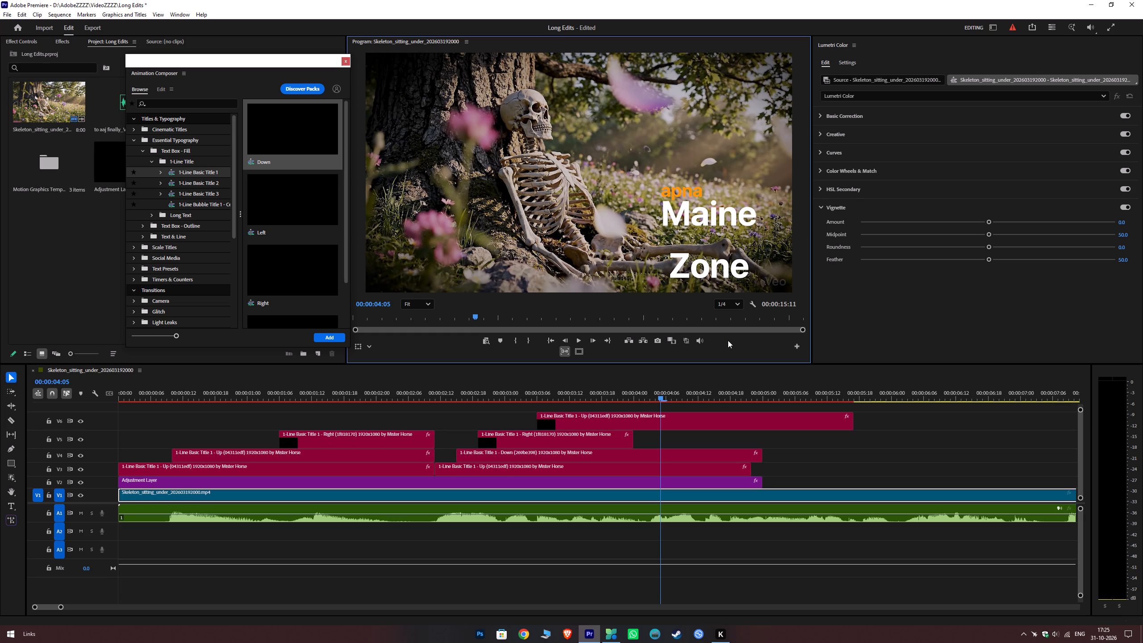
Move the "Zone" title clip on the top track to start at about 00:00:03:18, matching the voice-over.
click(573, 425)
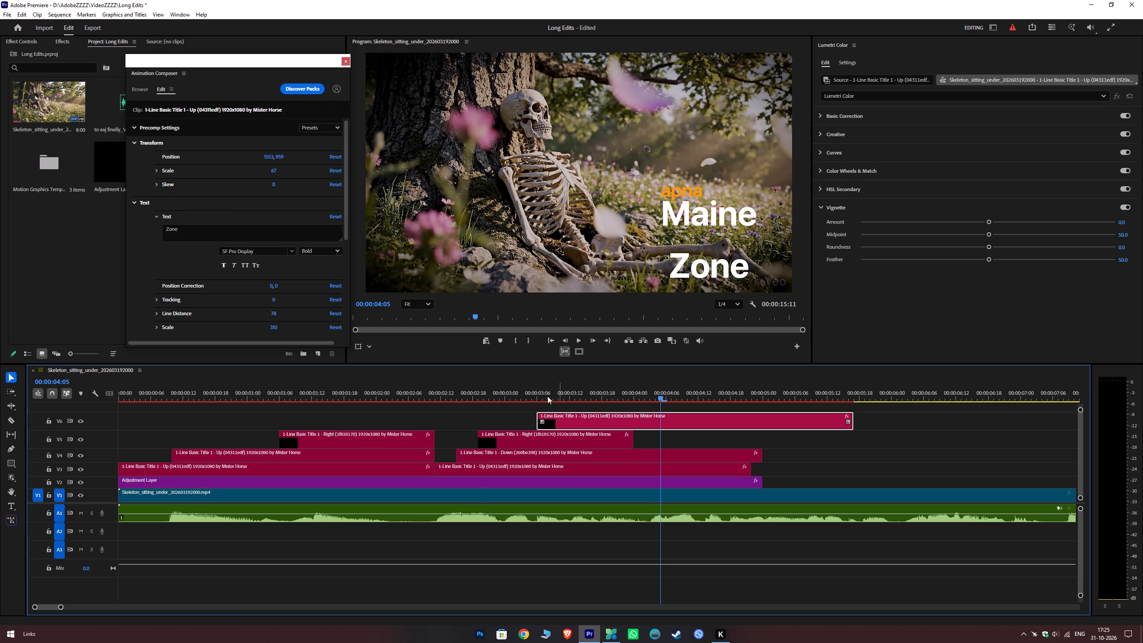
drag(480, 398, 467, 401)
key(space)
key(space)
key(space)
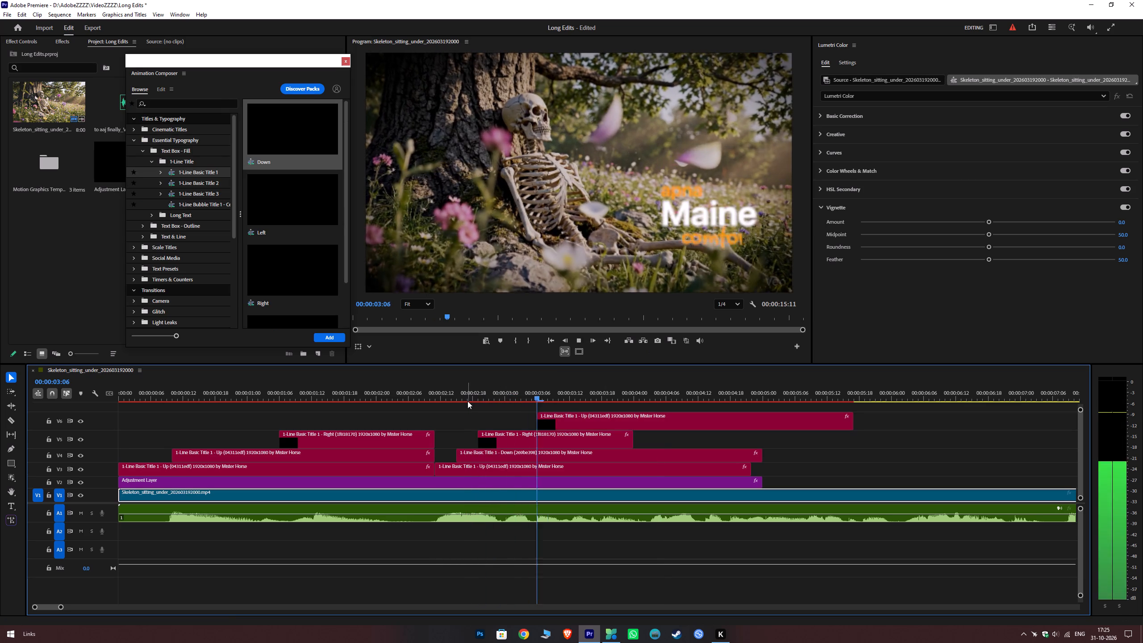
key(space)
key(space)
key(space)
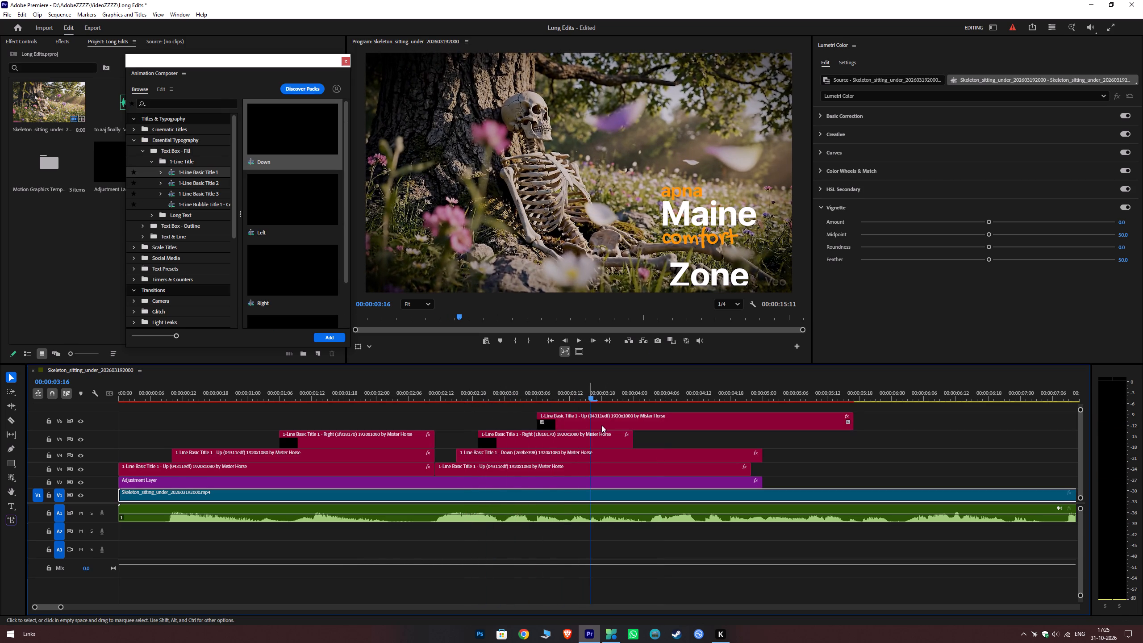
key(space)
key(space)
drag(591, 420, 654, 416)
click(654, 416)
key(space)
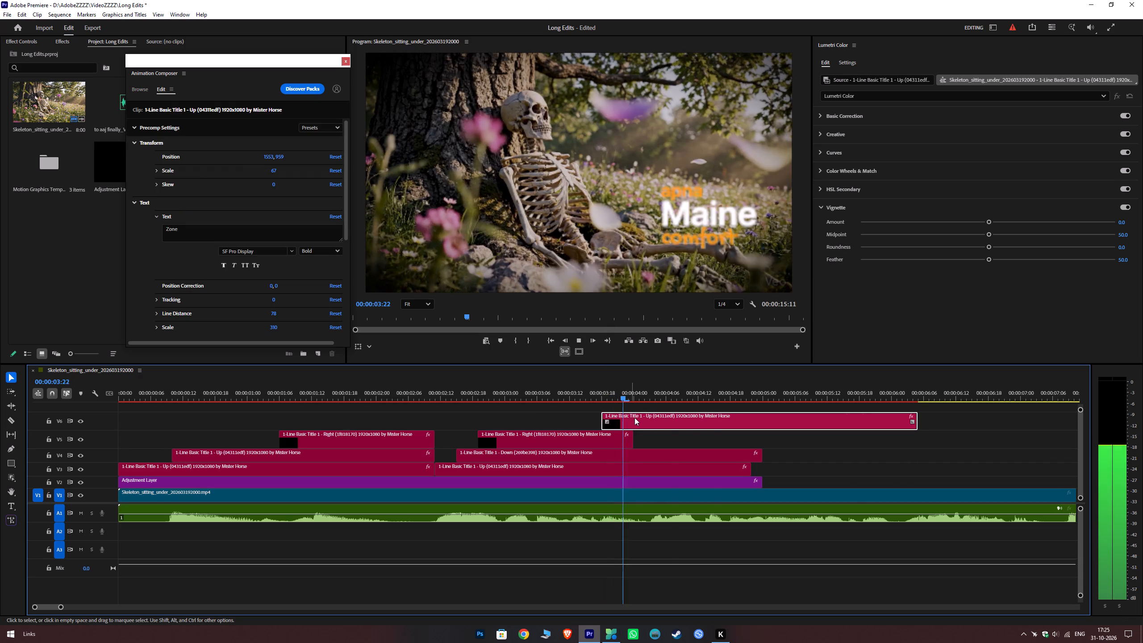
key(space)
key(space)
key(space)
Shrink the "Zone" title to a scale of about 38 and move it above "Maine", beside "apna", at about 1645, 634.
click(651, 421)
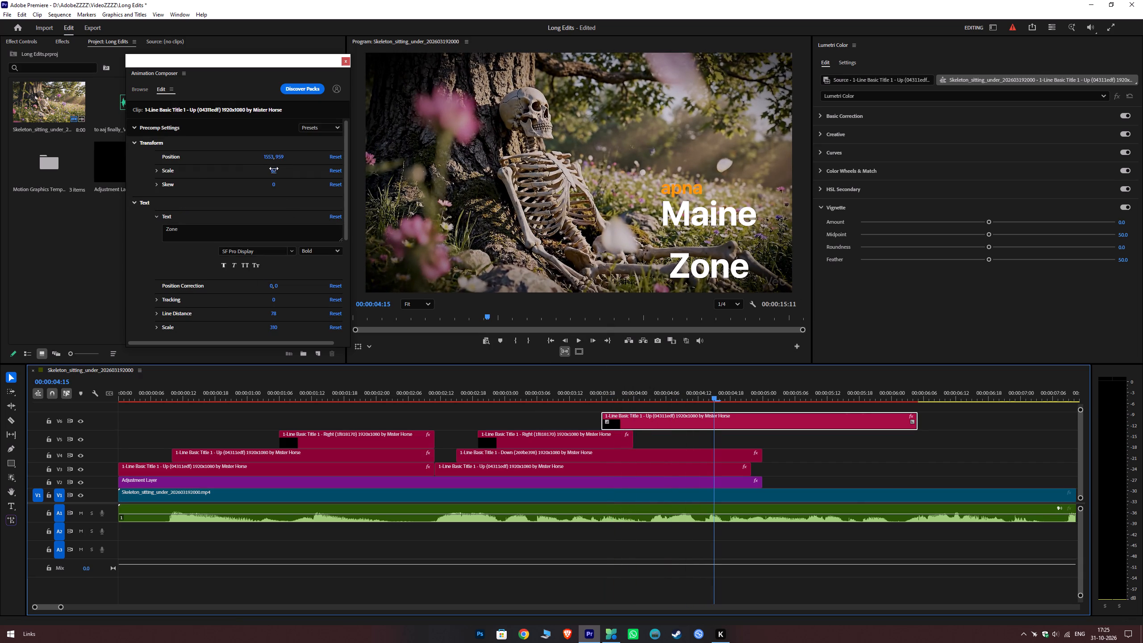
drag(281, 157, 307, 318)
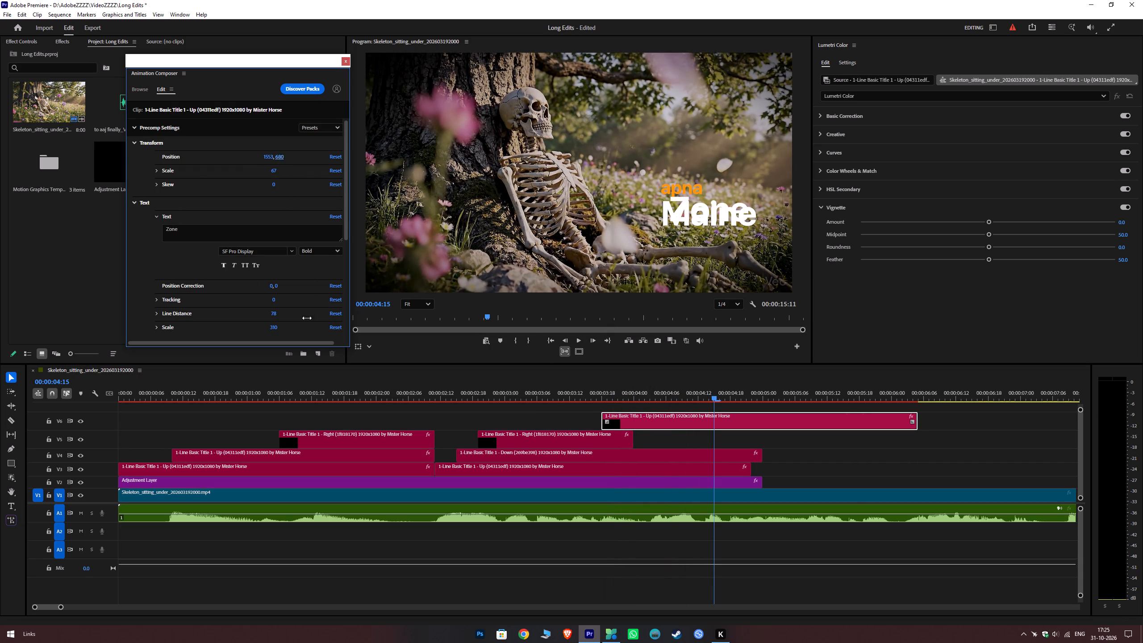
drag(307, 318, 320, 322)
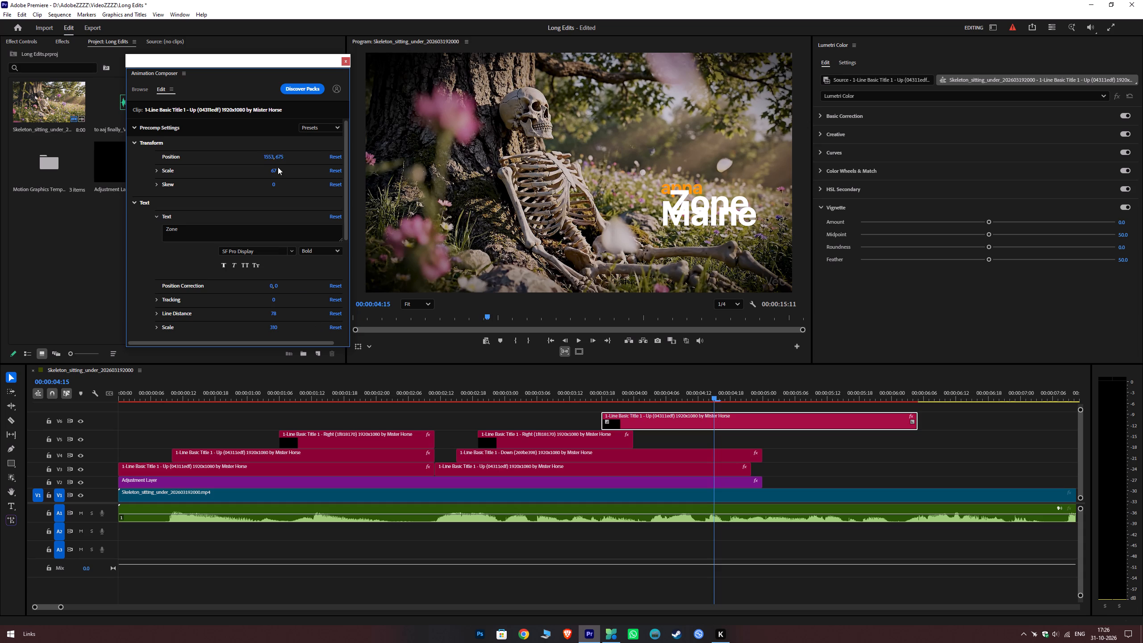
ctrl+drag(274, 171, 270, 179)
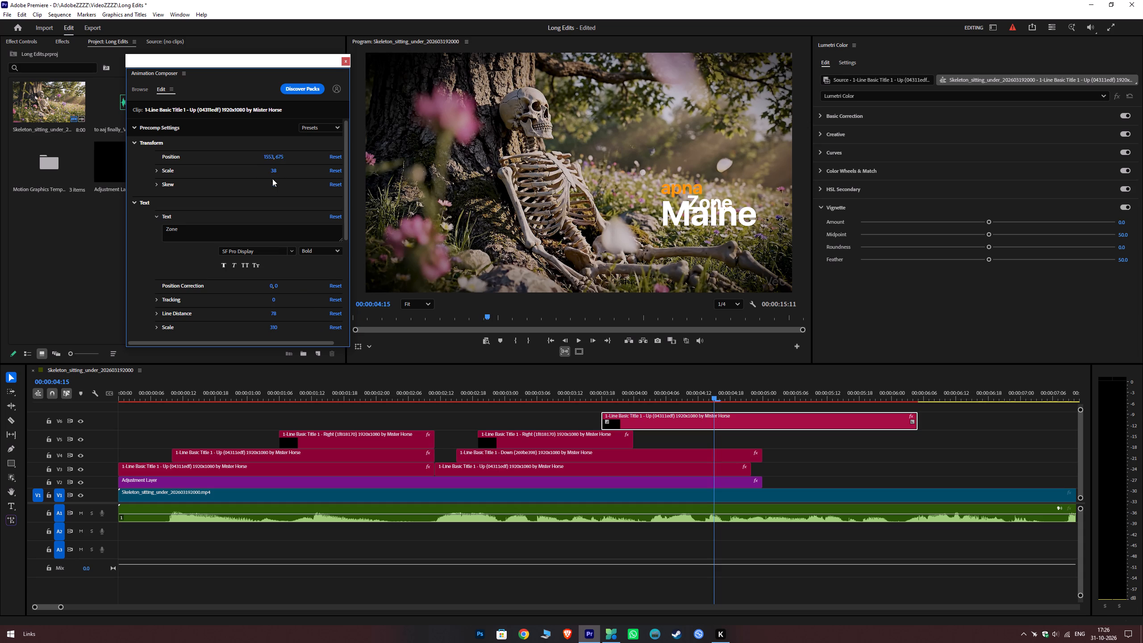
ctrl+drag(280, 156, 284, 184)
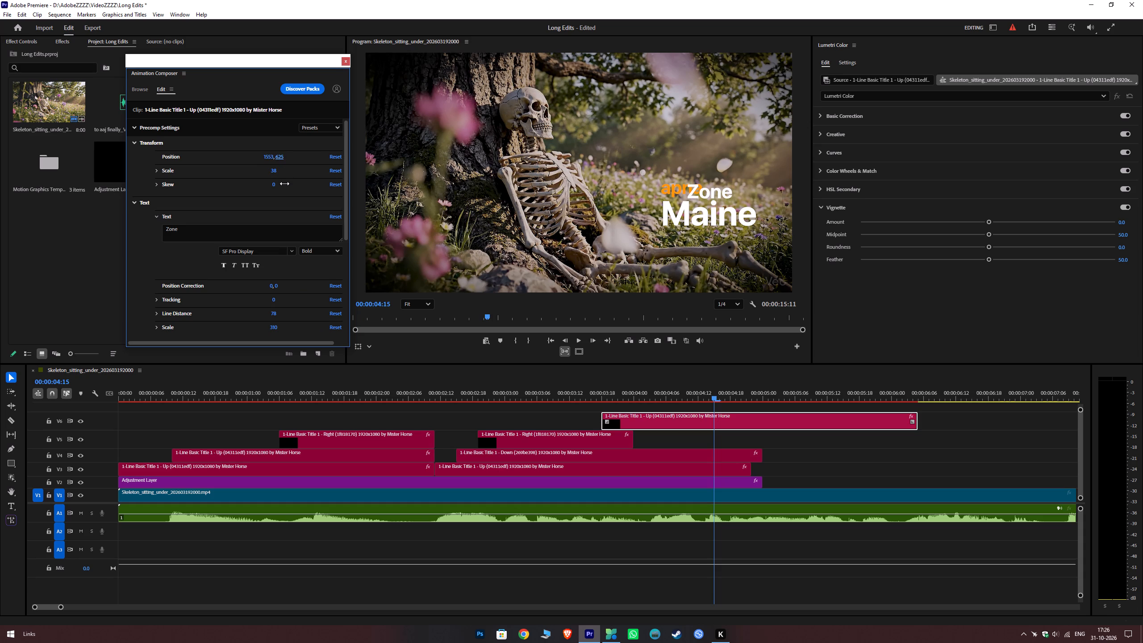
ctrl+drag(284, 184, 282, 173)
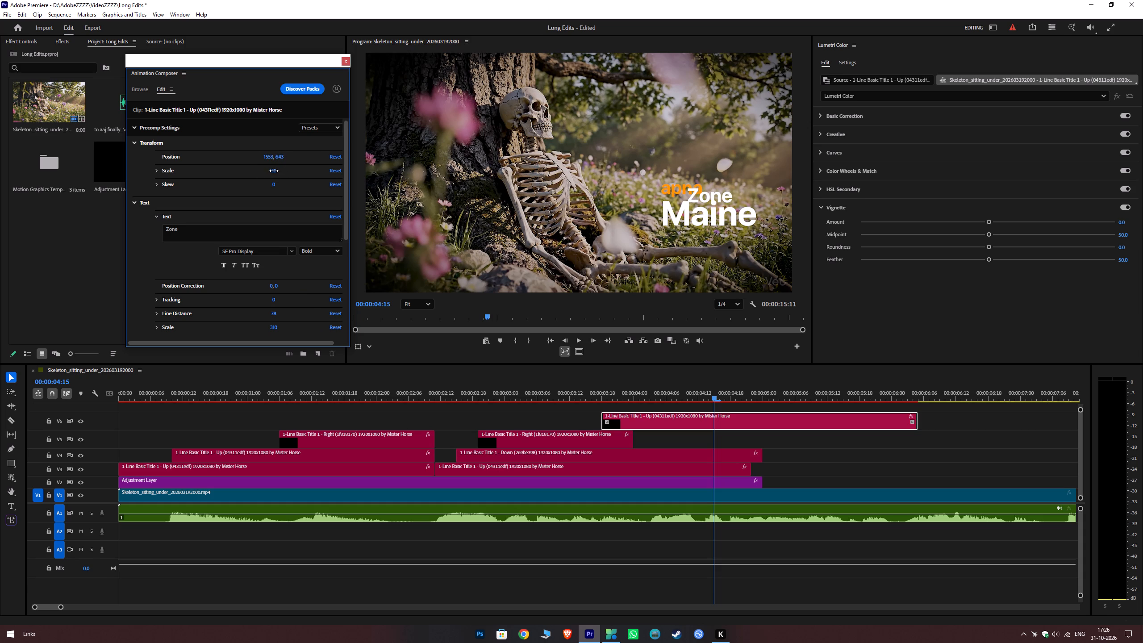
ctrl+click(274, 171)
ctrl+drag(266, 157, 277, 160)
ctrl+drag(277, 160, 312, 166)
ctrl+drag(283, 156, 284, 161)
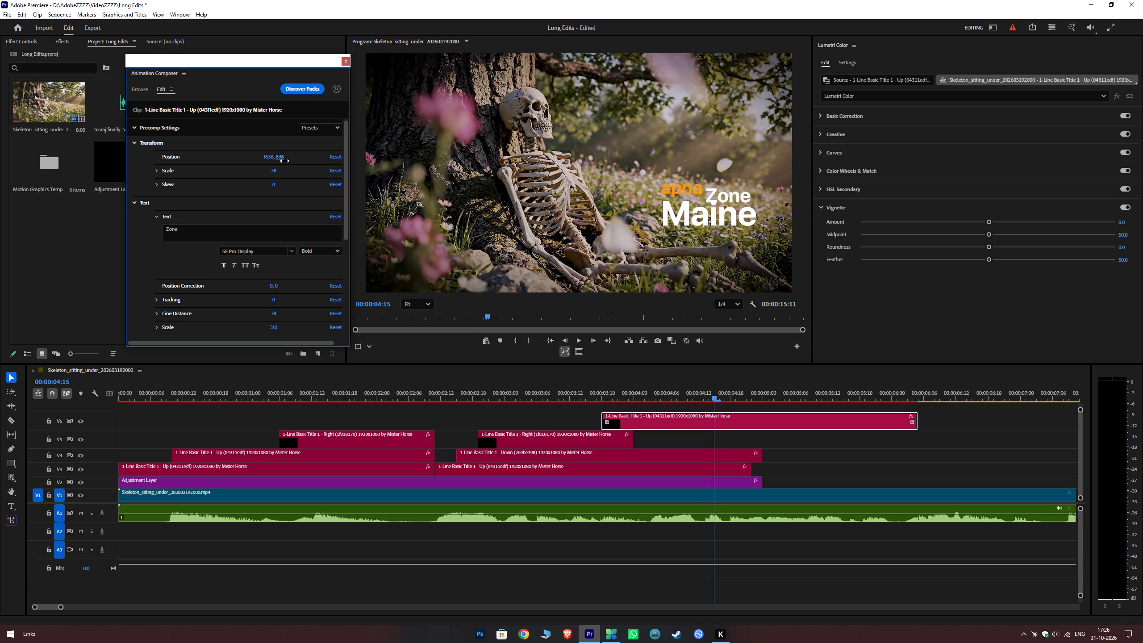
ctrl+drag(284, 161, 285, 162)
ctrl+drag(272, 158, 276, 159)
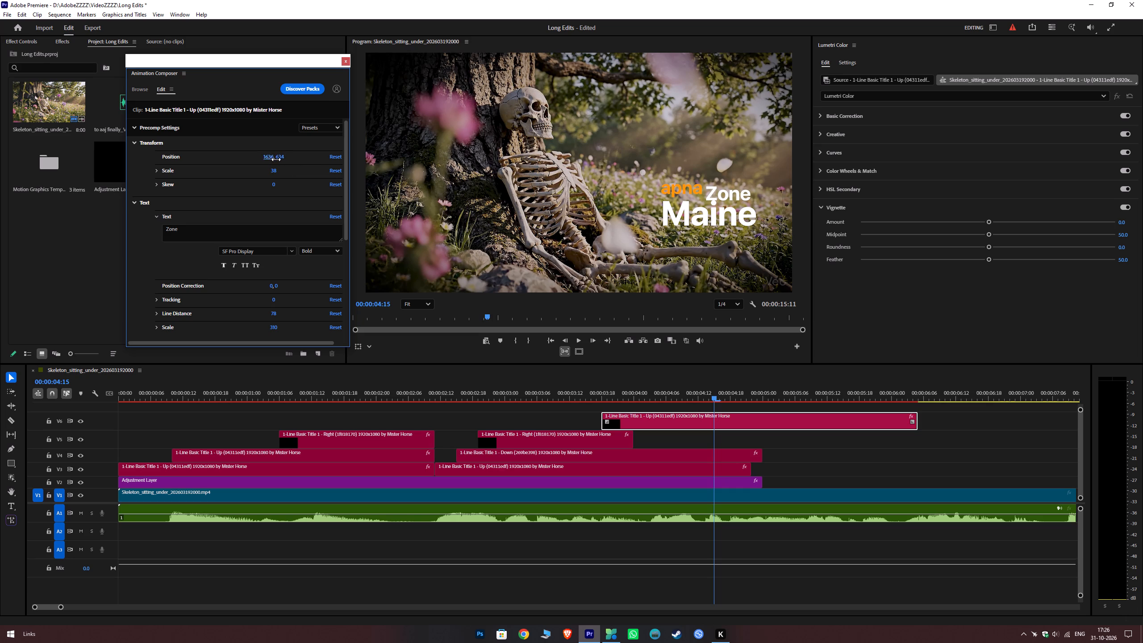
ctrl+drag(276, 159, 278, 160)
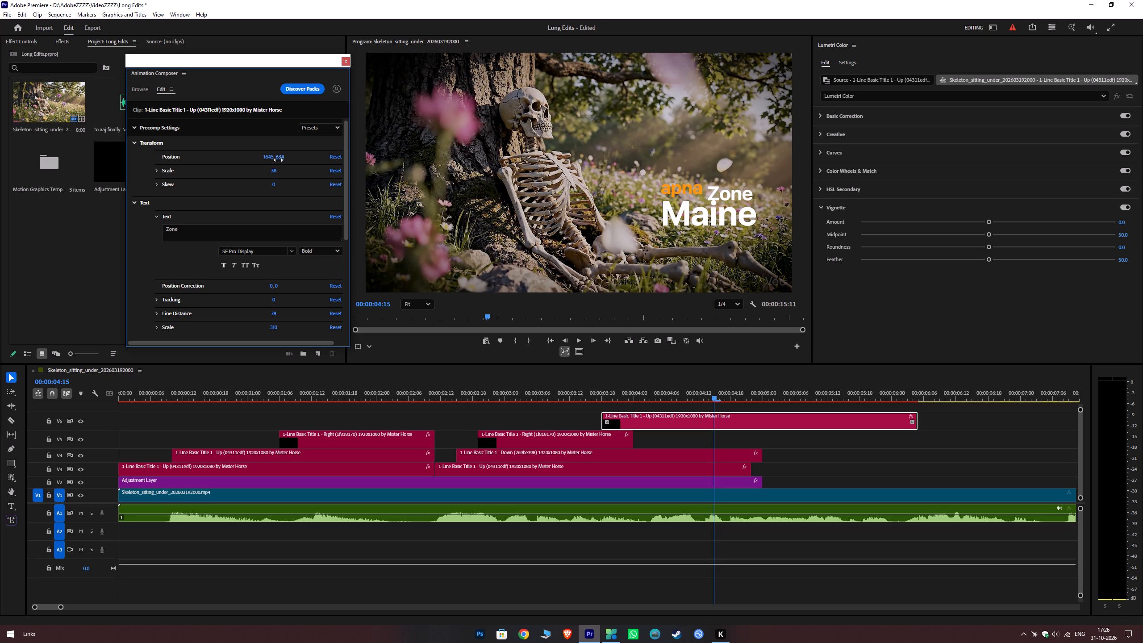
Set the "Zone" title's scale to 30 and reposition it just above the end of "Maine" at about 1675, 663.
ctrl+click(275, 170)
text(30)
key(Return)
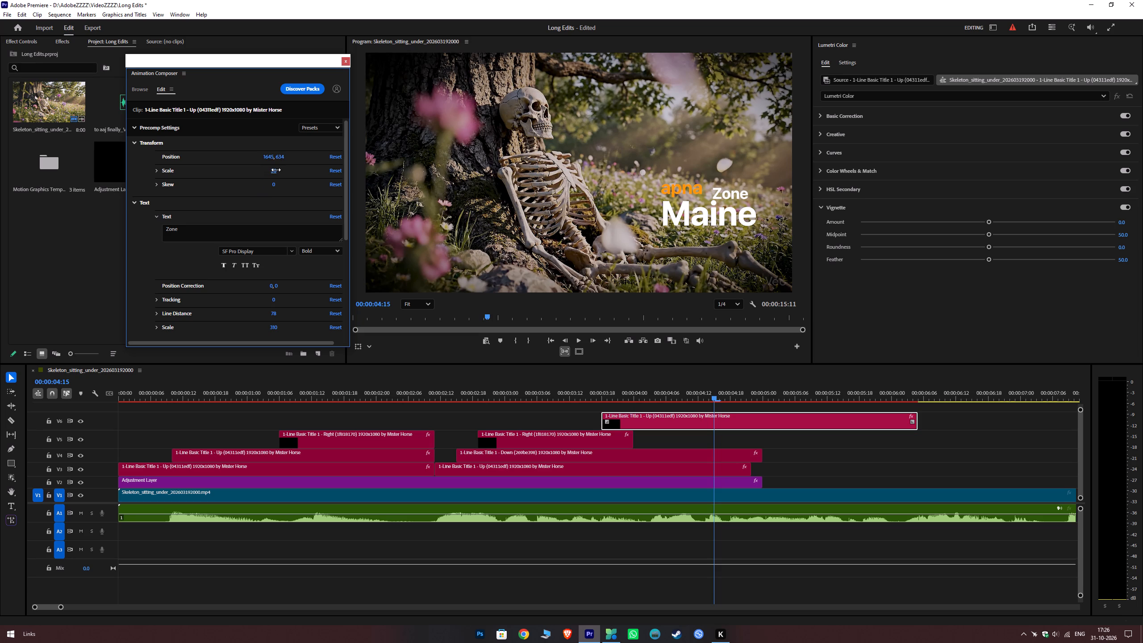
ctrl+drag(267, 157, 282, 157)
ctrl+drag(282, 157, 281, 158)
ctrl+drag(281, 156, 281, 156)
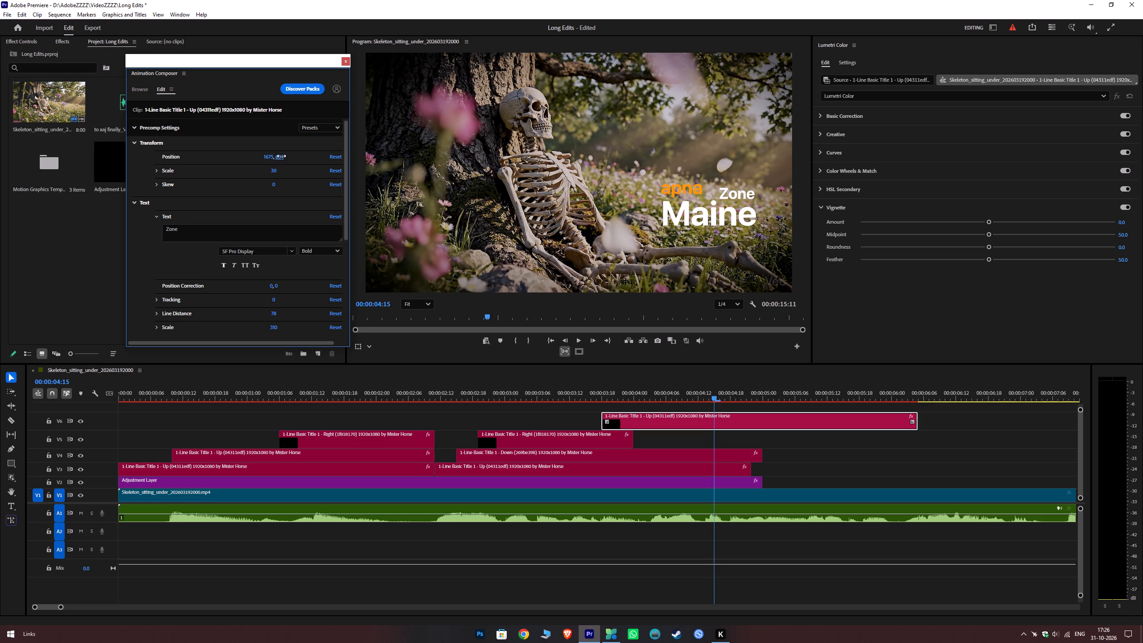
ctrl+drag(281, 156, 281, 145)
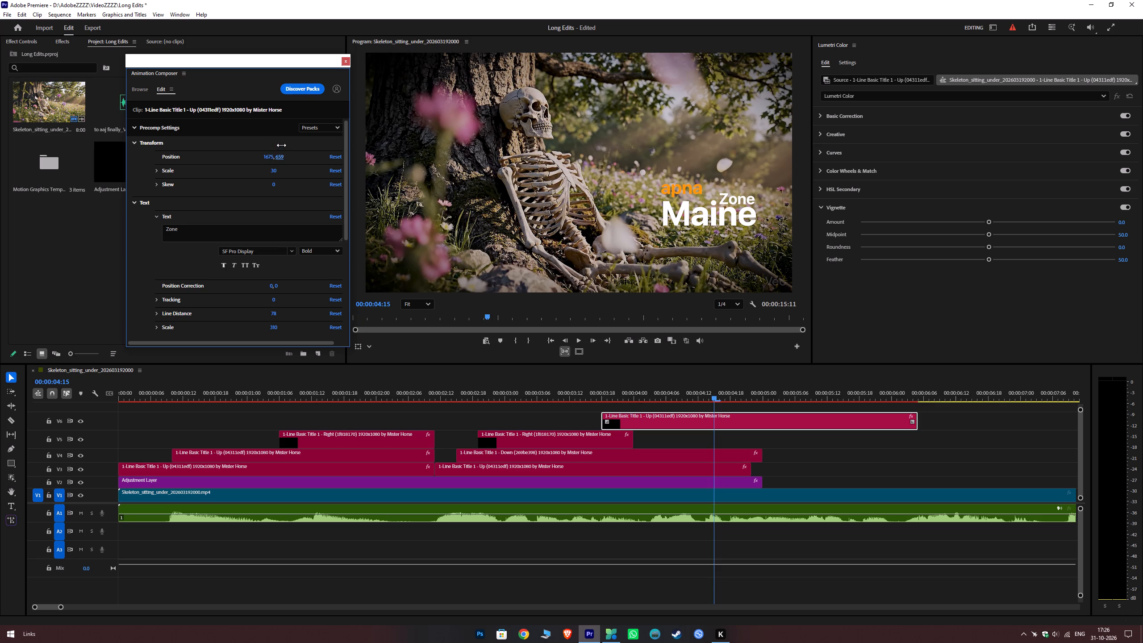
ctrl+drag(281, 145, 282, 144)
Play back the second group of titles to check the timing of "Zone" against the voice-over.
drag(463, 398, 458, 401)
click(473, 419)
drag(450, 394, 434, 401)
click(457, 409)
key(space)
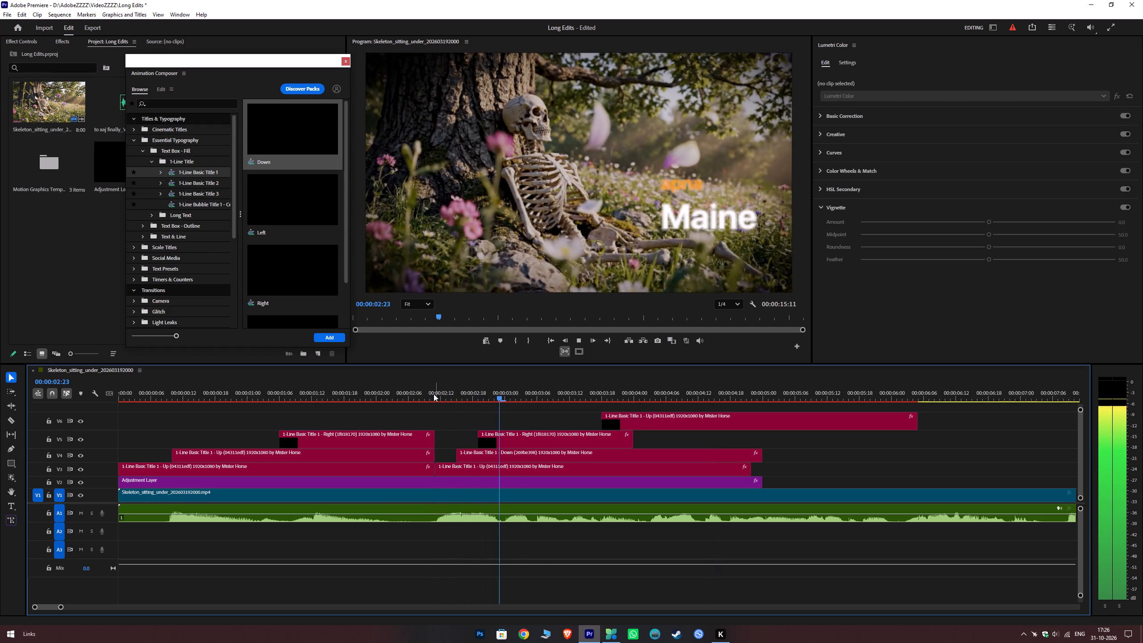
key(space)
key(space)
key(space)
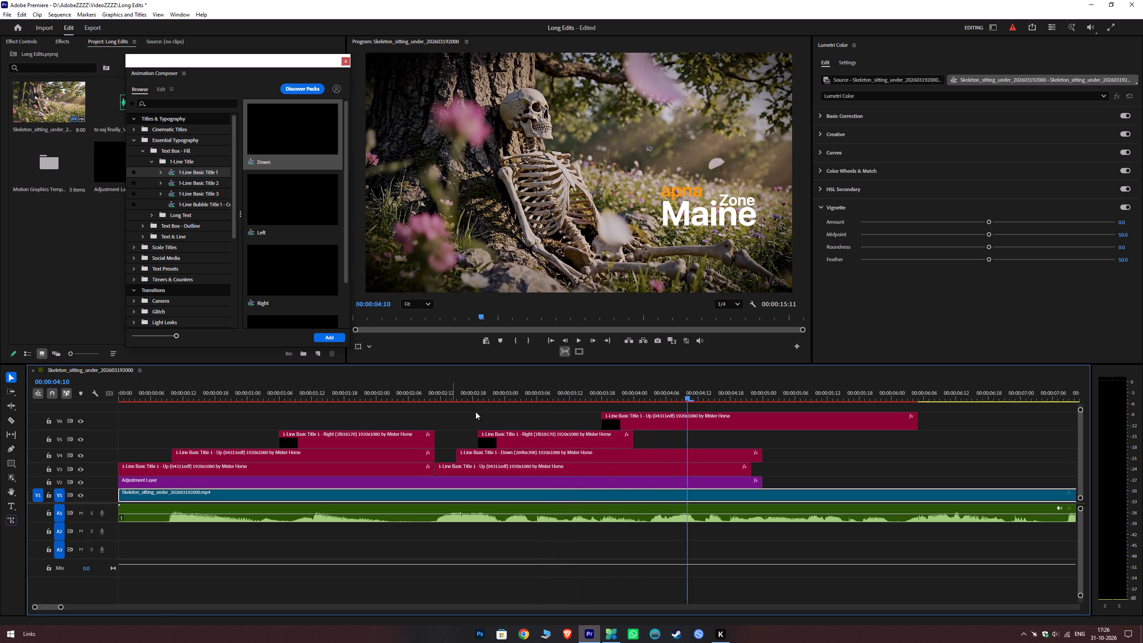
drag(560, 396, 551, 397)
key(space)
key(space)
key(space)
key(space)
Move the "Zone" title clip earlier to start at about 00:00:03:10, checking its timing against the voice-over by playback.
drag(635, 421, 631, 421)
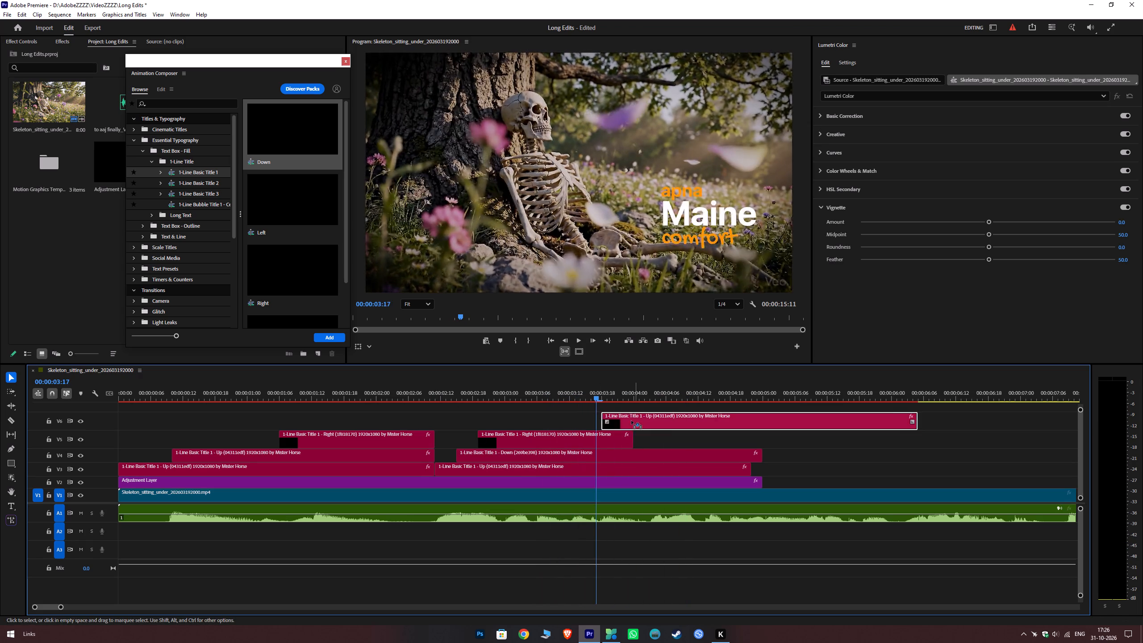
drag(631, 421, 617, 421)
click(568, 397)
key(space)
key(space)
drag(617, 421, 605, 421)
click(571, 398)
key(space)
key(space)
drag(608, 412, 604, 413)
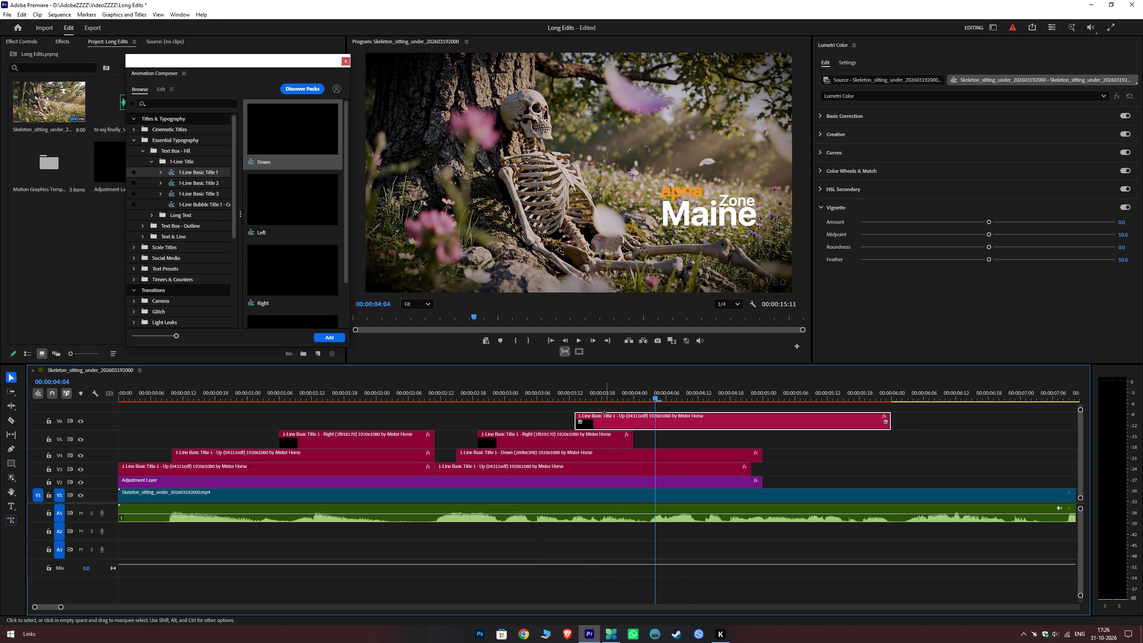
drag(604, 413, 599, 413)
drag(611, 417, 593, 417)
click(543, 396)
key(space)
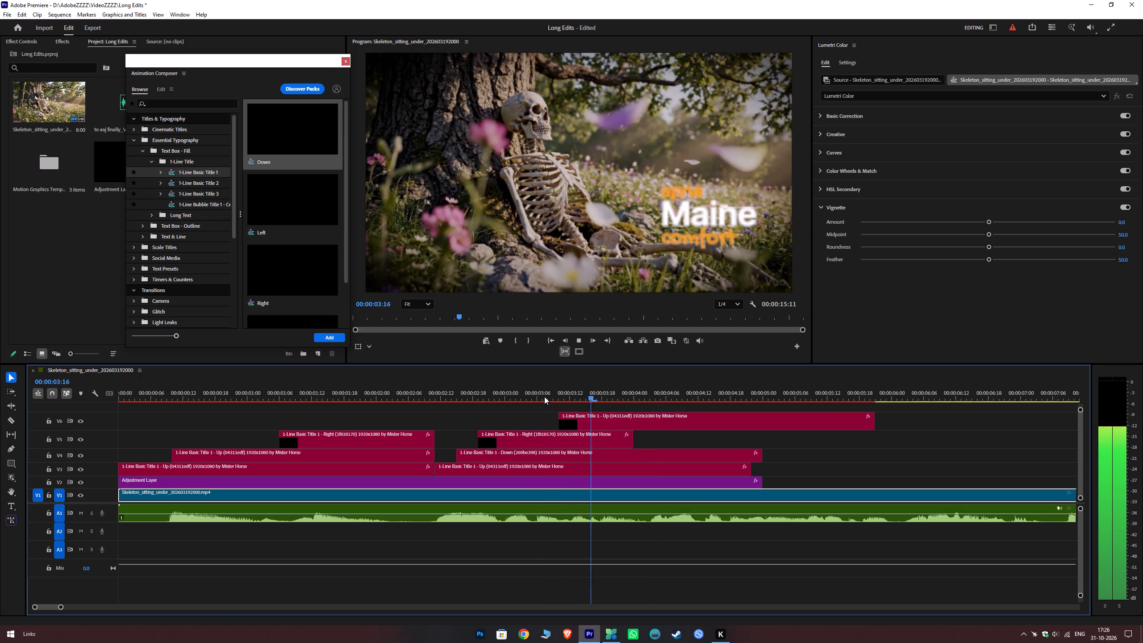
key(space)
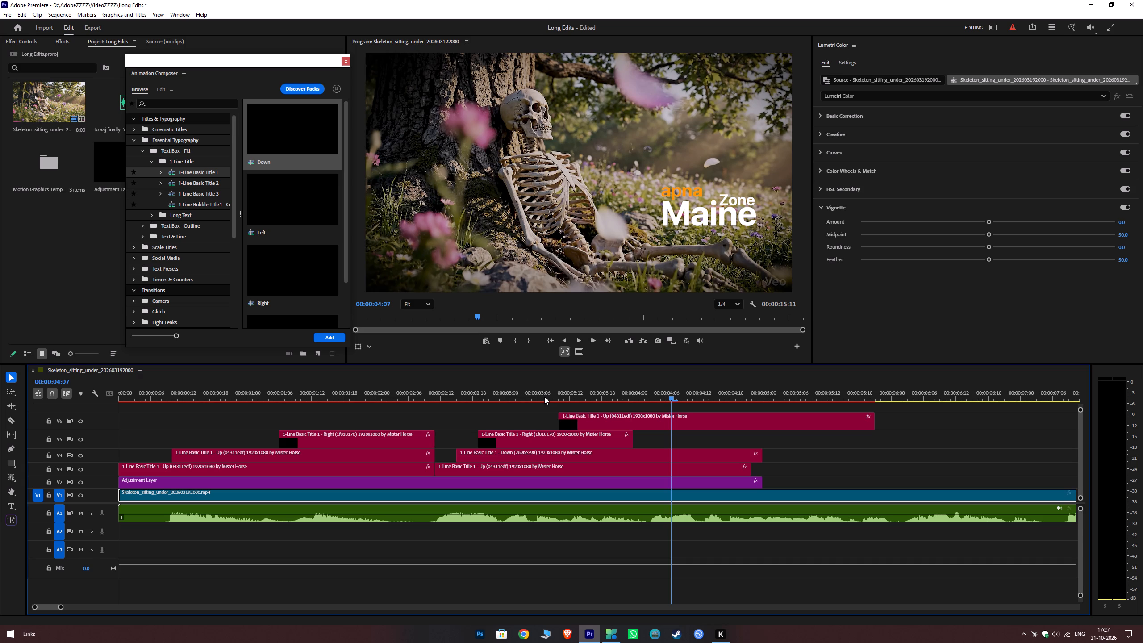
Play back the titles from just before "comfort" to review their timing and placement.
click(620, 423)
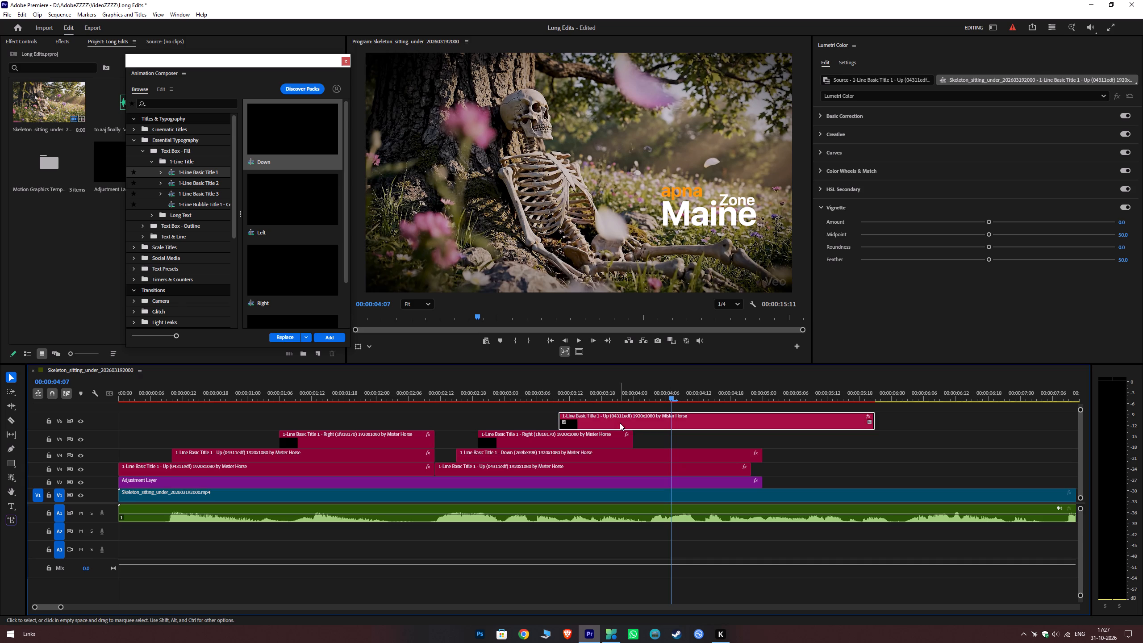
drag(508, 397, 472, 401)
key(space)
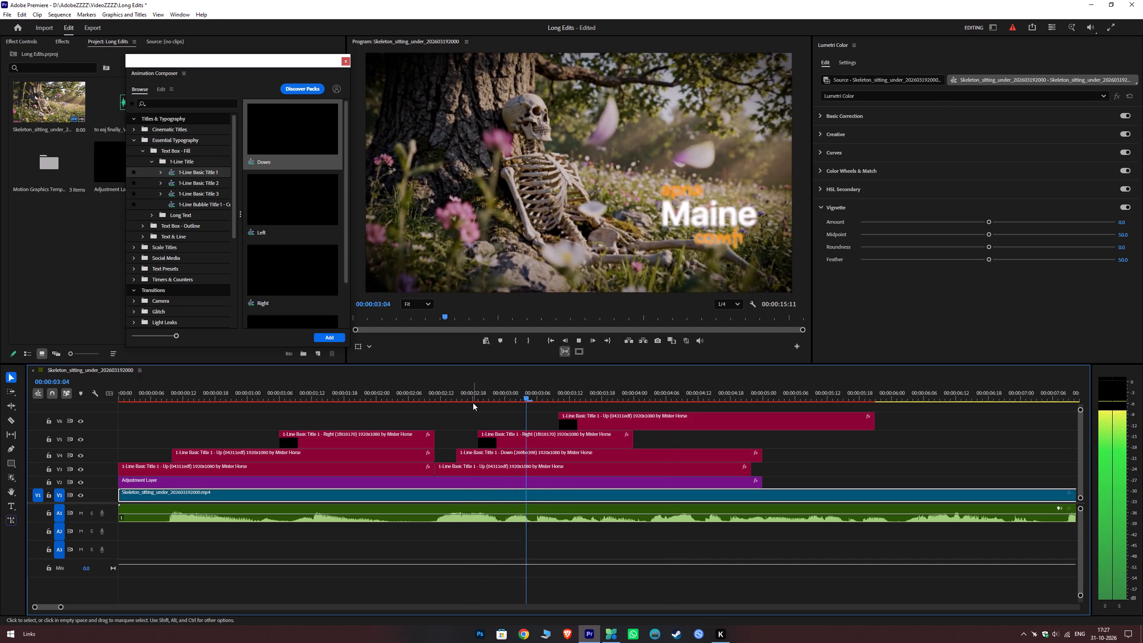
key(space)
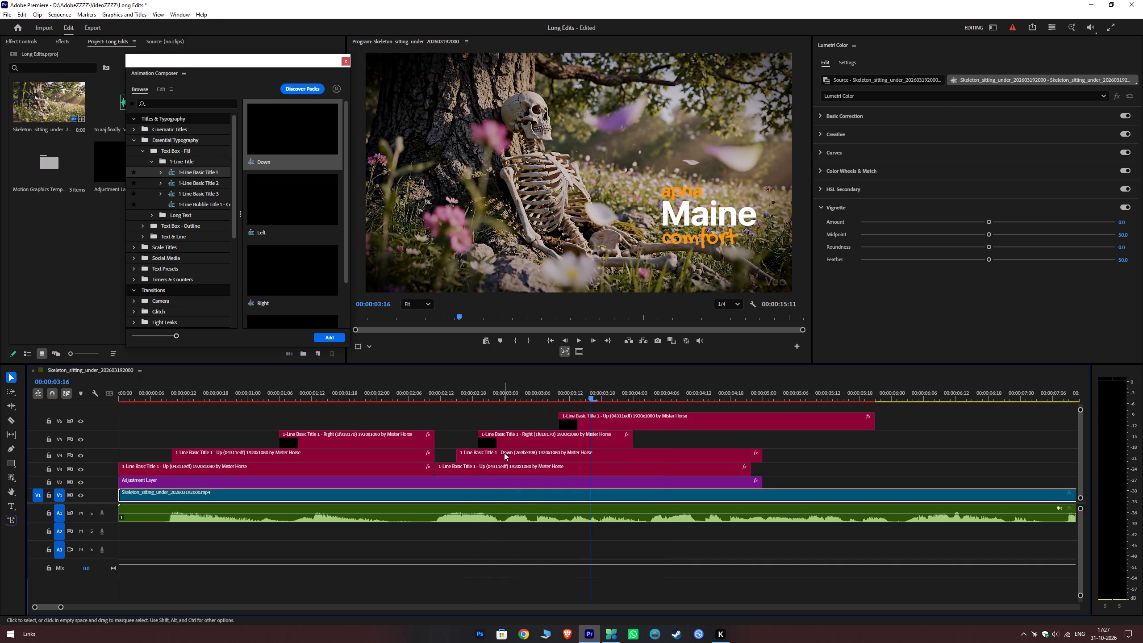
Nudge the "comfort" title slightly closer beneath "Maine" to a position of about 577, 816.
click(497, 442)
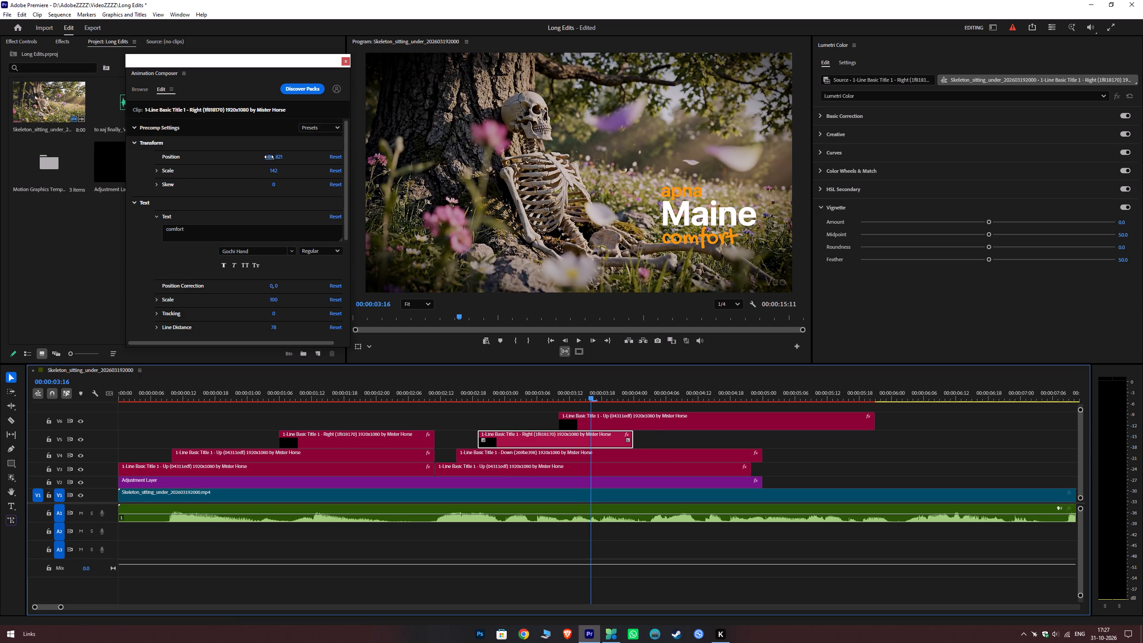
ctrl+drag(269, 157, 290, 162)
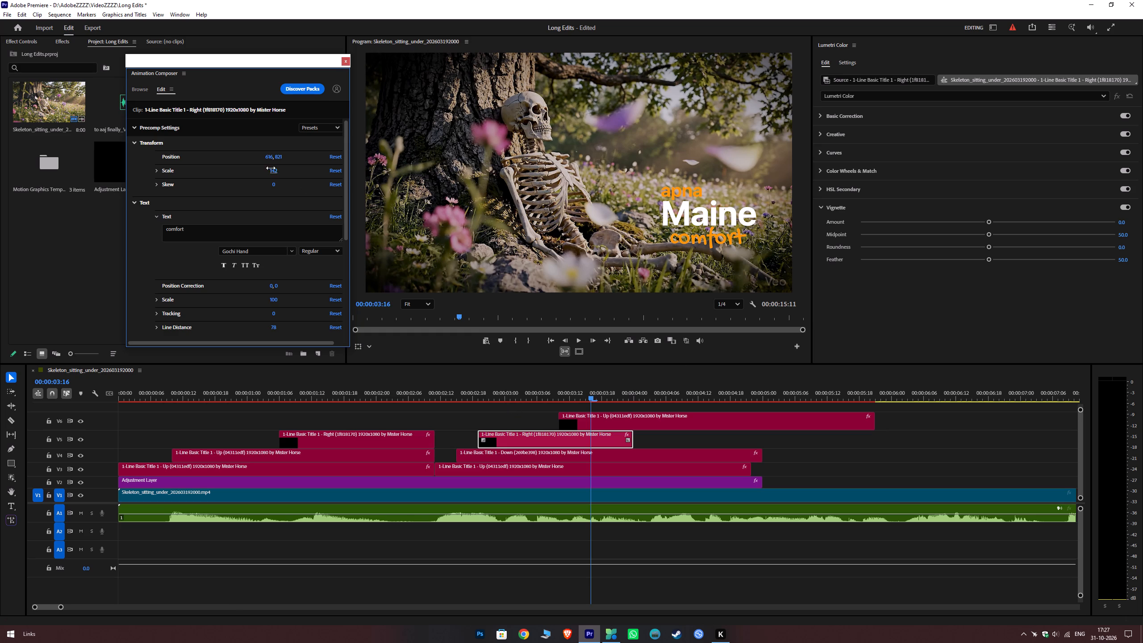
ctrl+drag(270, 159, 257, 161)
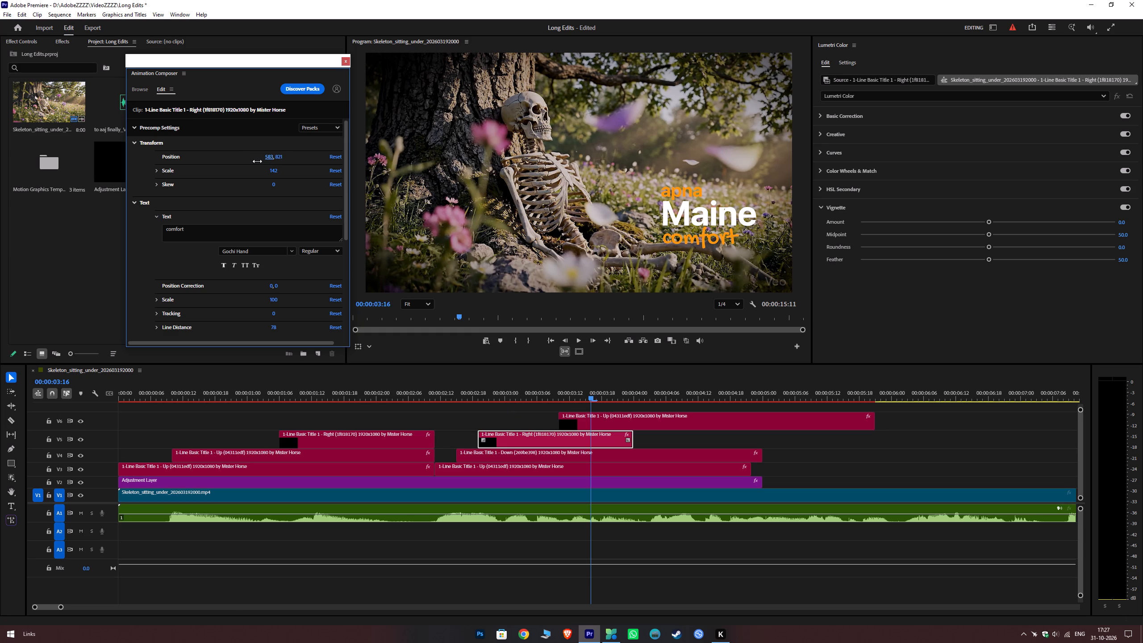
ctrl+drag(257, 161, 254, 161)
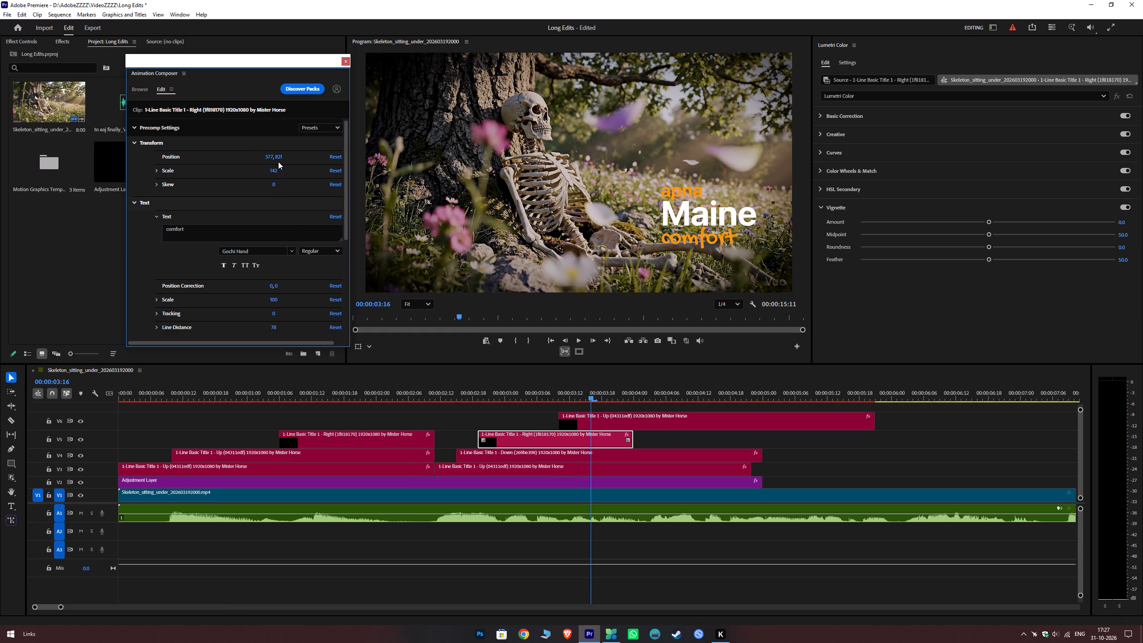
ctrl+drag(279, 158, 280, 164)
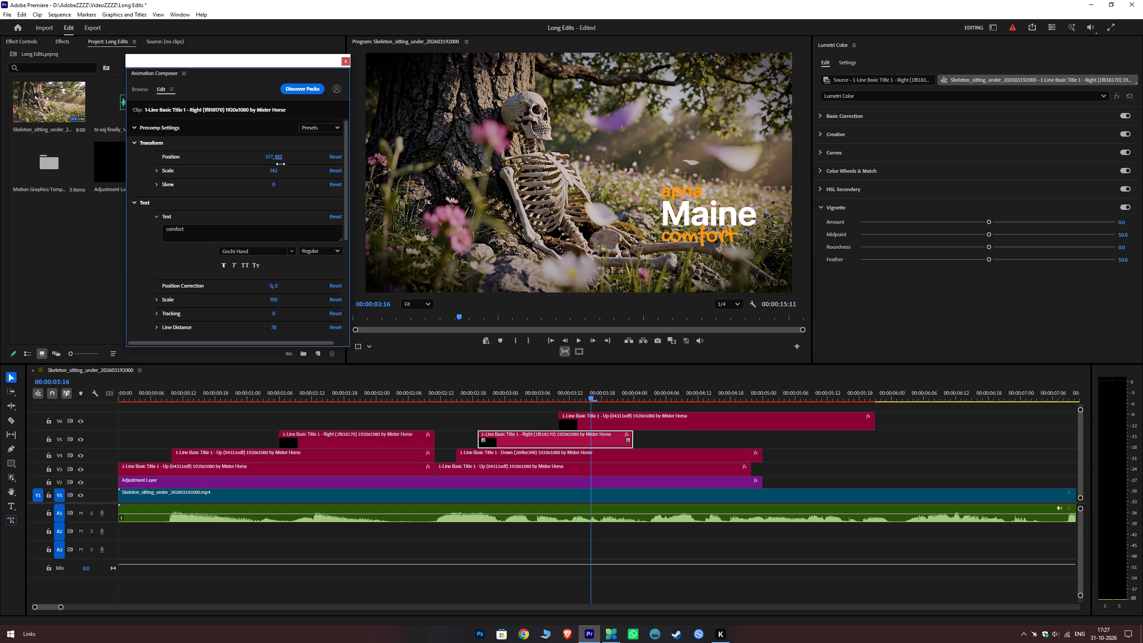
ctrl+drag(280, 164, 280, 162)
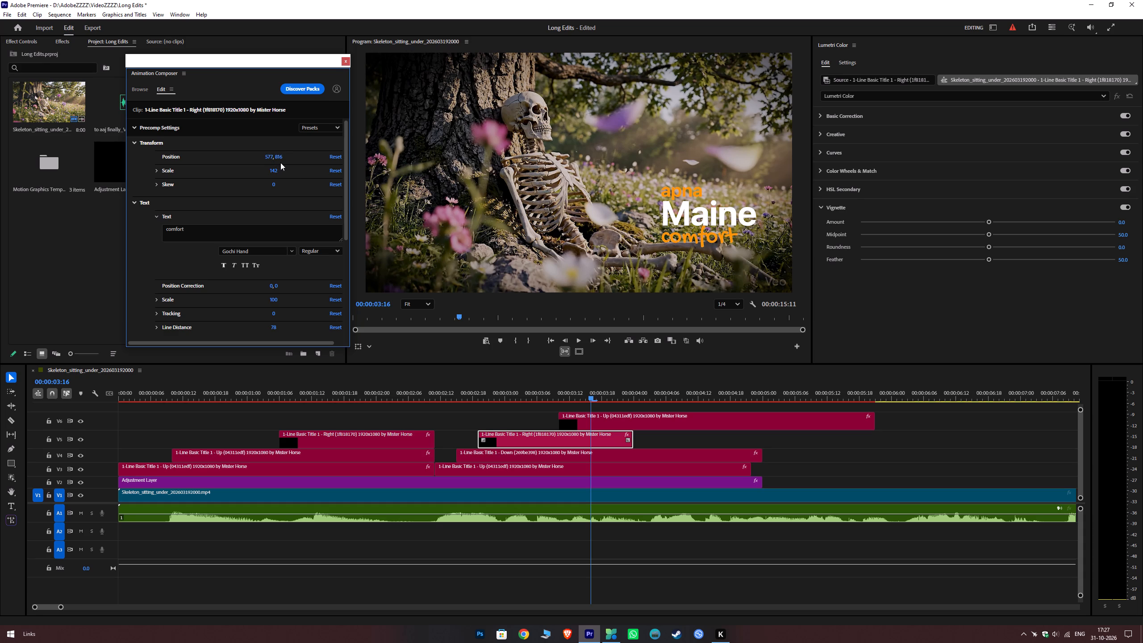
Save the project and play back the second group of titles from about 00:00:02:11.
click(435, 400)
click(477, 414)
key(ctrl+s)
key(space)
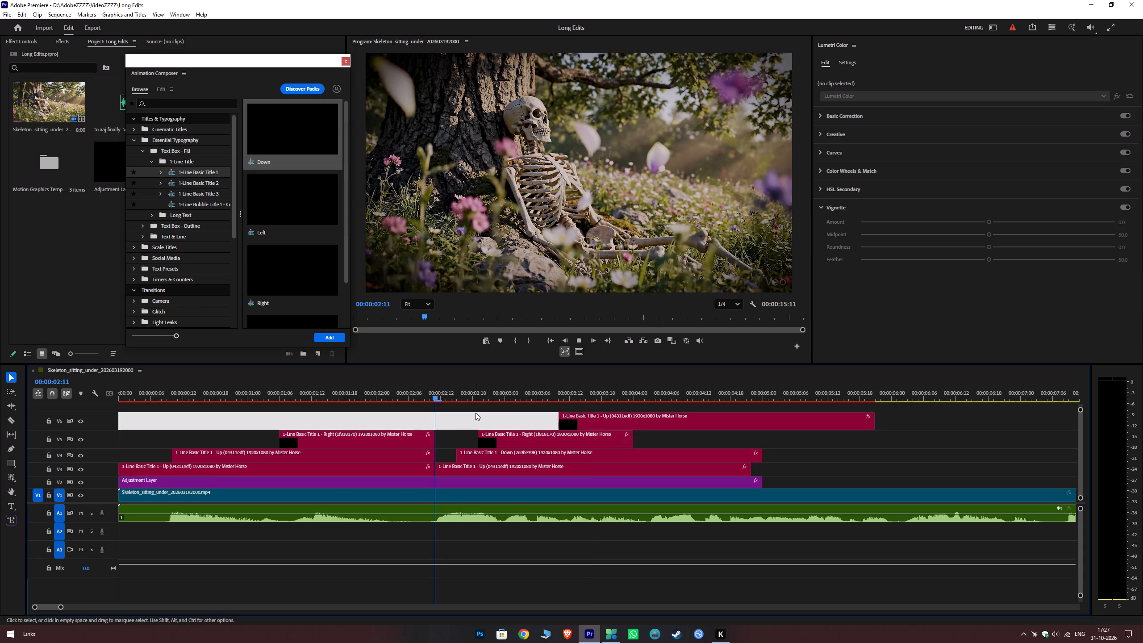
key(space)
key(space)
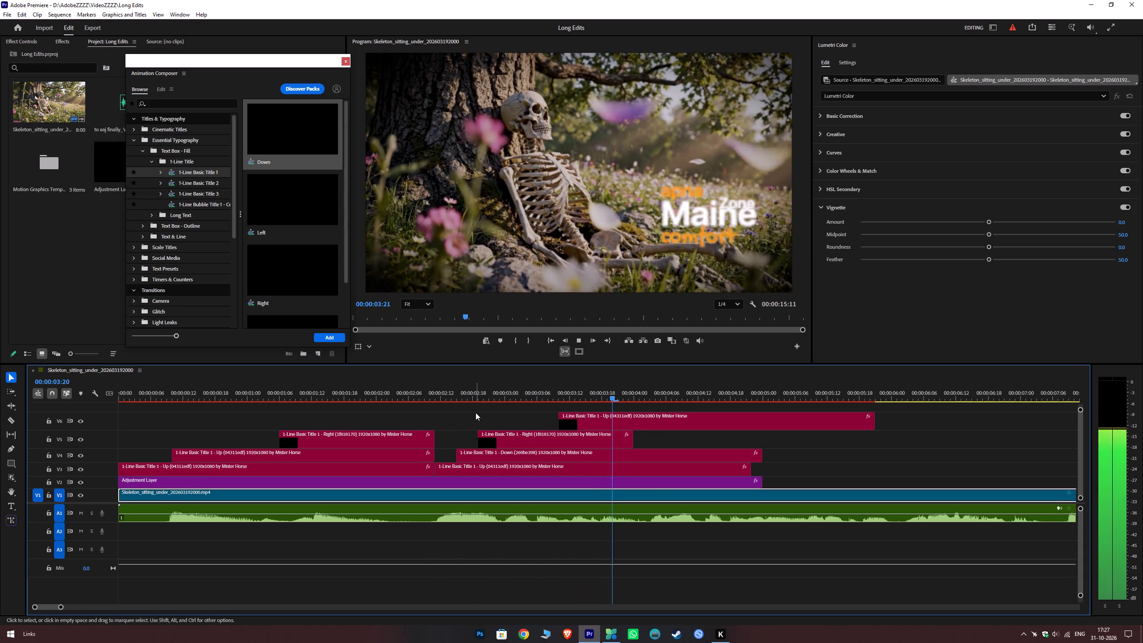
key(space)
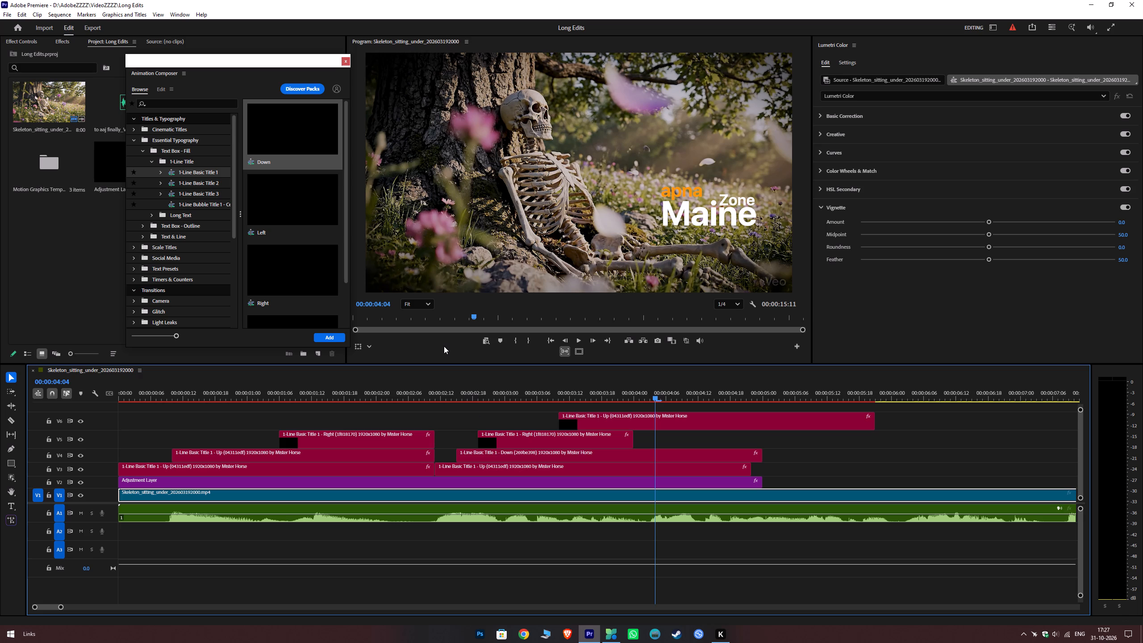
alt+scroll(615, 458, down, 10)
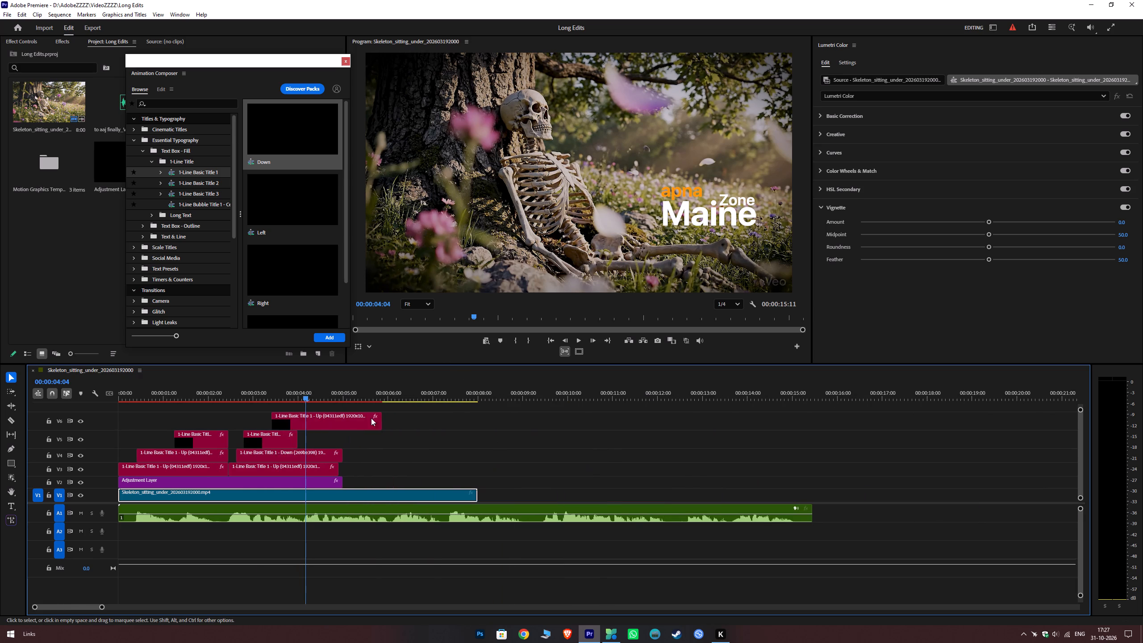
Extend the end of the "comfort" title, and lengthen all four second-group titles together by about 00:00:02:08.
key(space)
key(space)
drag(409, 409, 298, 456)
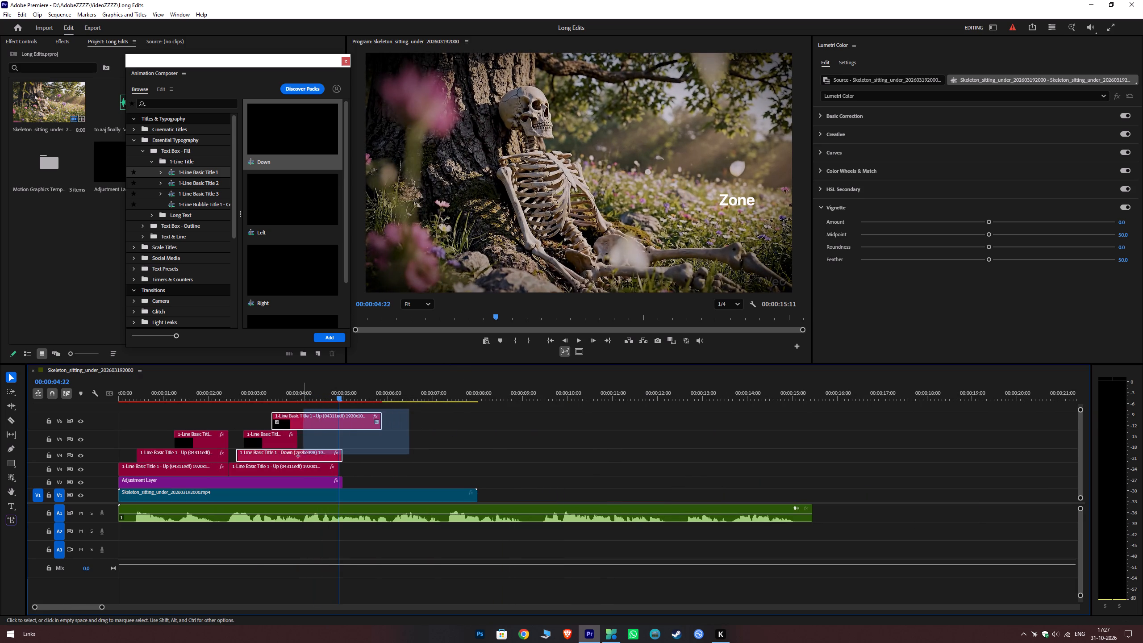
drag(298, 456, 277, 463)
click(420, 444)
drag(299, 435, 324, 439)
drag(407, 417, 377, 442)
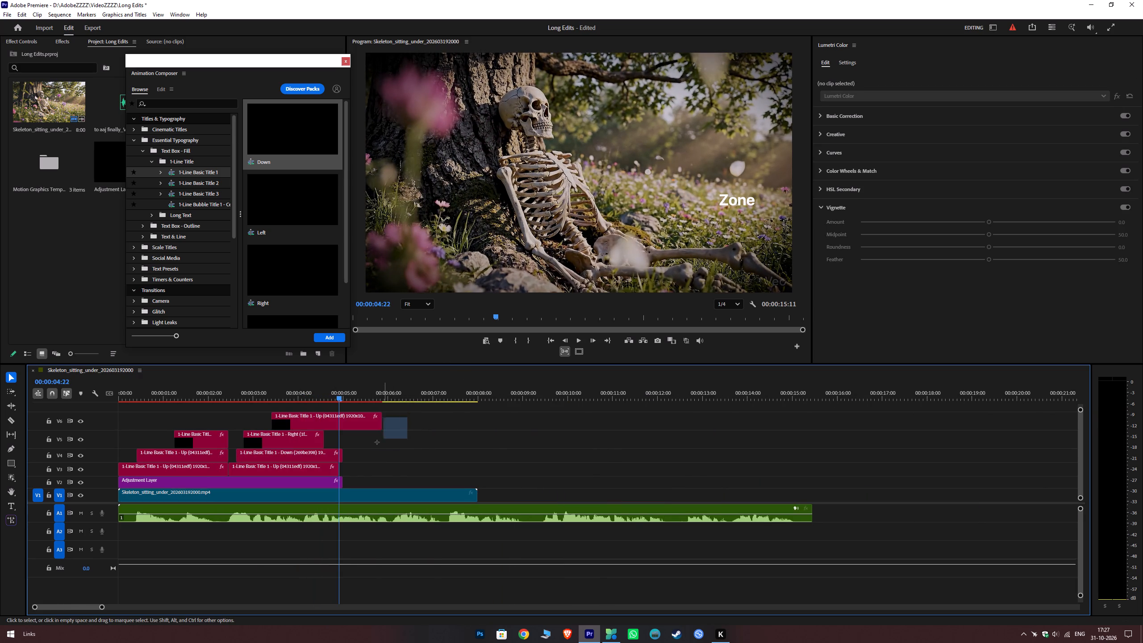
drag(377, 442, 304, 464)
drag(323, 437, 428, 442)
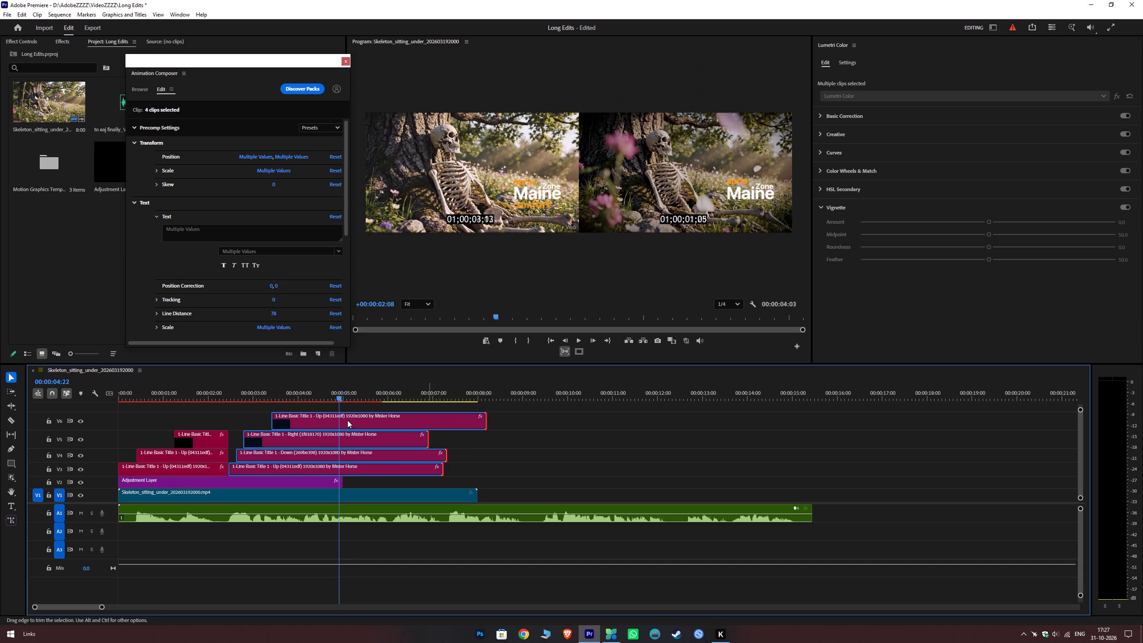
Save the project and play back the second title group from about 00:00:02:07.
click(252, 395)
drag(249, 396, 220, 399)
click(574, 464)
key(ctrl+s)
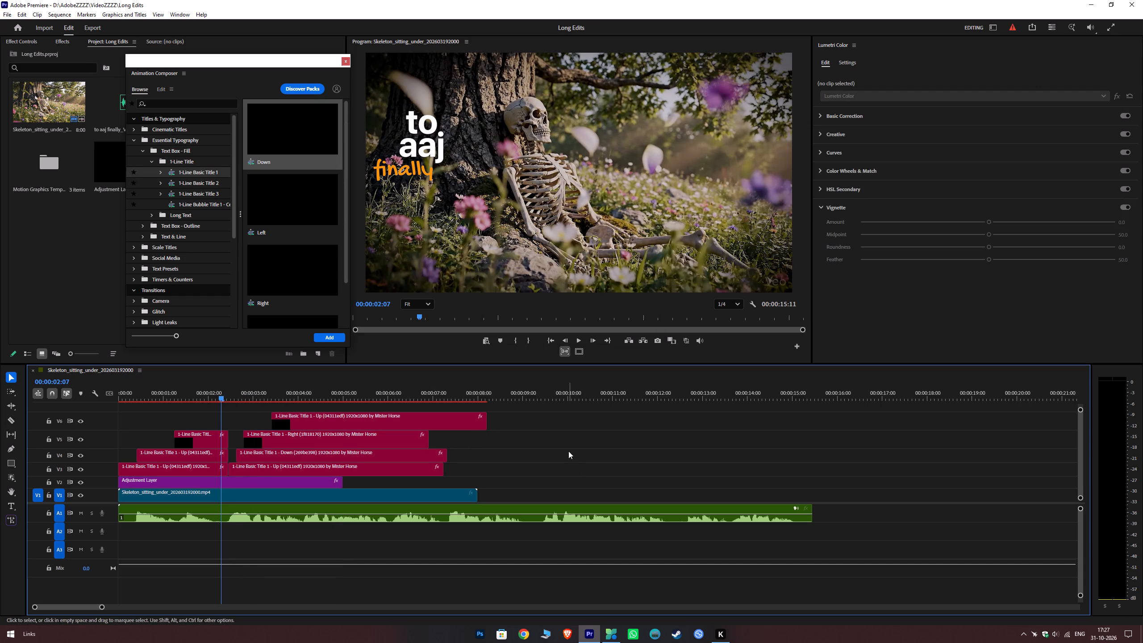
key(space)
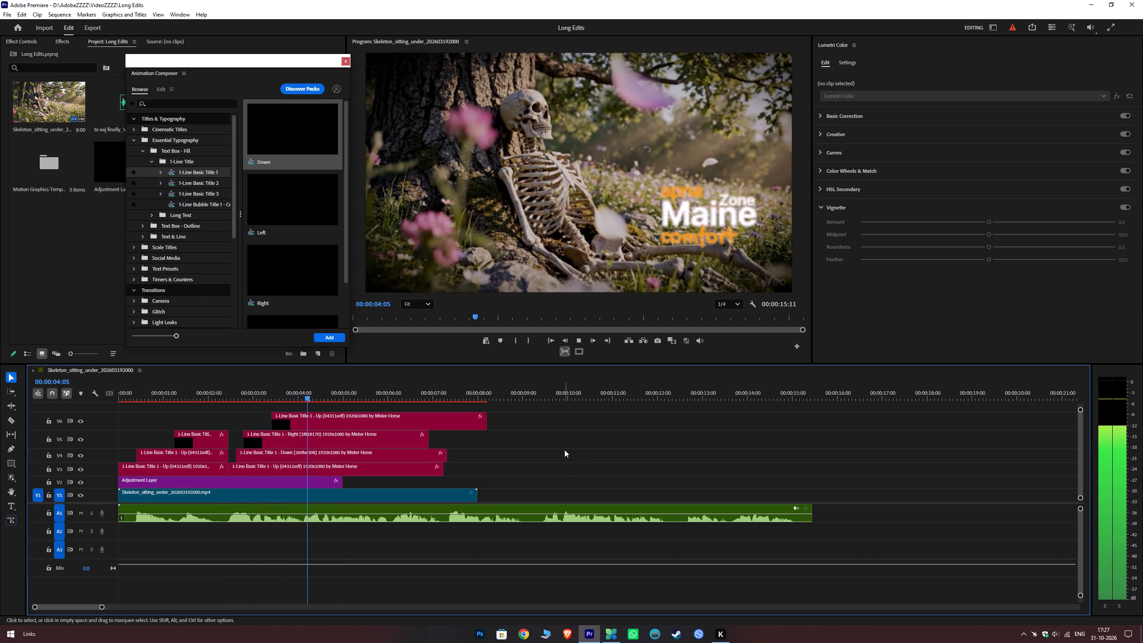
key(space)
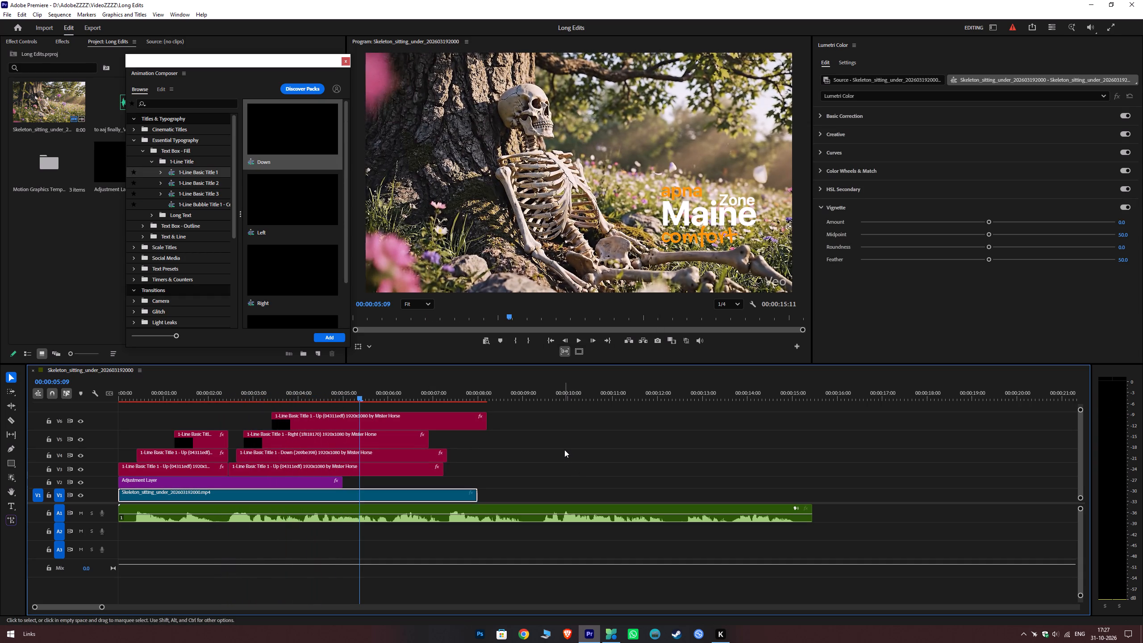
Extend the adjustment layer to the end of the skeleton video clip, check it by playback and save the project.
drag(344, 482, 469, 491)
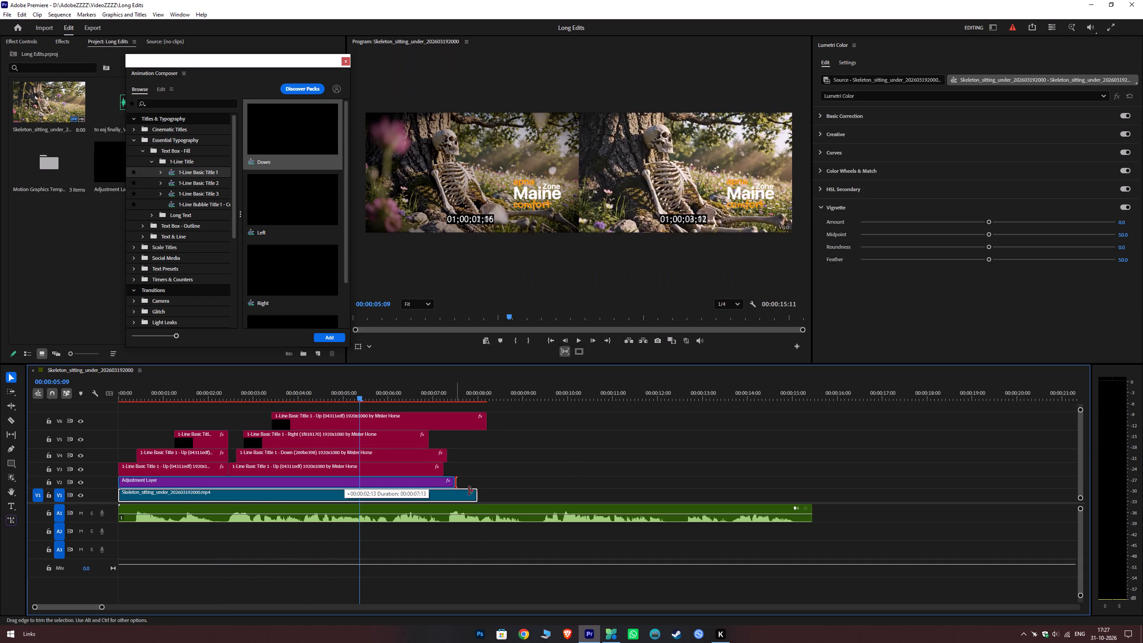
drag(469, 491, 478, 492)
click(280, 392)
key(space)
click(652, 453)
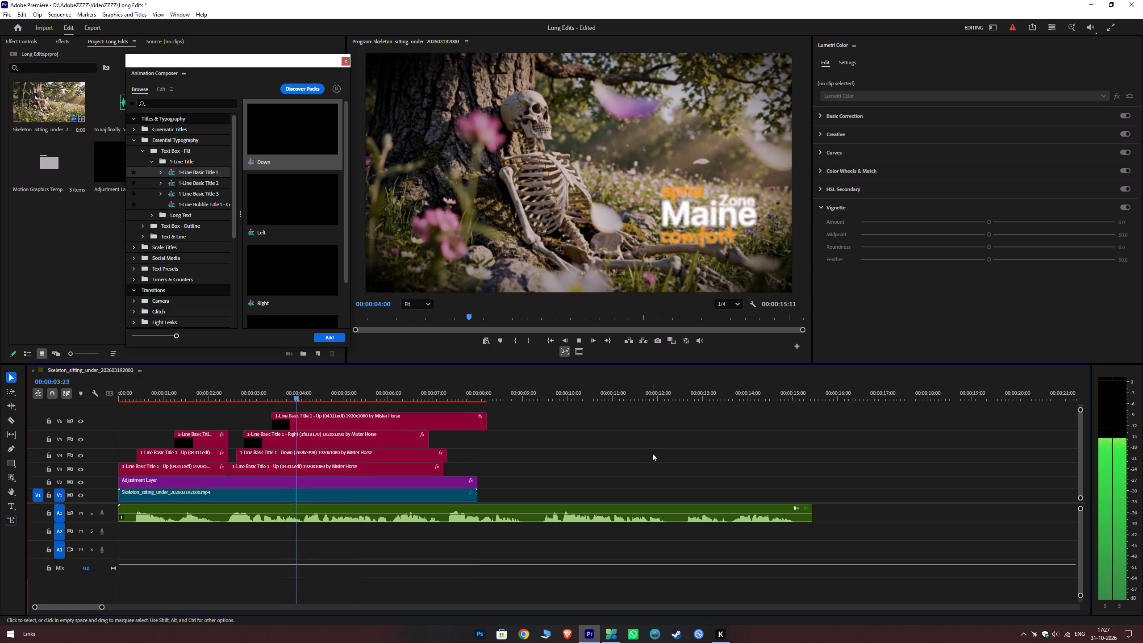
key(space)
key(space)
key(space)
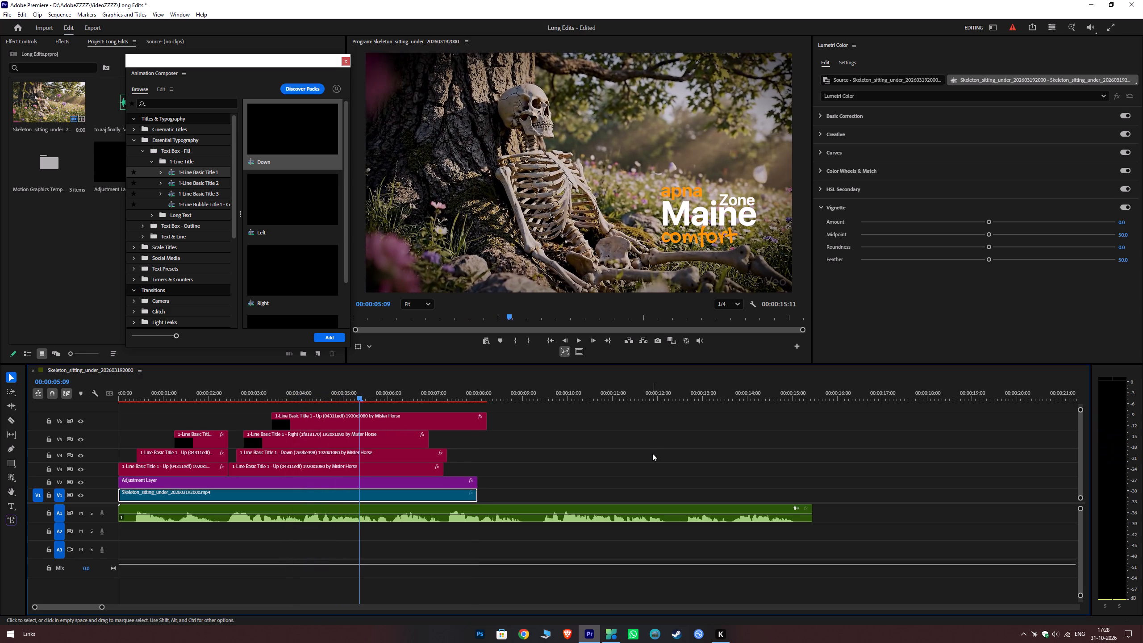
key(ctrl+s)
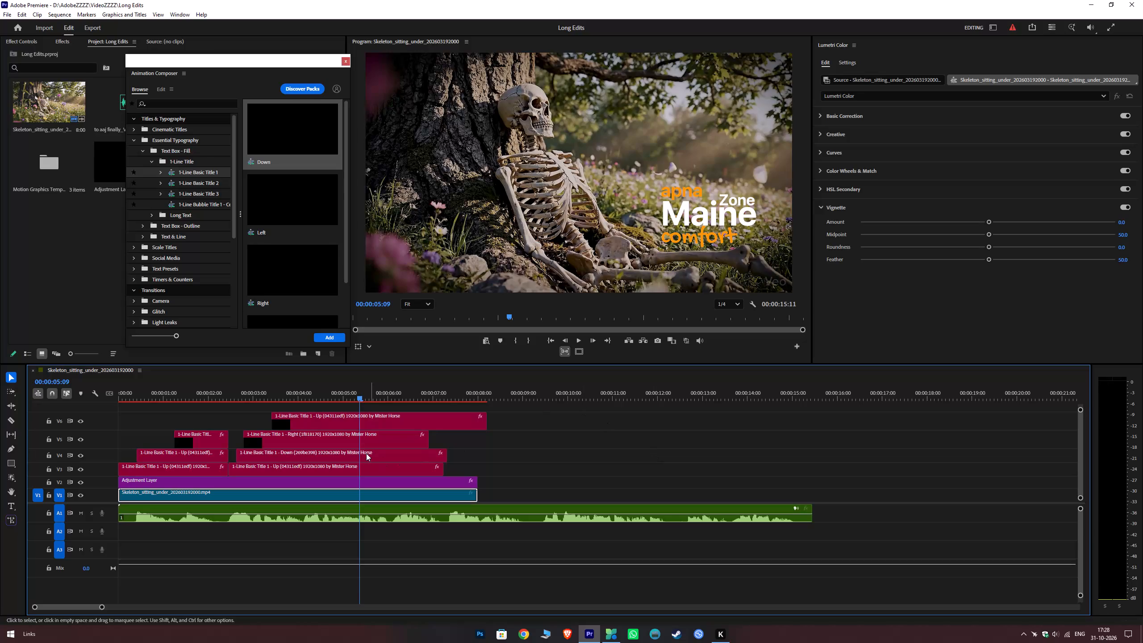
Scale the "comfort" title to 125 and shift it beneath "Maine" to a position of about 831, 816.
click(330, 442)
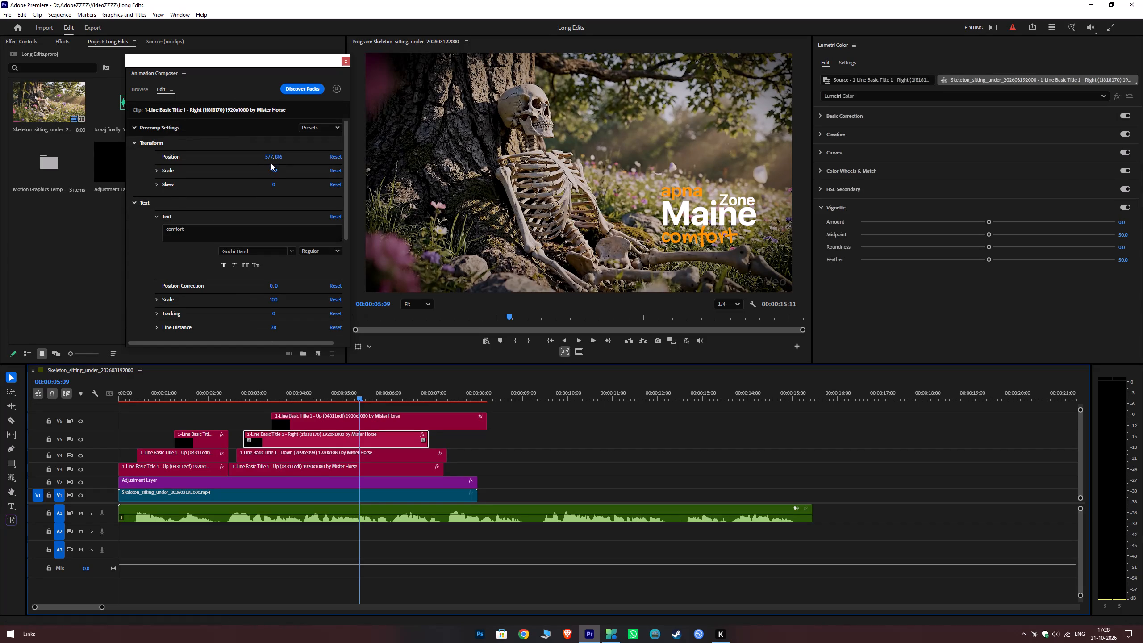
ctrl+drag(274, 171, 279, 183)
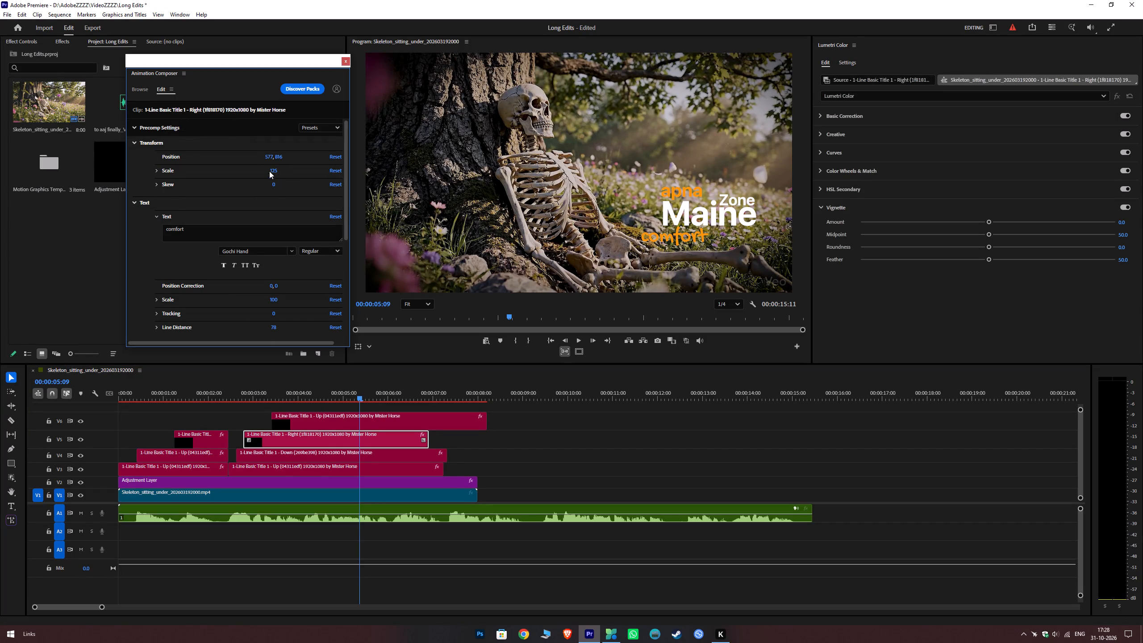
drag(267, 158, 476, 167)
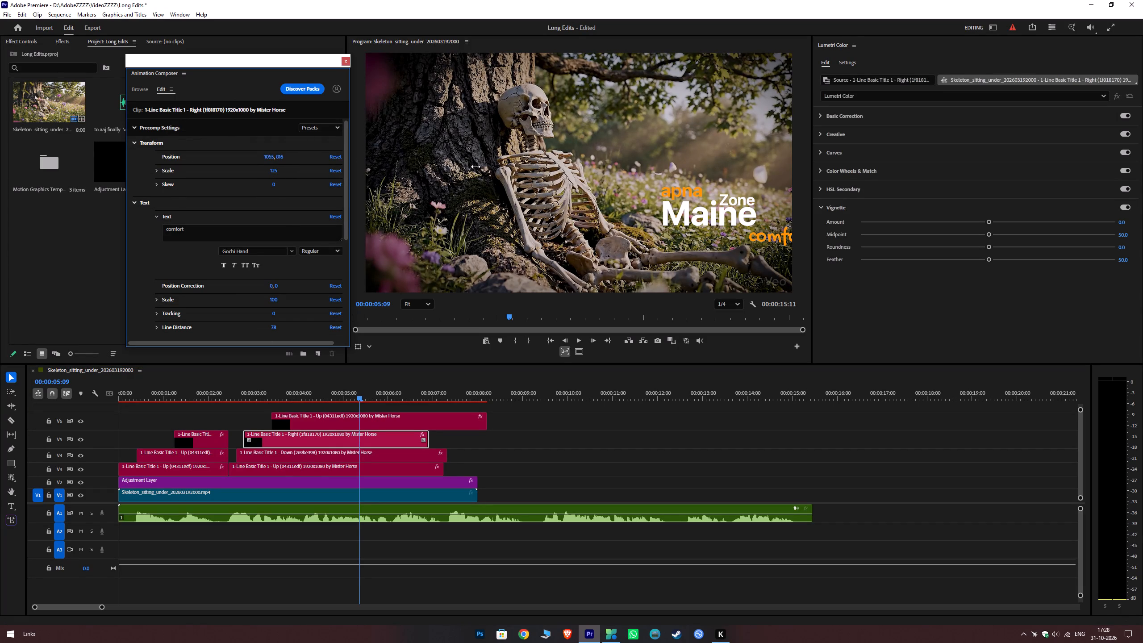
drag(476, 167, 393, 175)
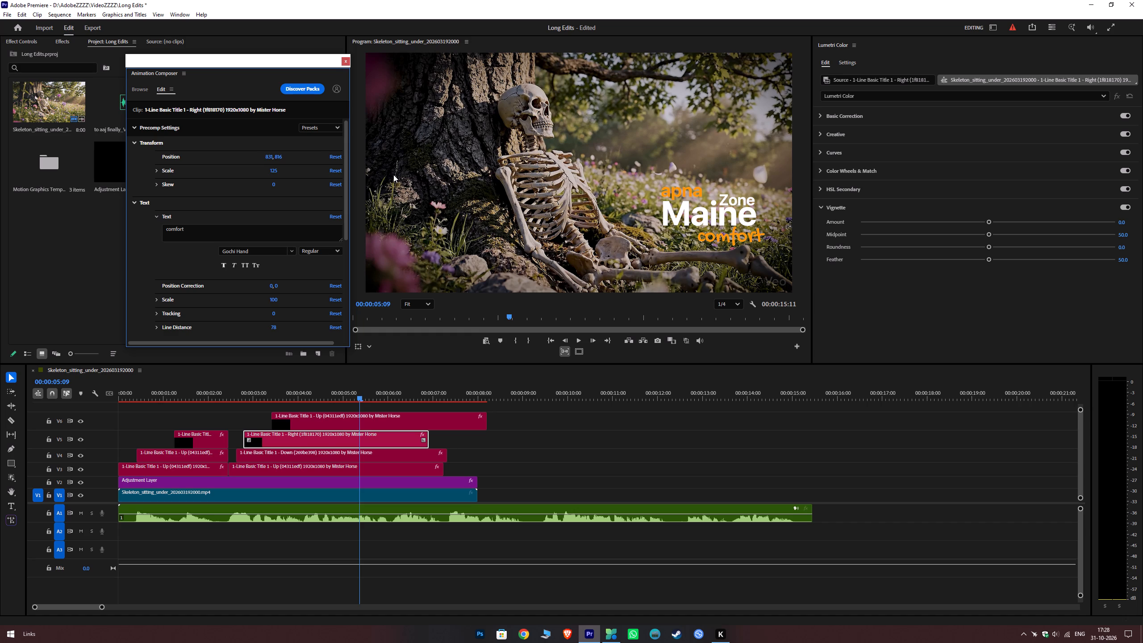
ctrl+click(277, 159)
Play back the second title group from just before "comfort" to review its new size and placement.
click(244, 395)
click(514, 428)
key(space)
key(space)
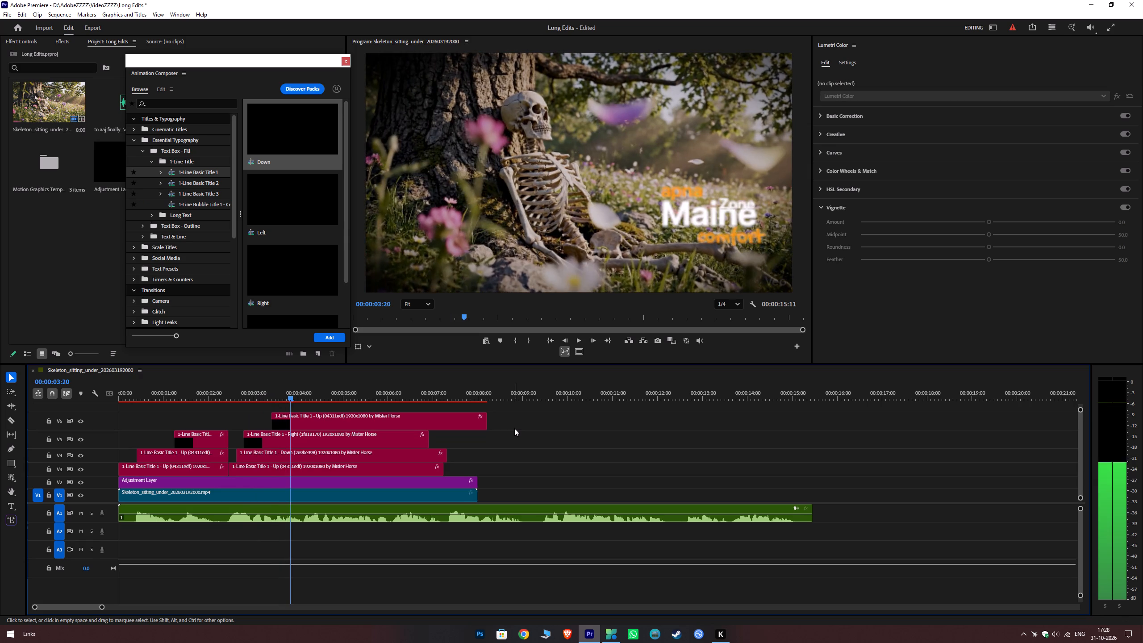
key(space)
key(space)
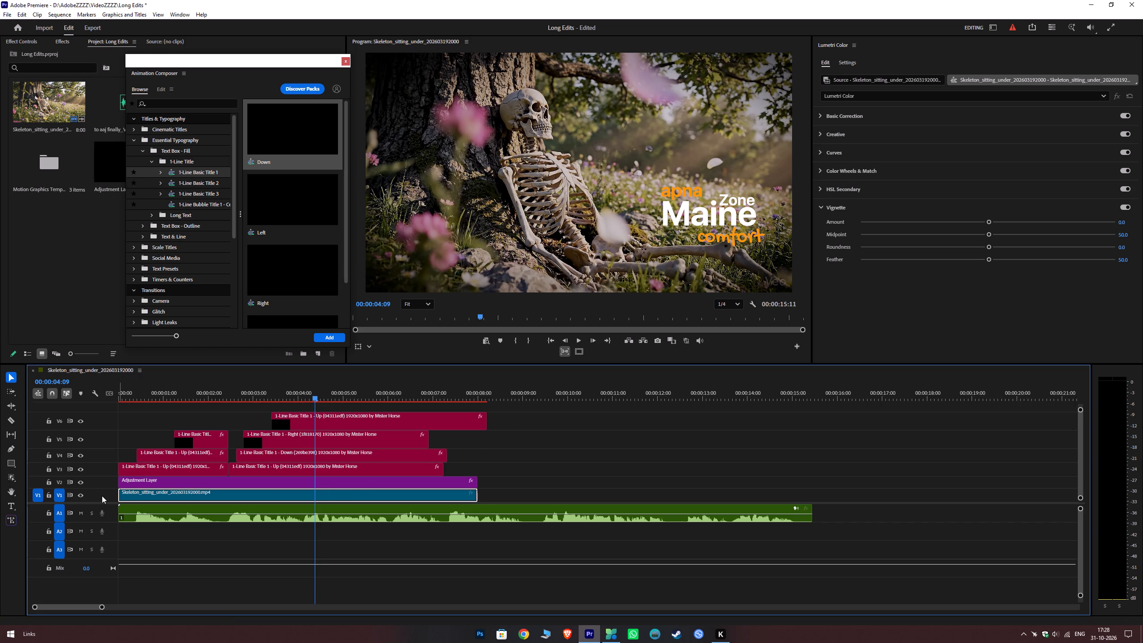
Duplicate the "Maine" title clip onto track V7, starting at about 00:00:04:00, and check its timing by playback.
drag(103, 504, 99, 537)
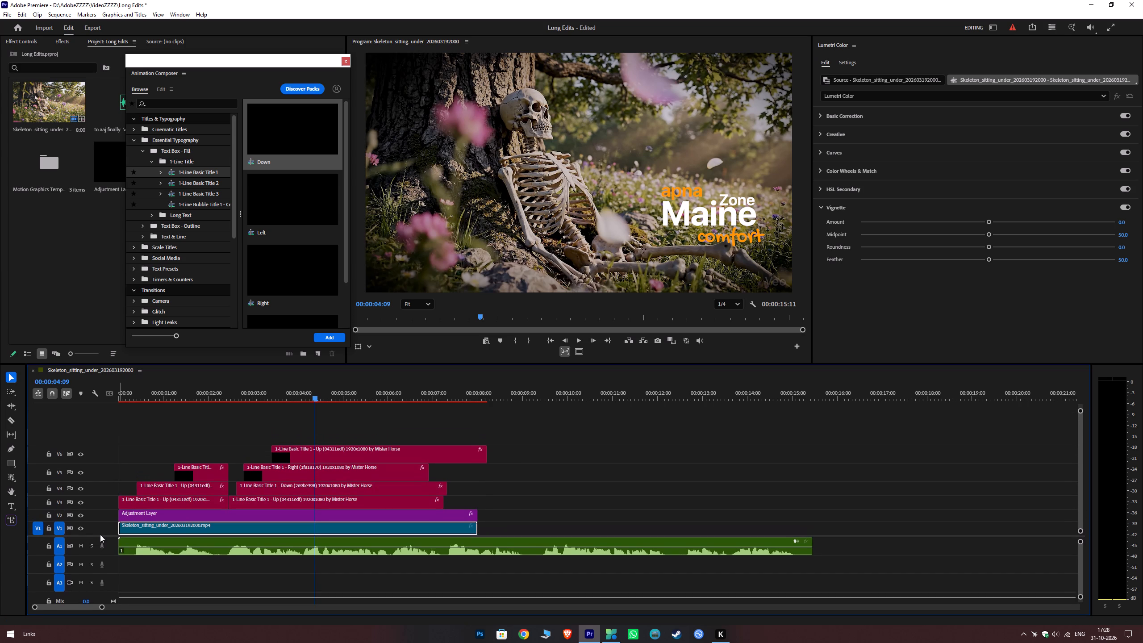
alt+drag(268, 501, 338, 434)
click(308, 395)
click(331, 433)
key(space)
key(space)
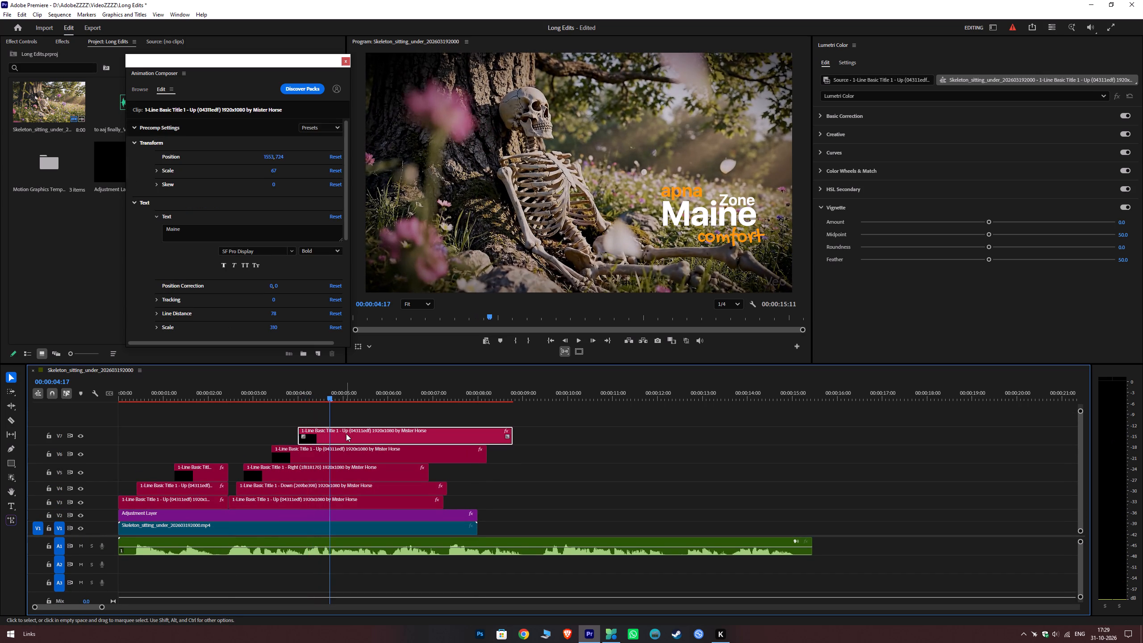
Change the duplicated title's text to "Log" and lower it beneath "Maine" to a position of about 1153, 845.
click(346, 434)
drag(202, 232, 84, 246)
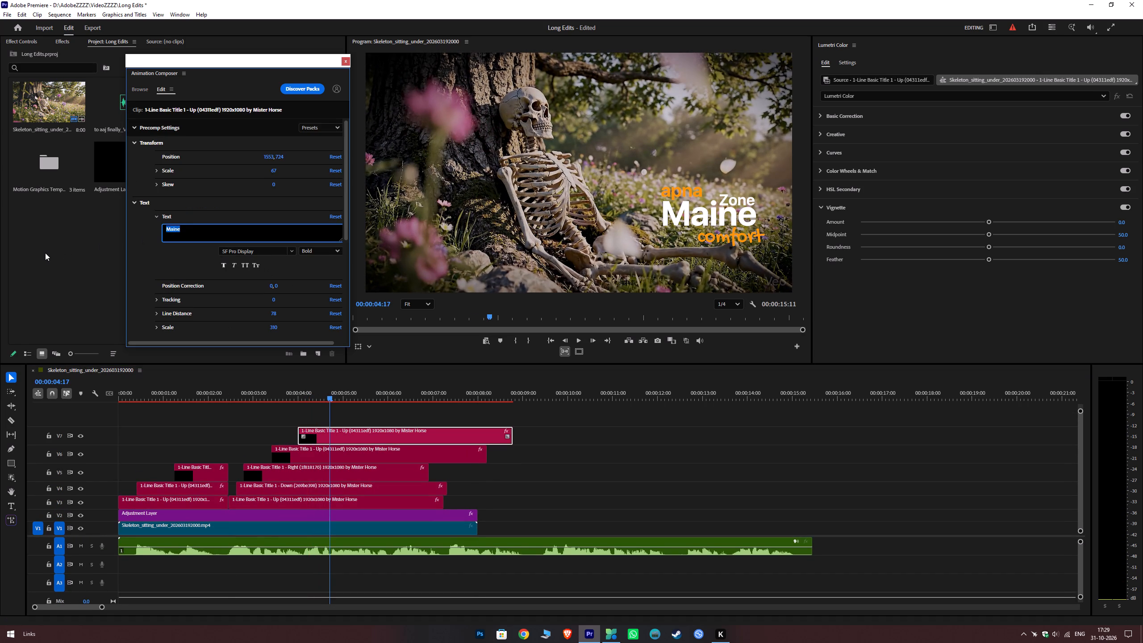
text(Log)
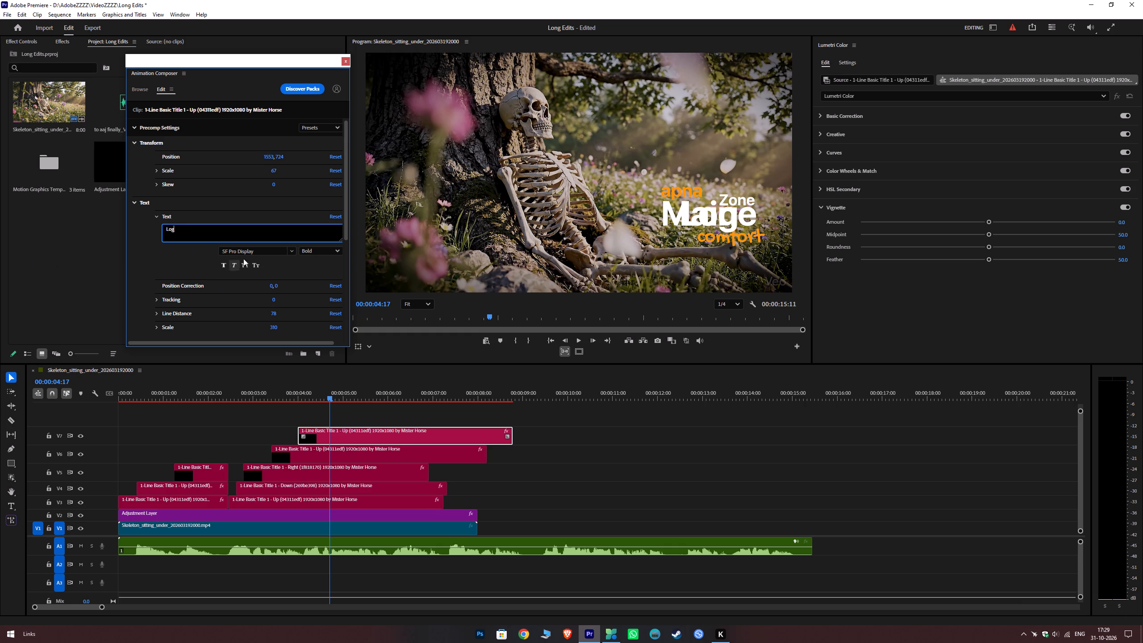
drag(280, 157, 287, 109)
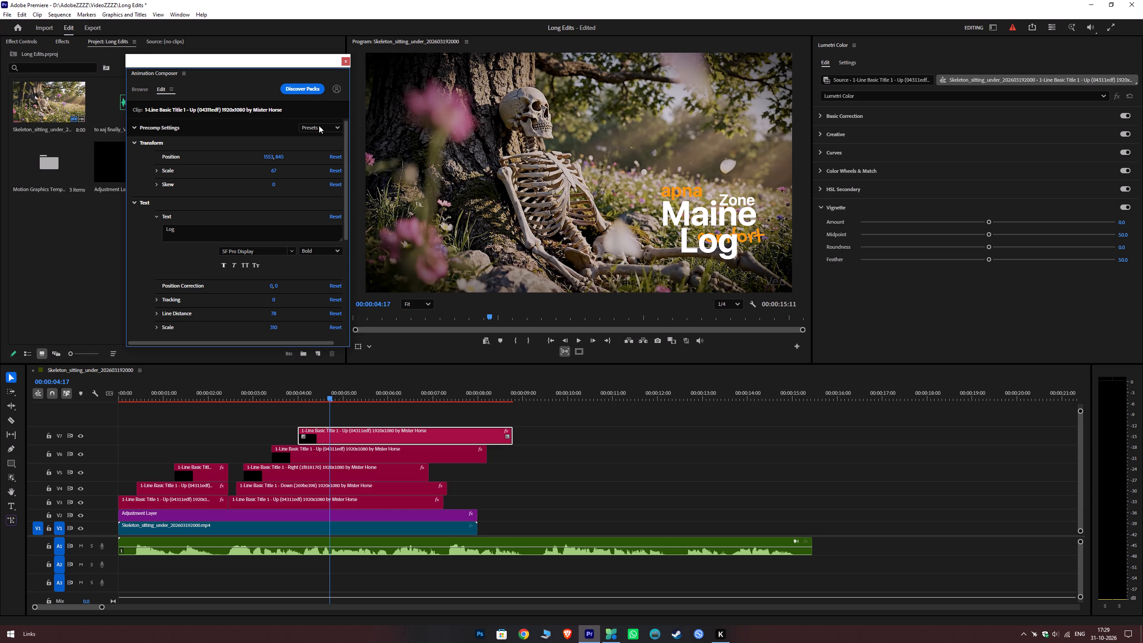
Play back the titles from about 00:00:03:00 to check the duplicated title's word against the voice-over.
click(254, 391)
key(space)
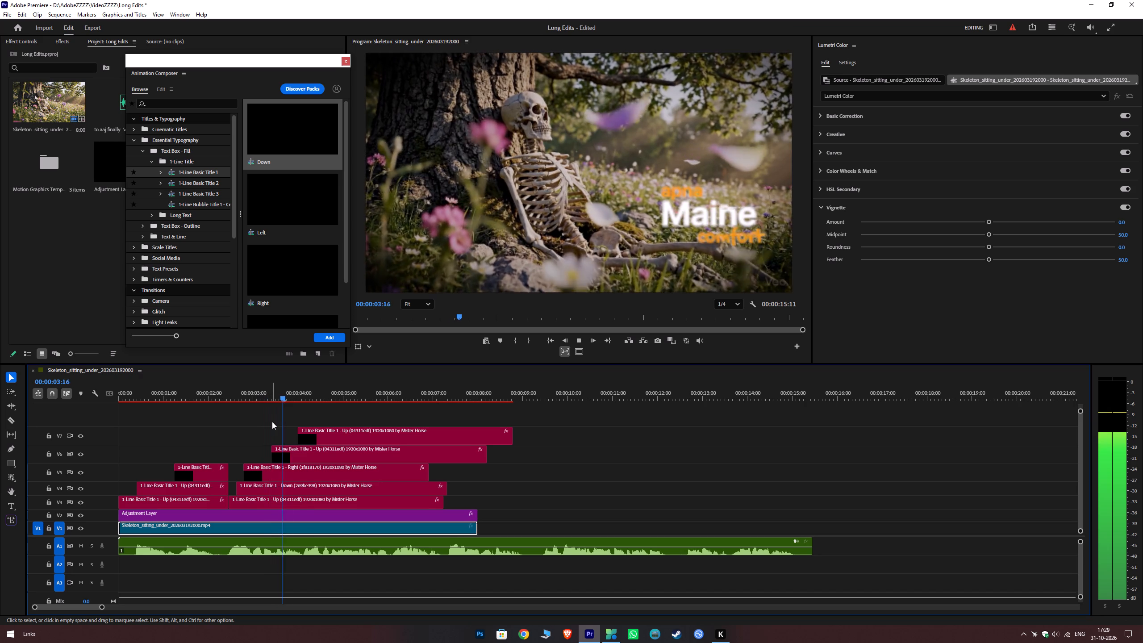
key(space)
key(space)
key(space)
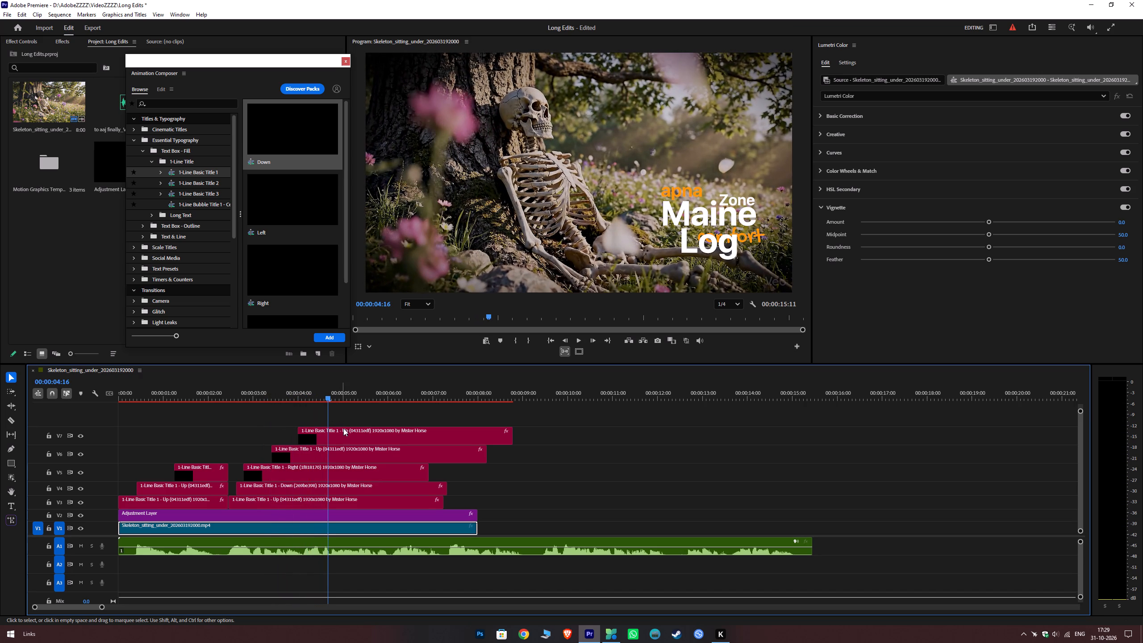
Change the V7 title's text to "aur", place it beside "comfort" at about 1001, 817, and save the project.
click(332, 435)
drag(200, 232, 70, 237)
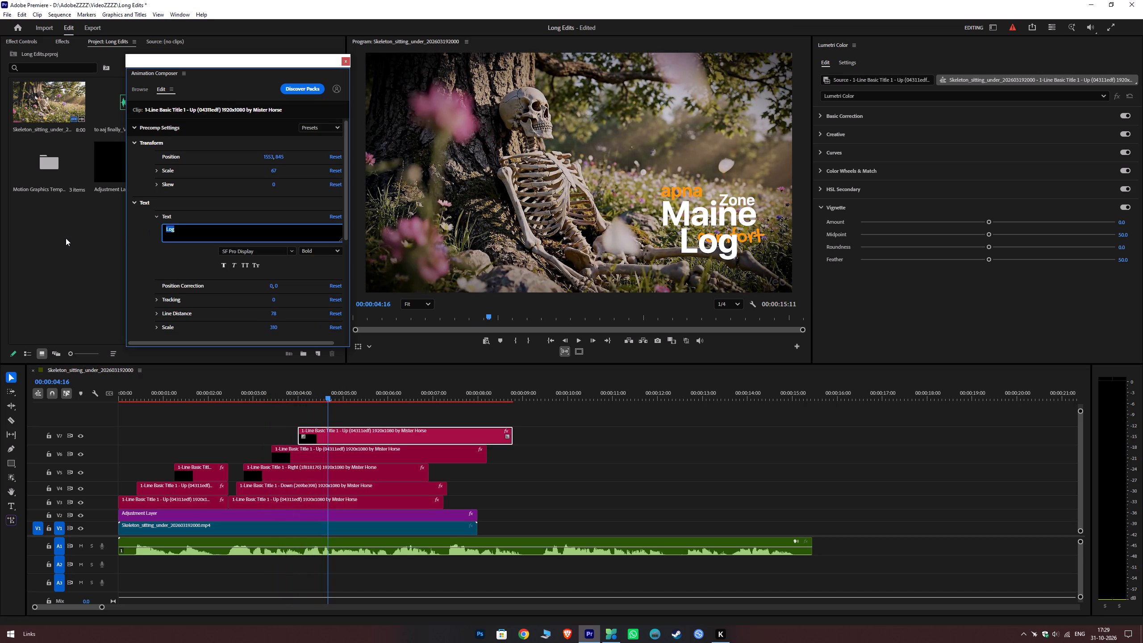
text(aur)
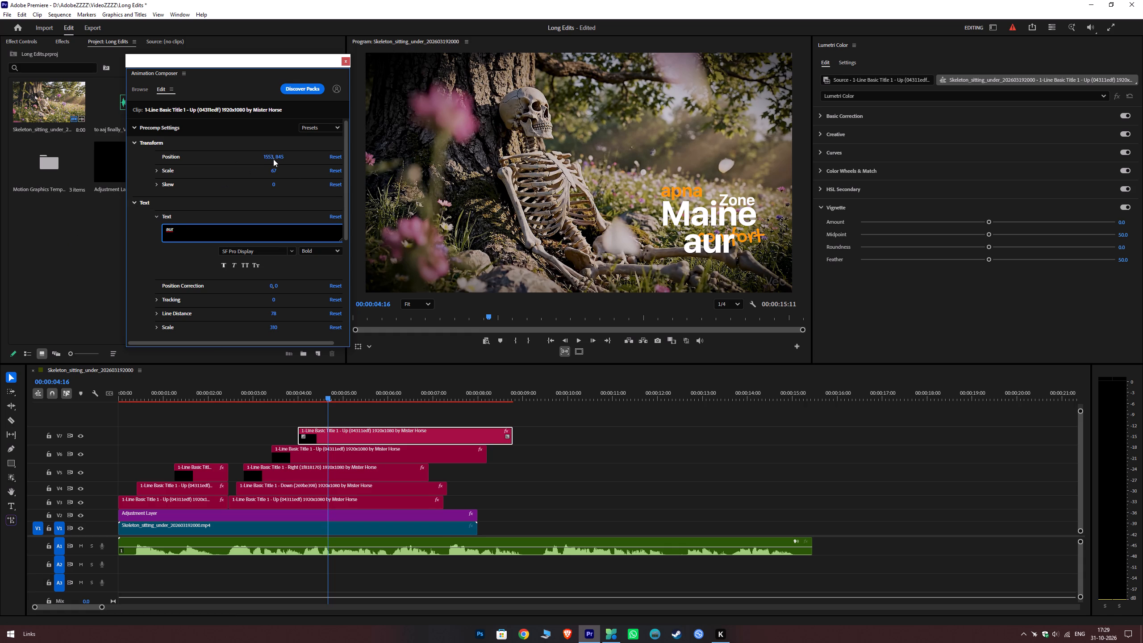
drag(269, 157, 207, 171)
ctrl+drag(278, 159, 279, 165)
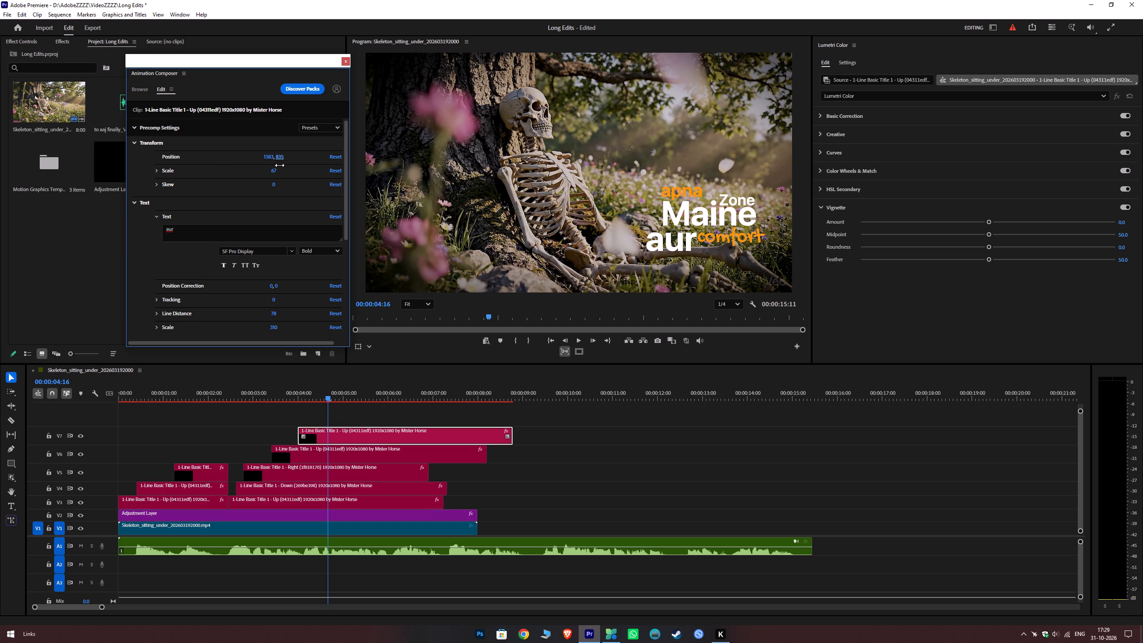
ctrl+drag(279, 165, 280, 174)
ctrl+drag(266, 157, 273, 159)
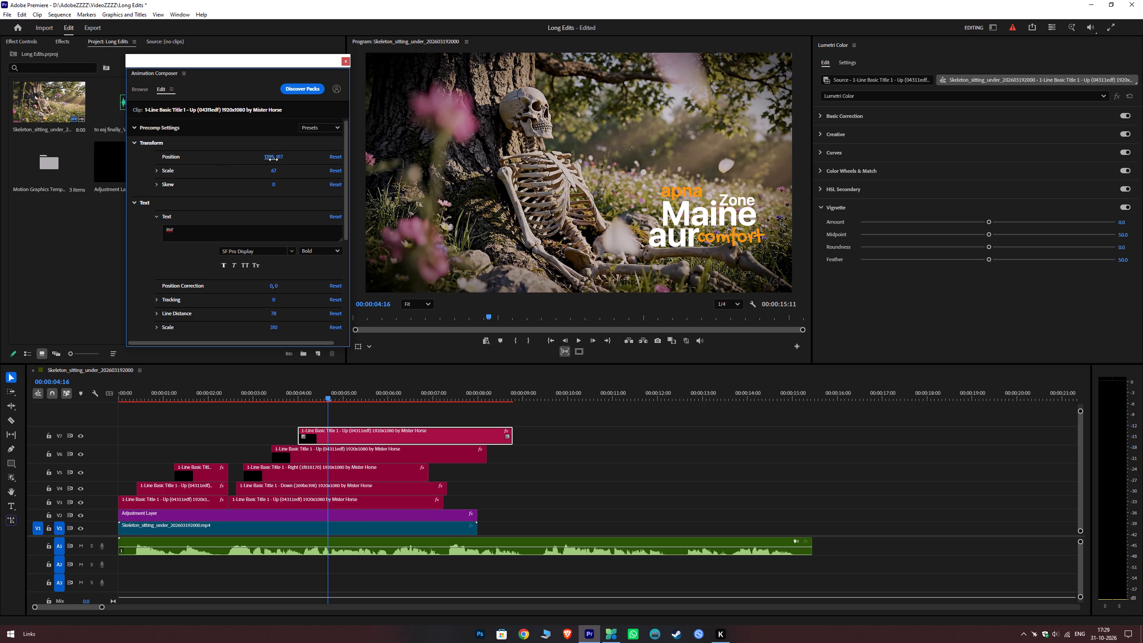
ctrl+drag(273, 159, 277, 161)
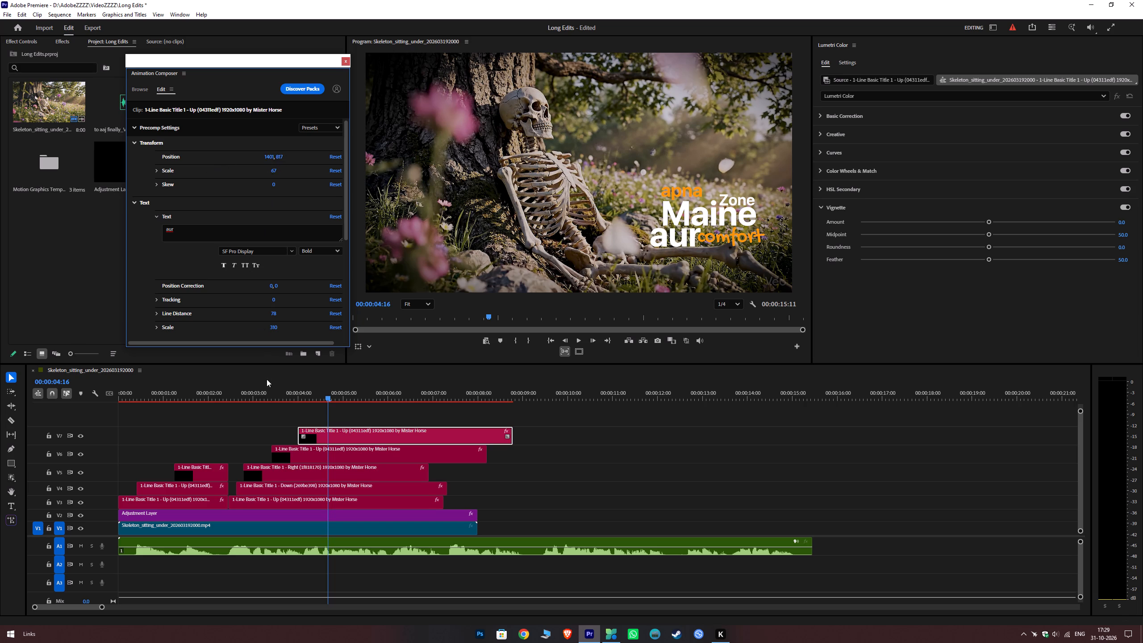
key(ctrl+s)
Play back the sequence from the beginning to review both title groups against the voice-over.
drag(139, 405, 0, 406)
drag(143, 386, 0, 425)
click(238, 424)
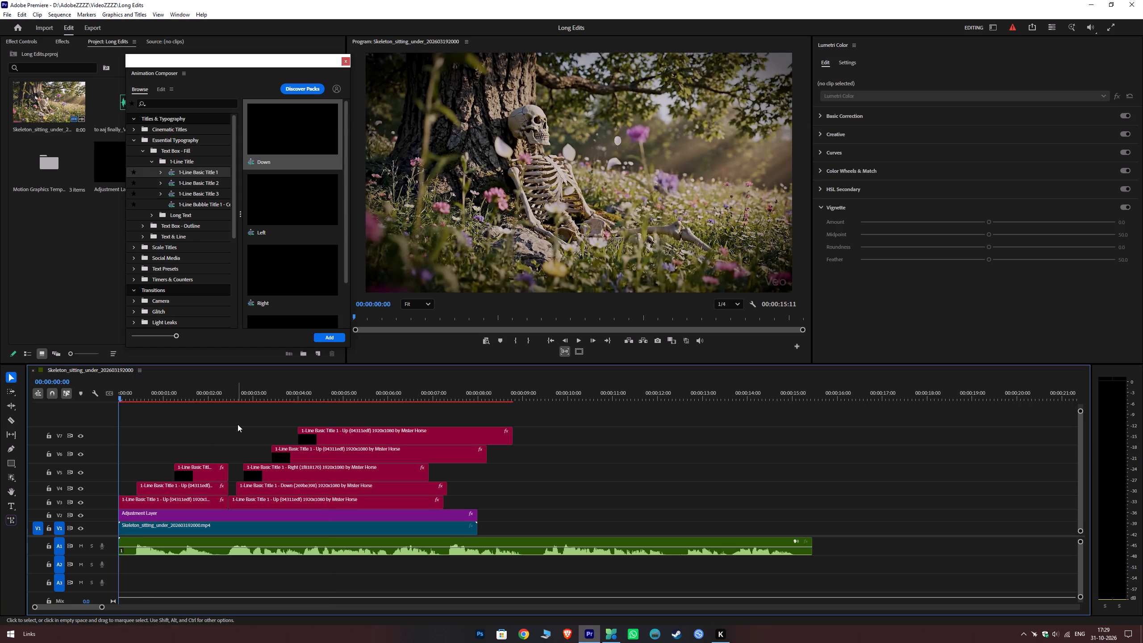
key(space)
key(space)
key(space)
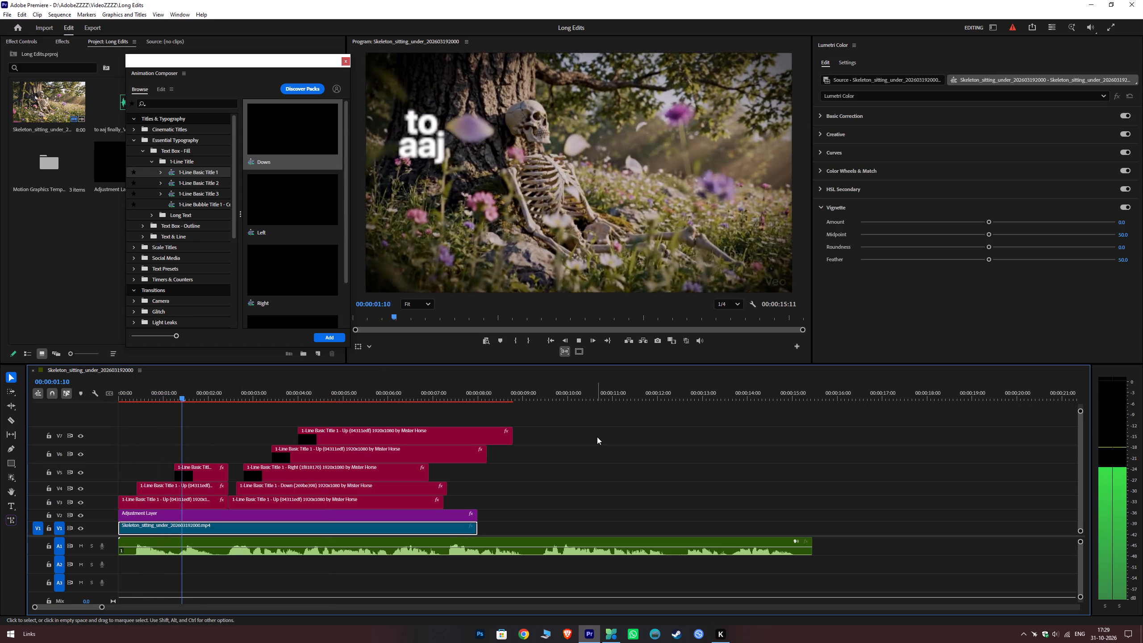
key(space)
key(space)
key(space)
key(space)
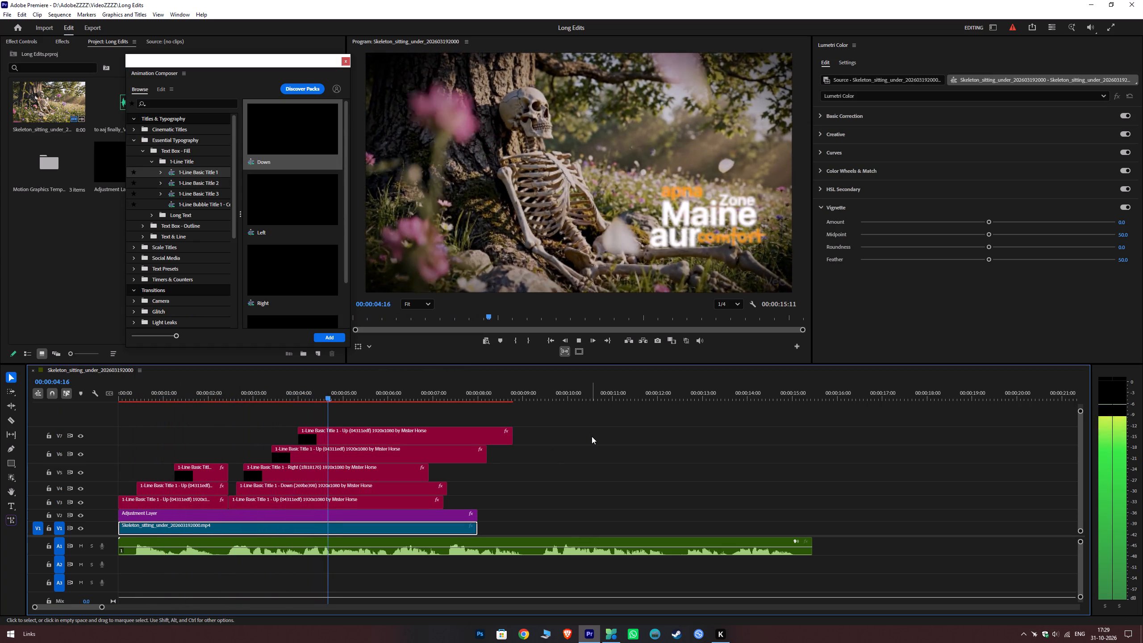
key(space)
Move the "aur" title clip earlier to start at about 00:00:03:19, checking its timing against the voice-over by playback.
click(269, 401)
key(space)
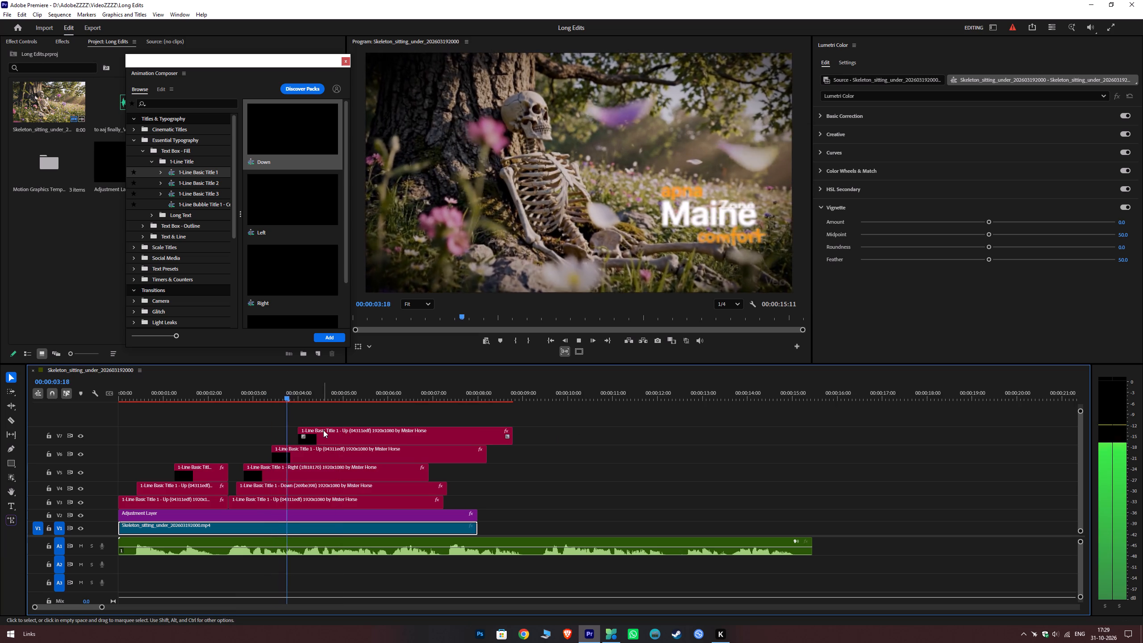
key(space)
drag(321, 431, 311, 433)
click(277, 392)
key(space)
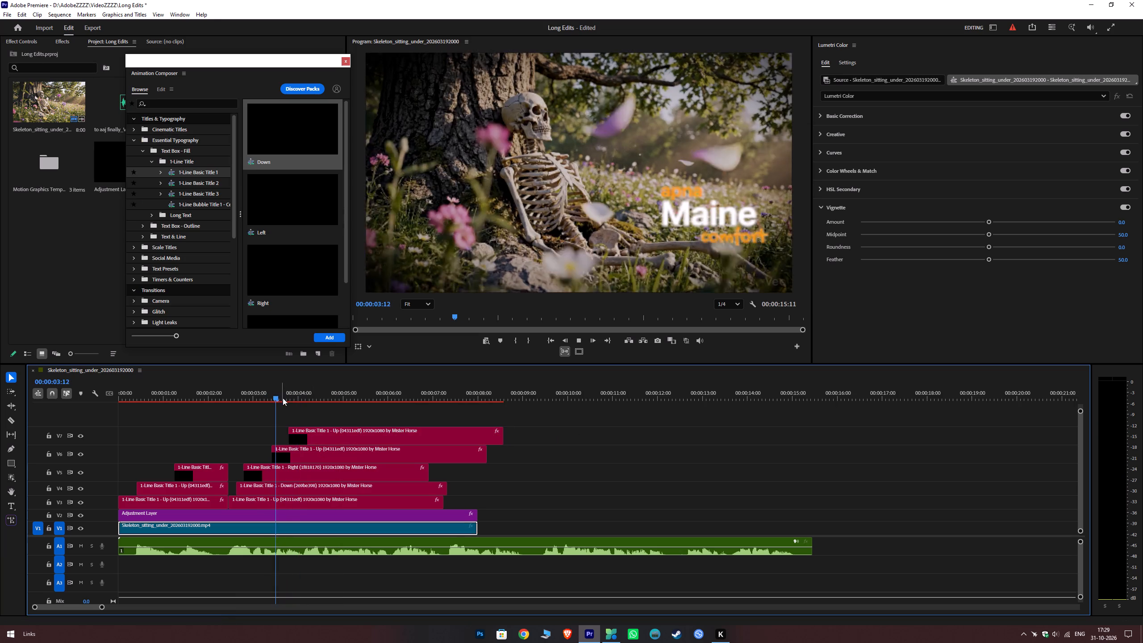
key(space)
click(283, 397)
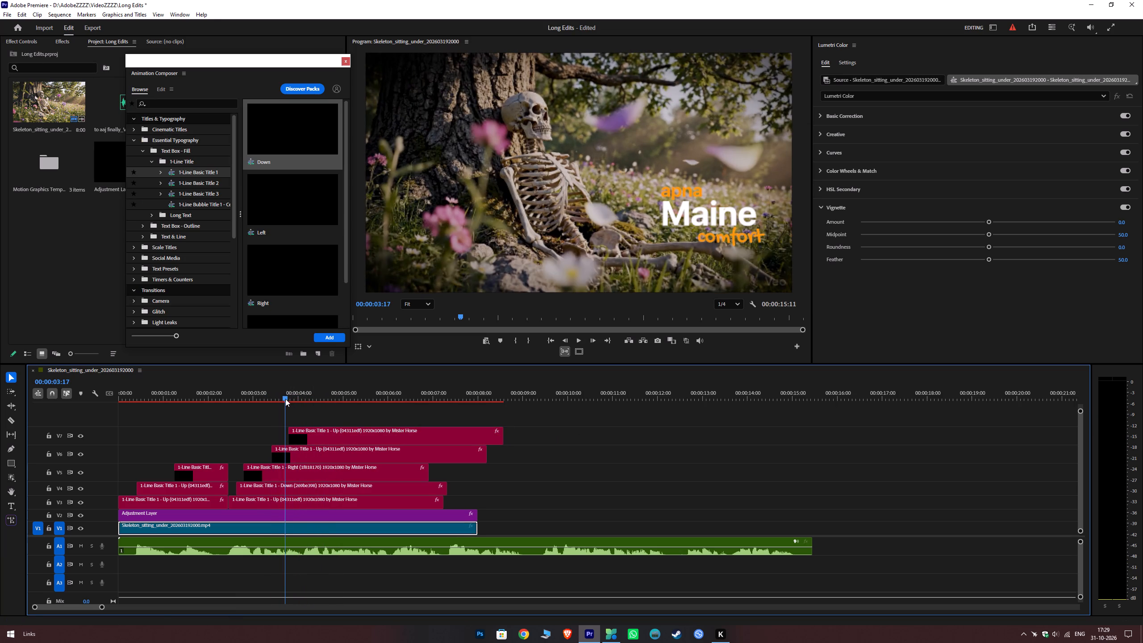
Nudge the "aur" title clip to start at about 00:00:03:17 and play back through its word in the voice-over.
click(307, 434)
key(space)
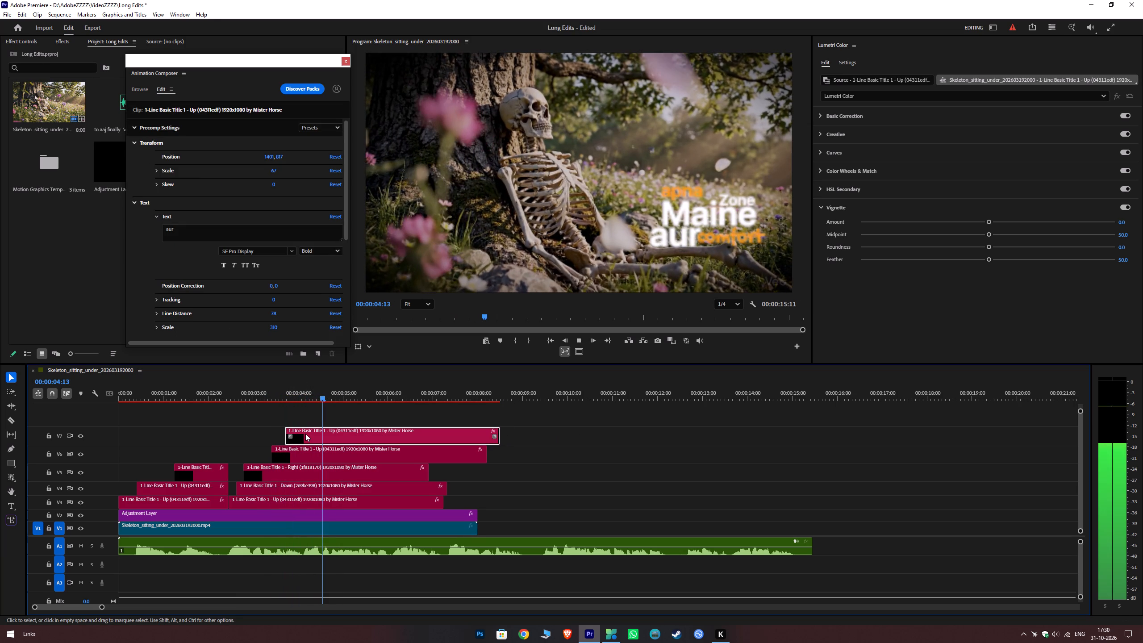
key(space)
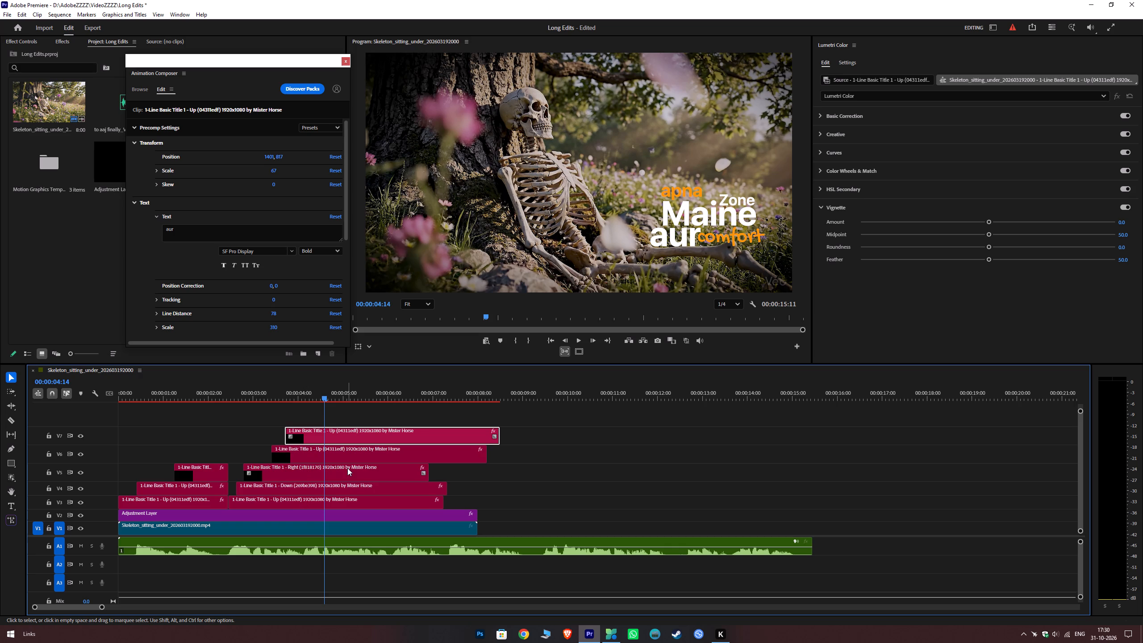
Duplicate the "comfort" title clip onto a new V8 track starting at about 00:00:04:14, and play back the next spoken word.
drag(283, 469, 368, 409)
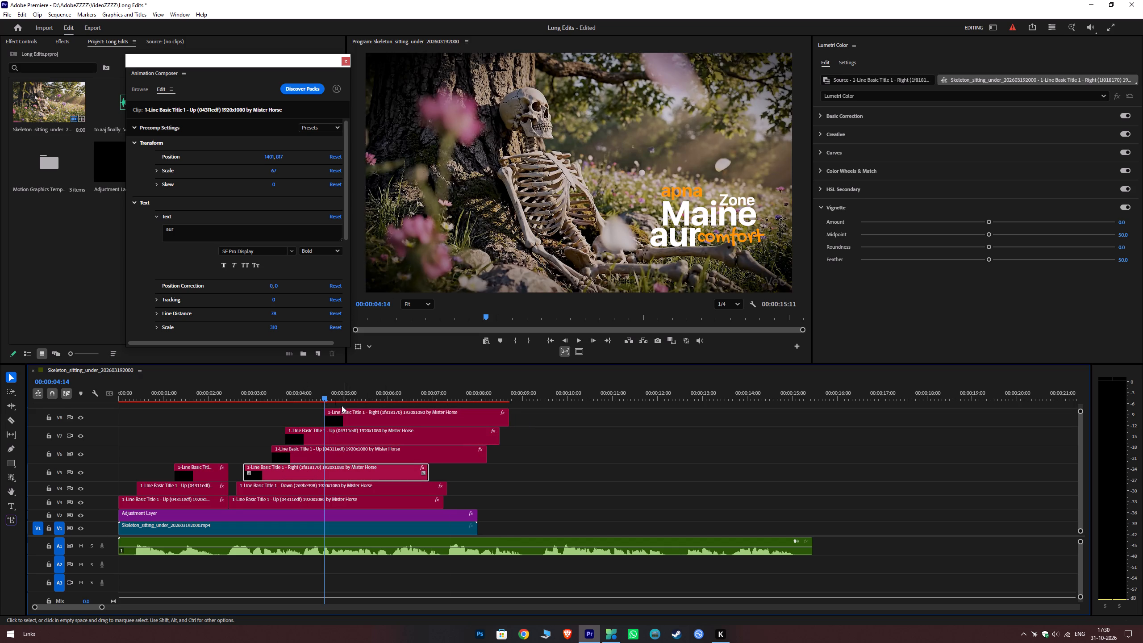
click(335, 398)
key(space)
key(space)
Change the V8 title's text to "Log" and set its font to SF Pro Display Bold.
click(348, 413)
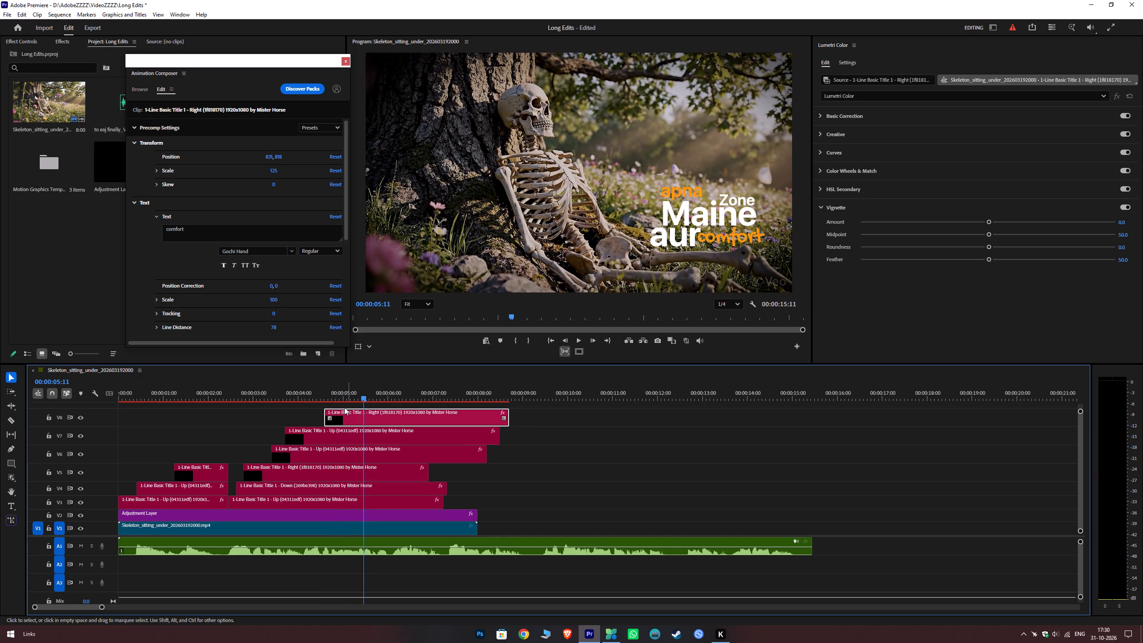
drag(188, 225, 74, 228)
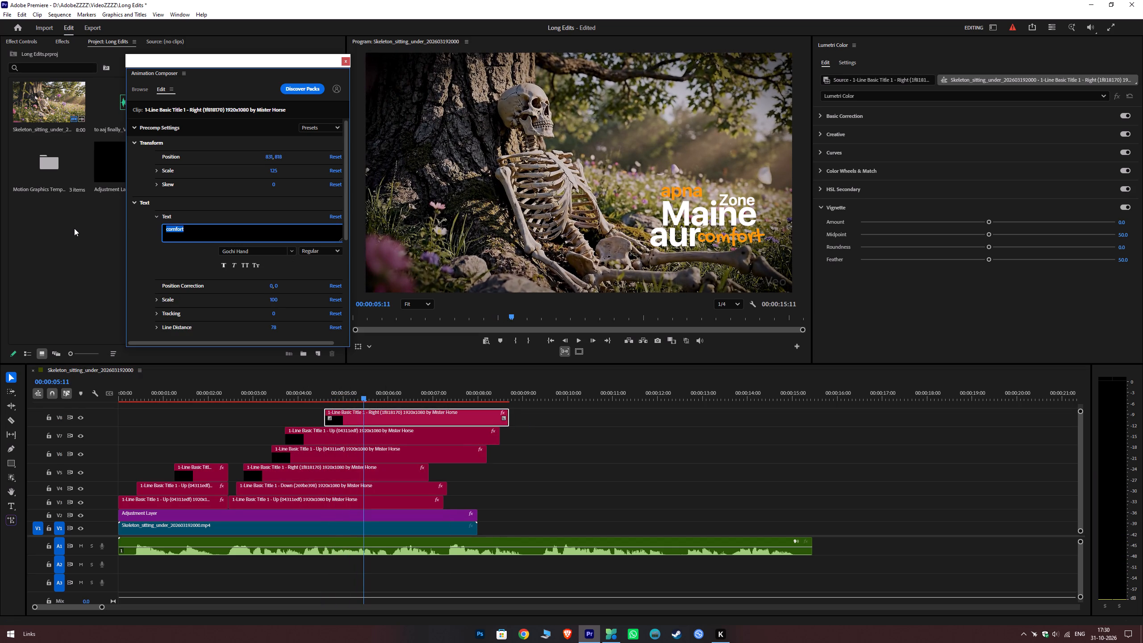
text(Log)
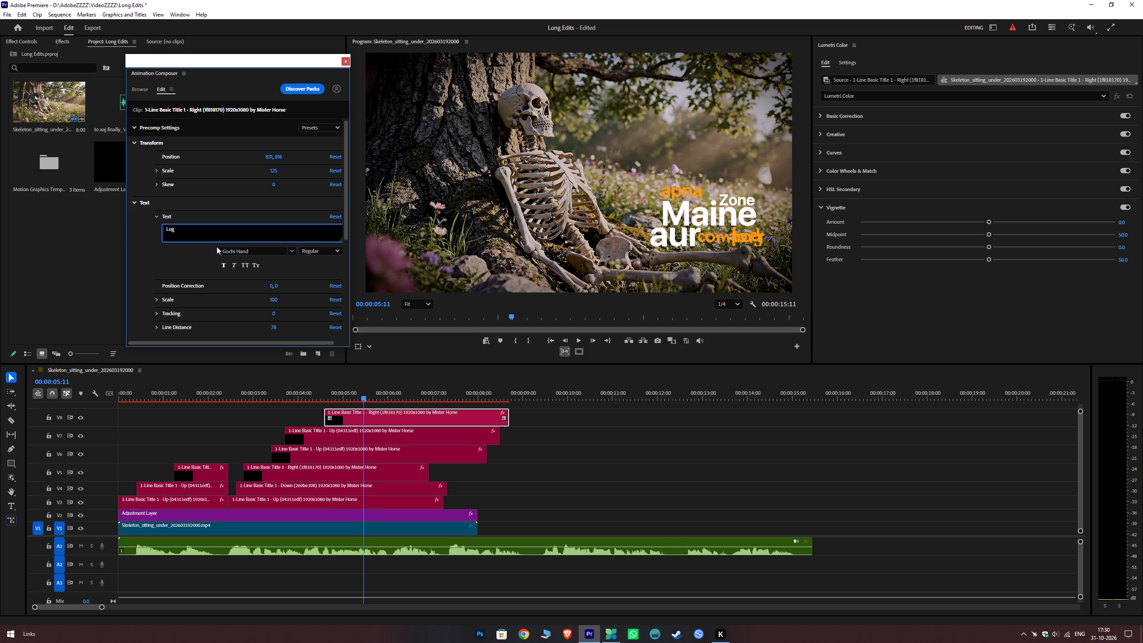
click(242, 251)
text(SP)
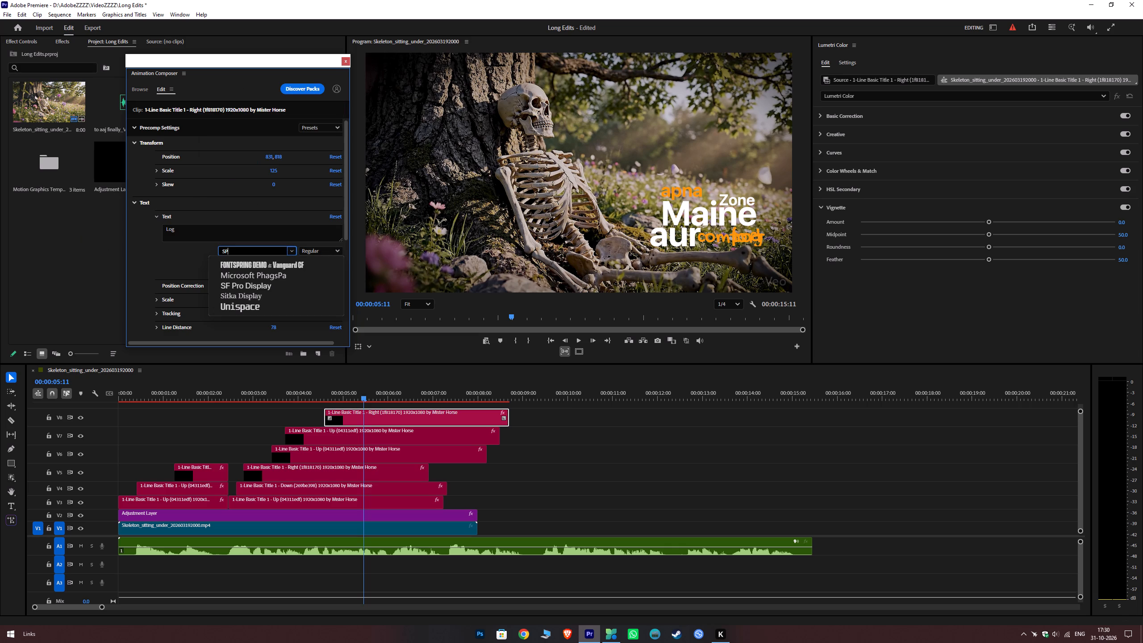
click(242, 283)
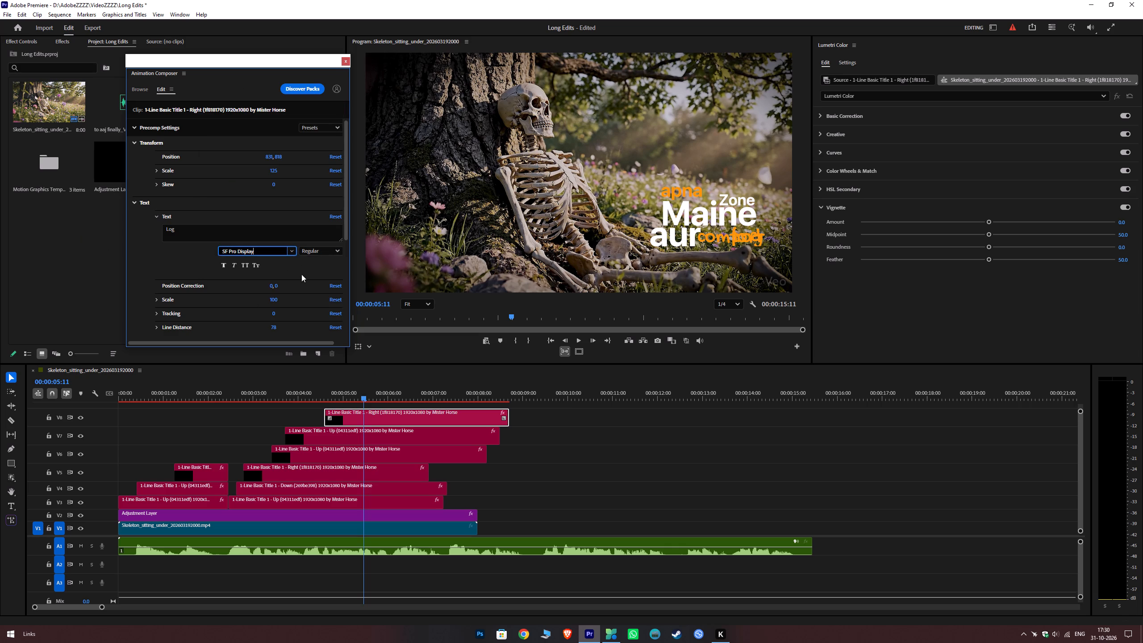
click(330, 253)
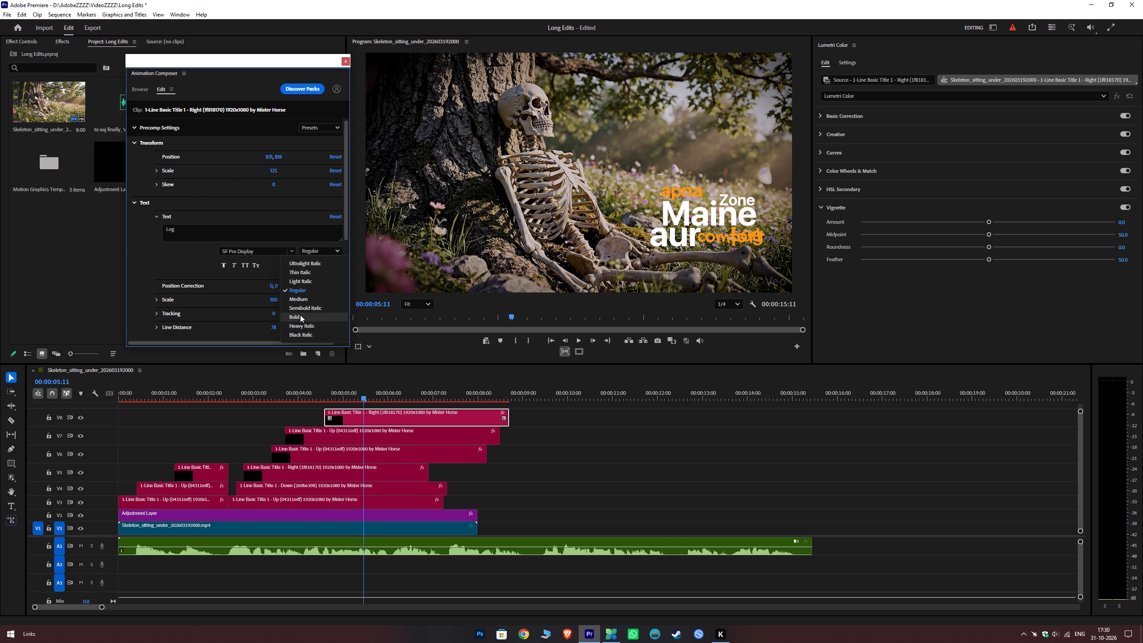
click(300, 315)
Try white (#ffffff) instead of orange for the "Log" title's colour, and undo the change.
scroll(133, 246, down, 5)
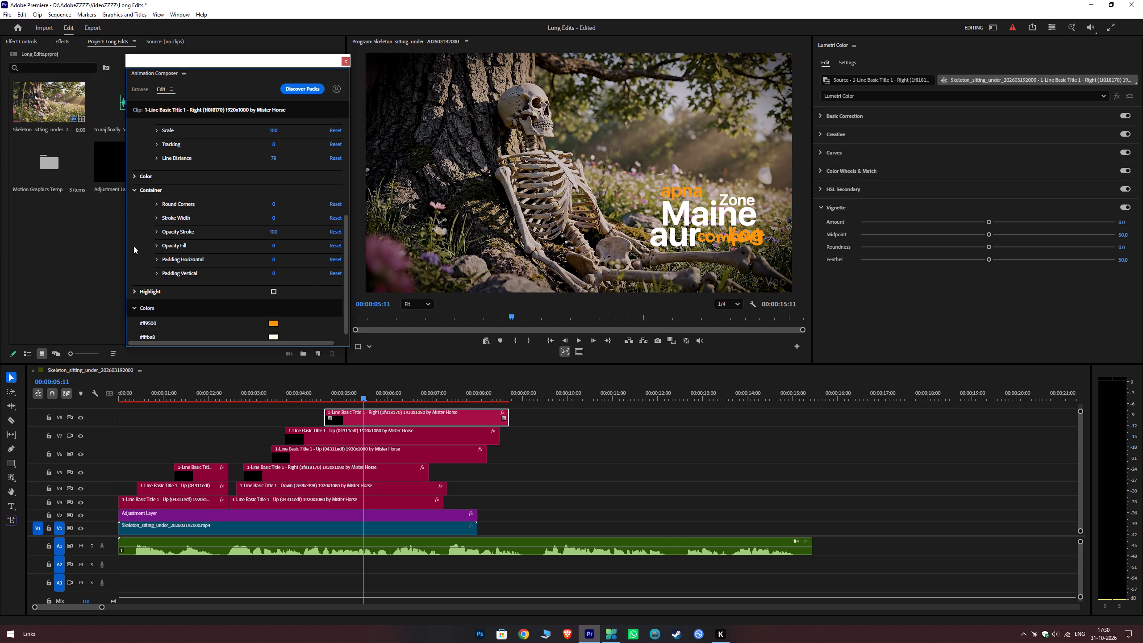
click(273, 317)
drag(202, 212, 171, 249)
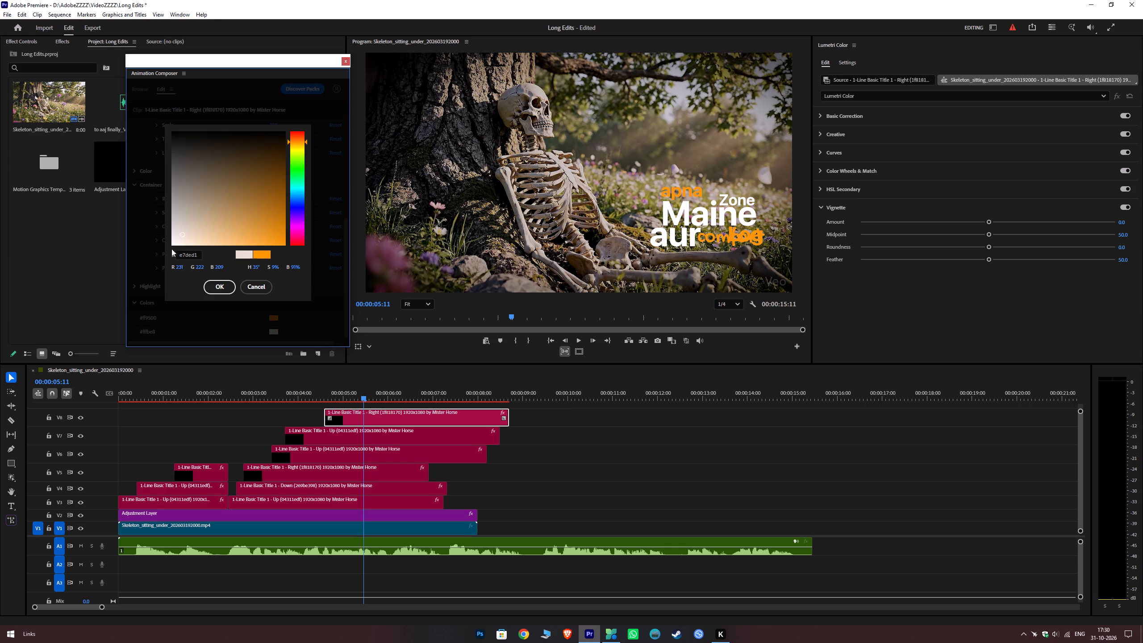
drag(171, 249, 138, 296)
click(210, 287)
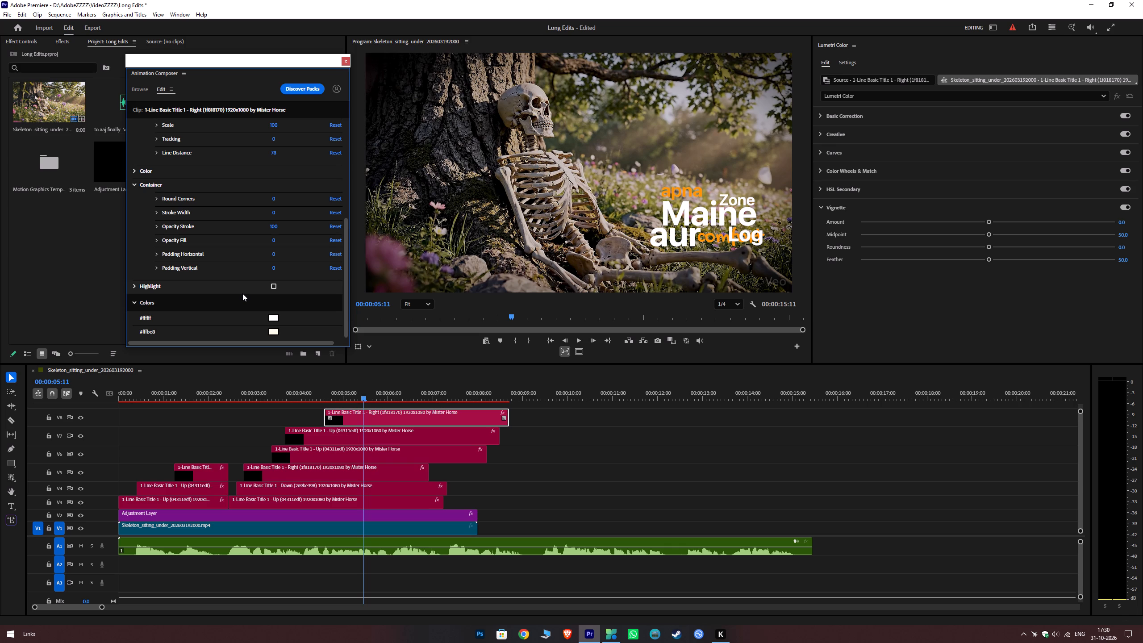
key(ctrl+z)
Position the "Log" title above "Zone" and beside "apna", at about 793, 607.
scroll(238, 198, up, 5)
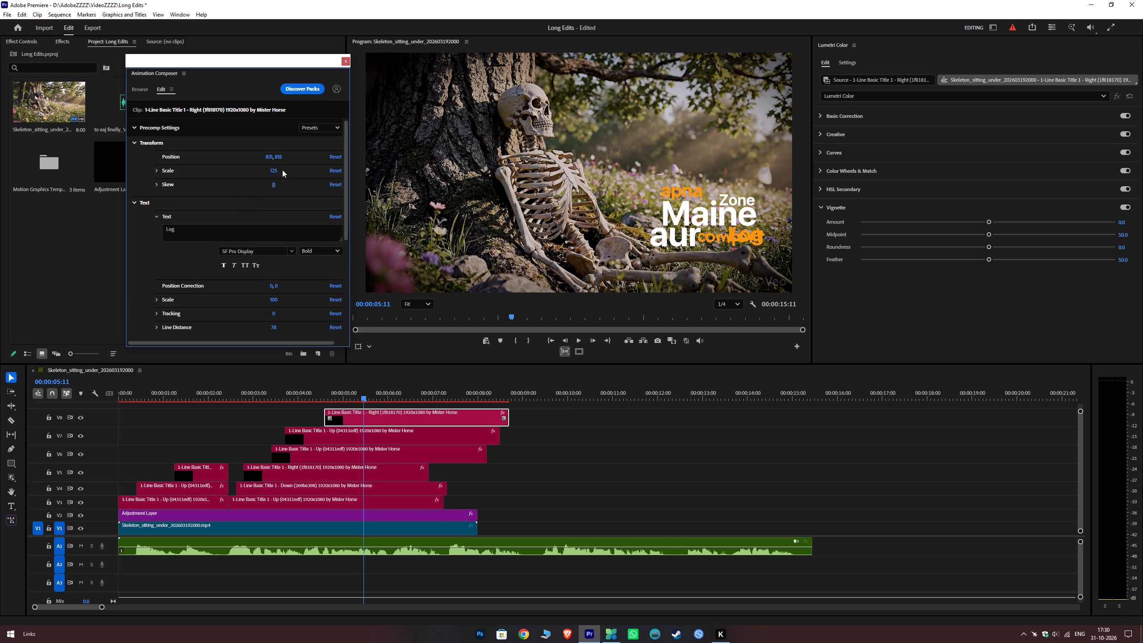
ctrl+drag(279, 157, 285, 276)
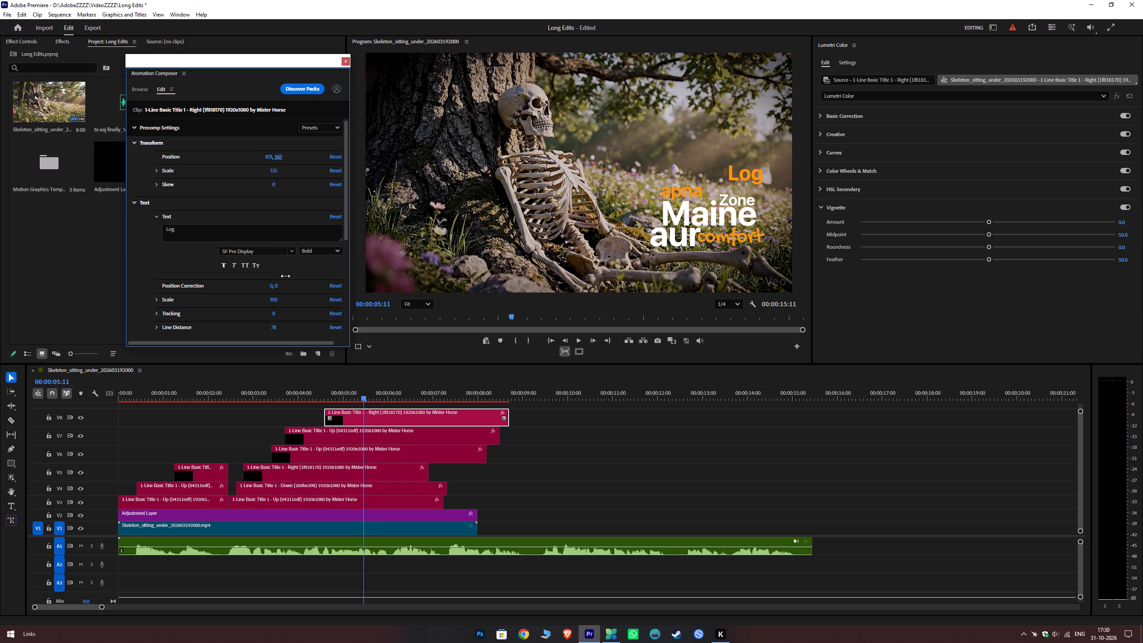
ctrl+drag(285, 276, 285, 259)
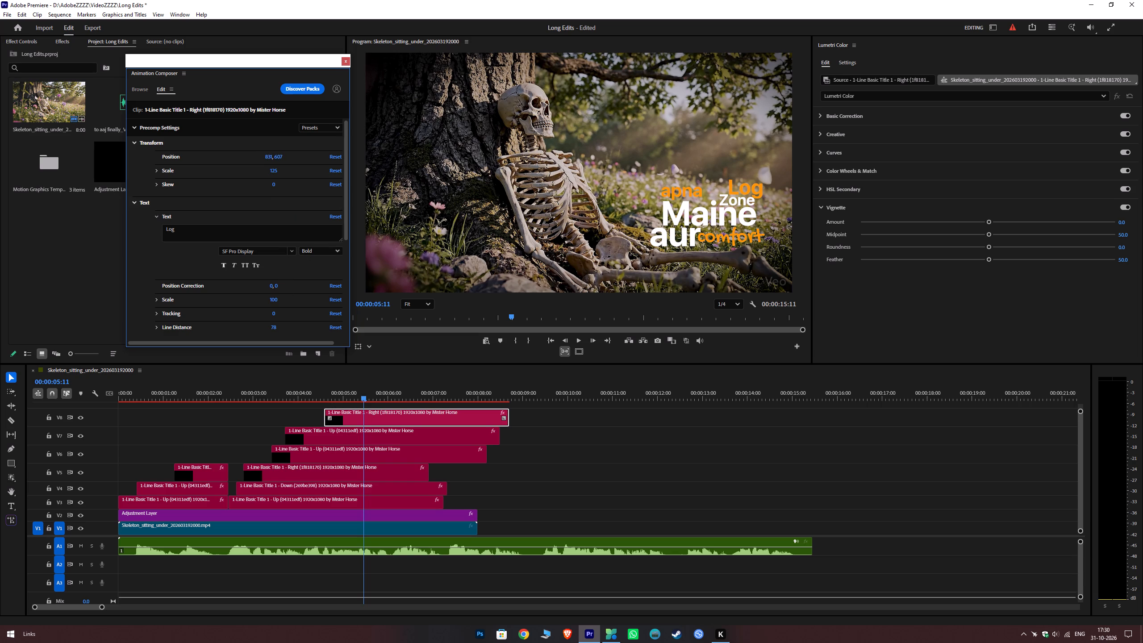
ctrl+drag(269, 157, 260, 159)
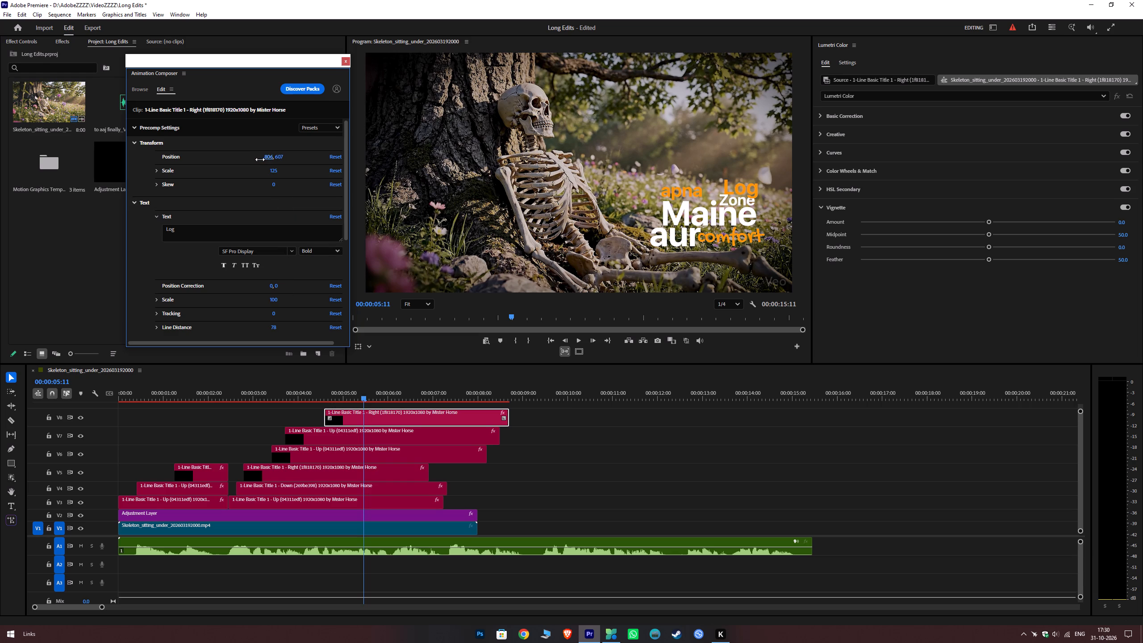
ctrl+drag(260, 159, 257, 161)
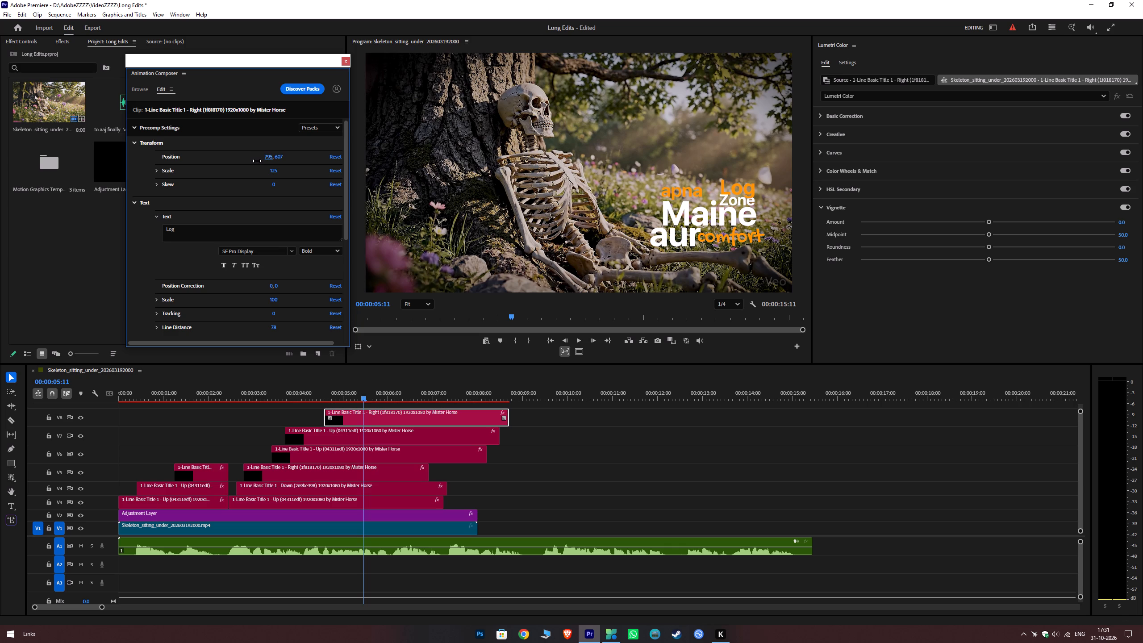
ctrl+drag(257, 161, 256, 161)
ctrl+click(283, 157)
ctrl+drag(279, 157, 280, 160)
ctrl+drag(280, 160, 280, 162)
Play back the second title group from about 00:00:02:12, replaying the "aur" section to check its timing against the voice-over.
drag(271, 392, 231, 404)
key(space)
click(578, 441)
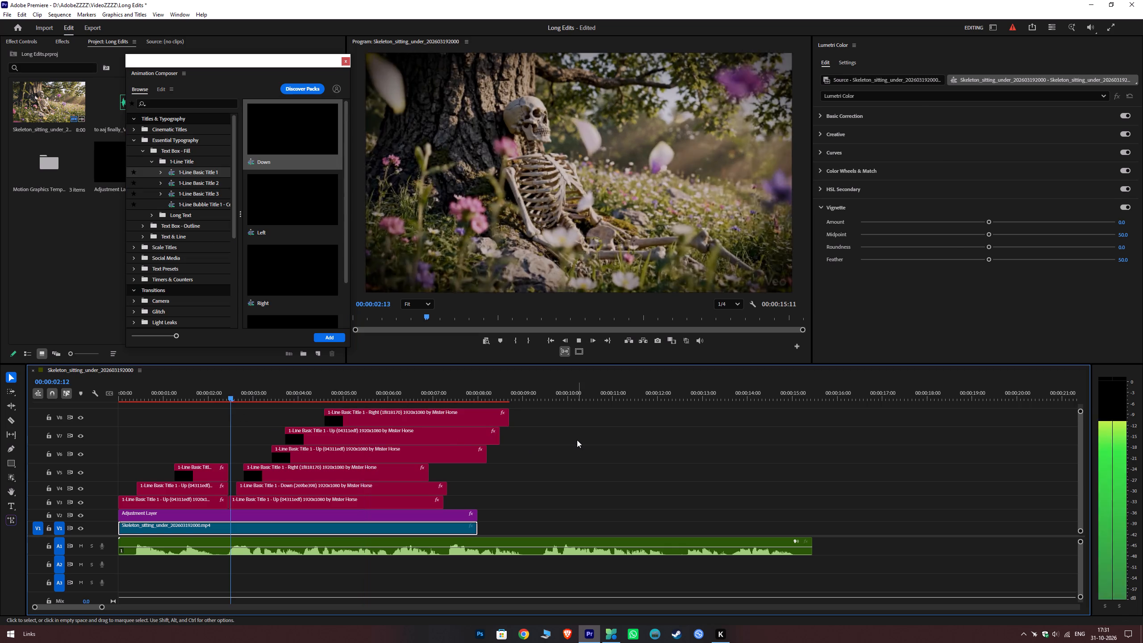
key(space)
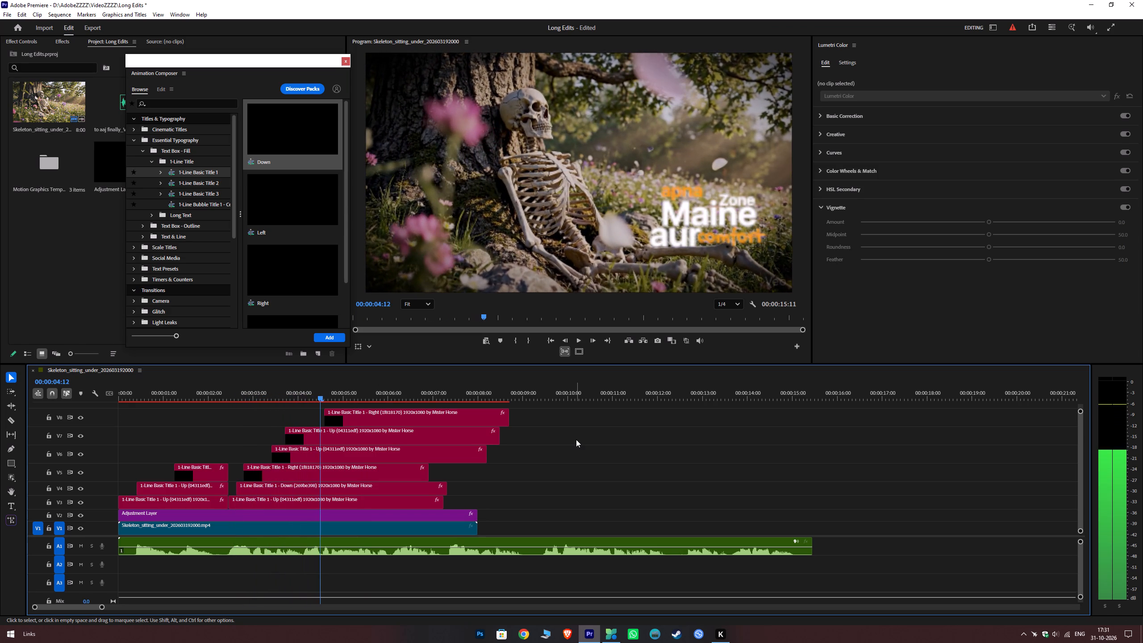
drag(303, 399, 297, 399)
key(space)
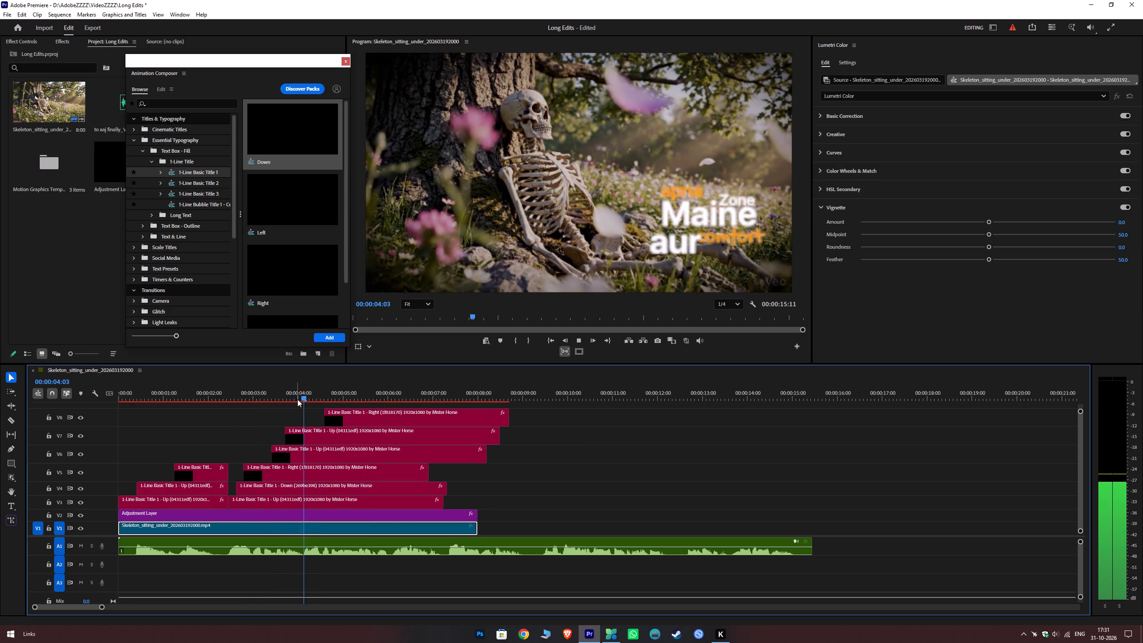
click(271, 394)
key(space)
key(space)
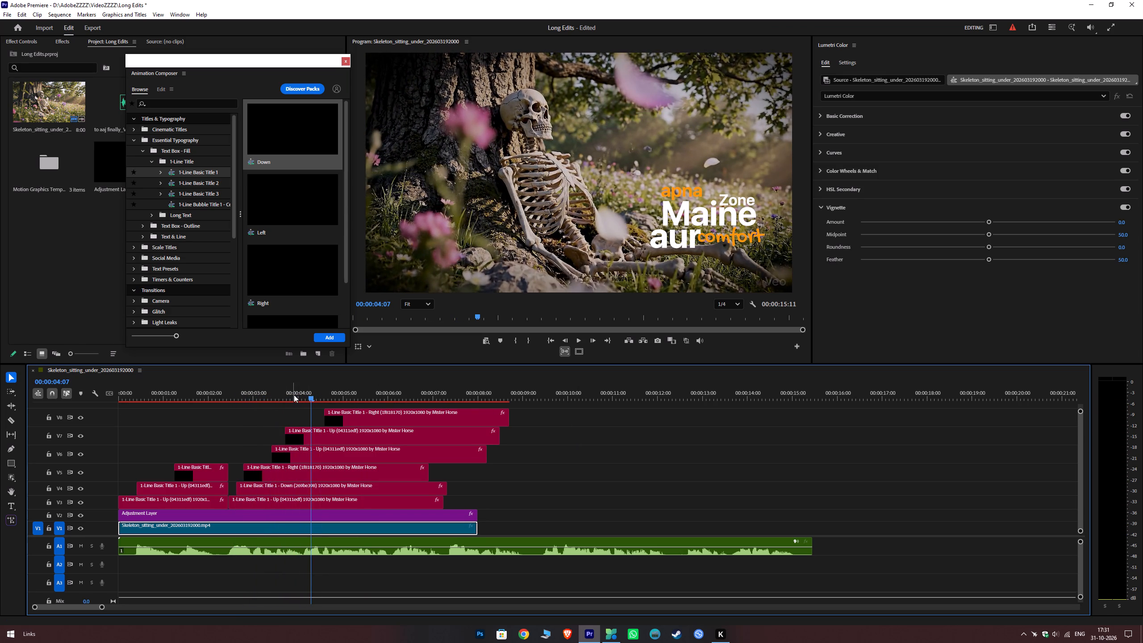
click(293, 395)
key(space)
key(space)
Move the "aur" title clip later to start at about 00:00:03:22, checking its timing against the voice-over by playback.
drag(317, 436, 320, 436)
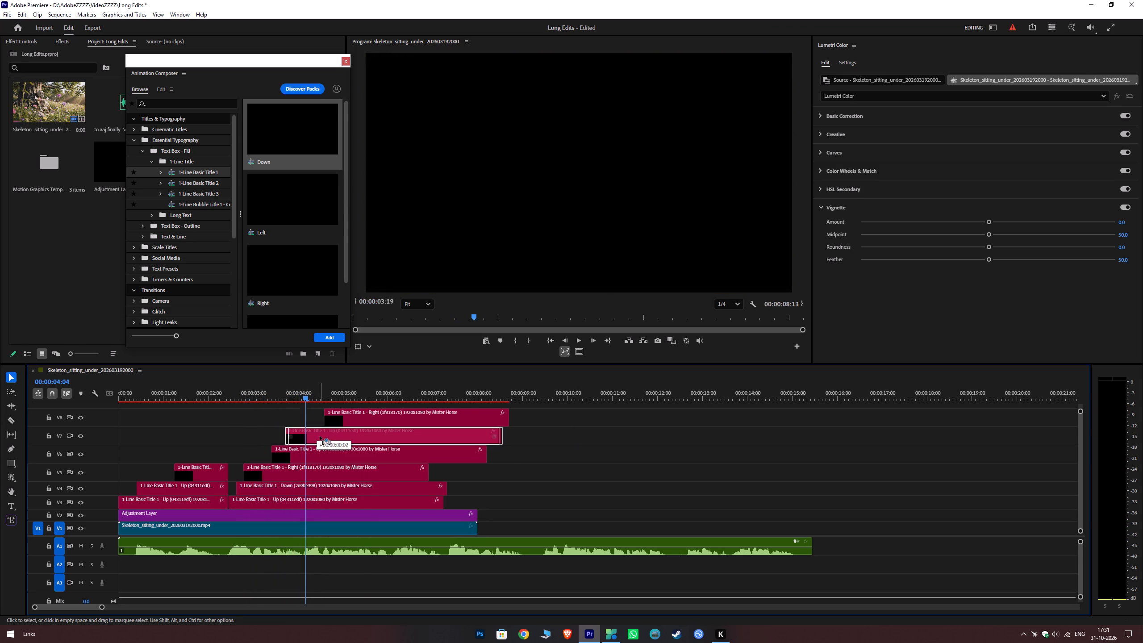
drag(320, 436, 323, 437)
click(286, 403)
click(286, 401)
key(space)
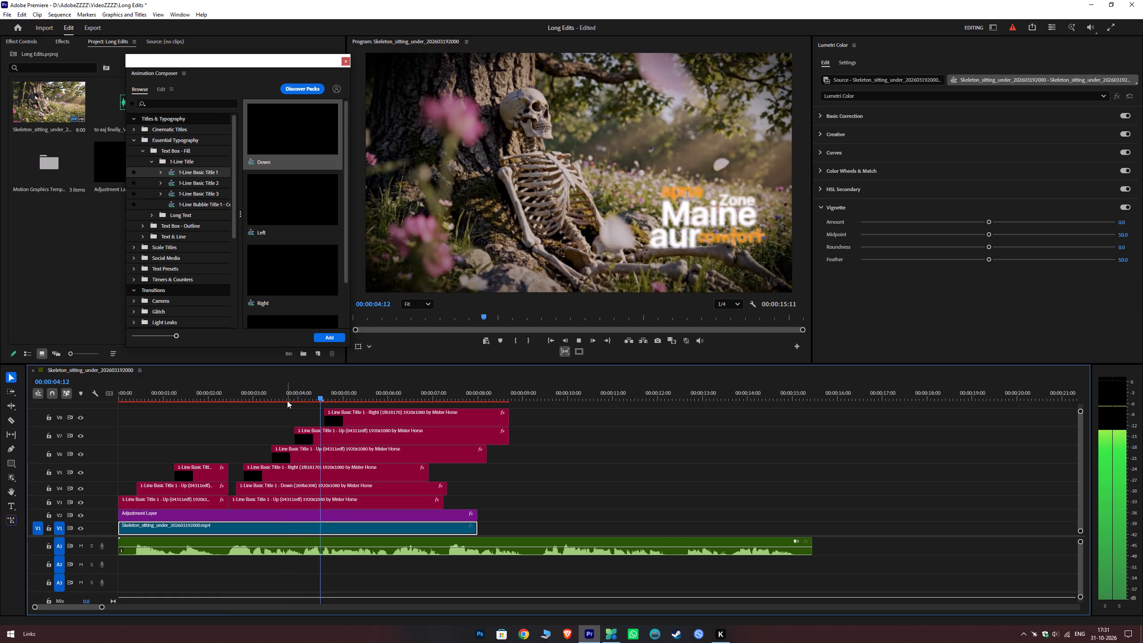
key(space)
click(312, 398)
key(space)
key(space)
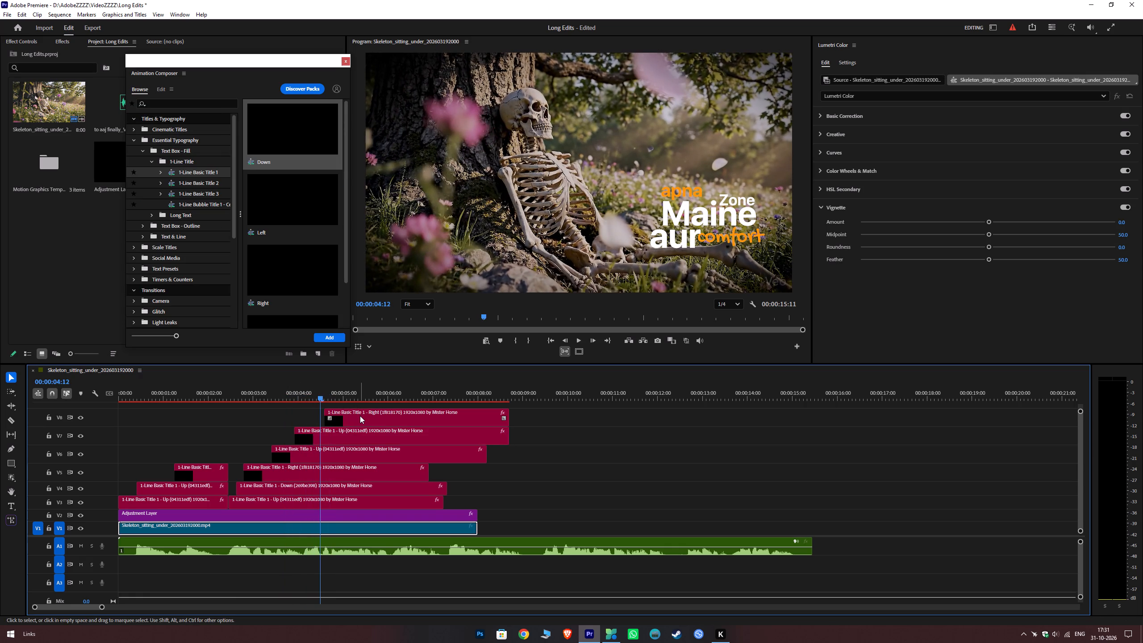
Move the "Log" title clip earlier to start at about 00:00:04:02, checking its timing against the voice-over by playback.
drag(360, 416, 336, 418)
click(299, 397)
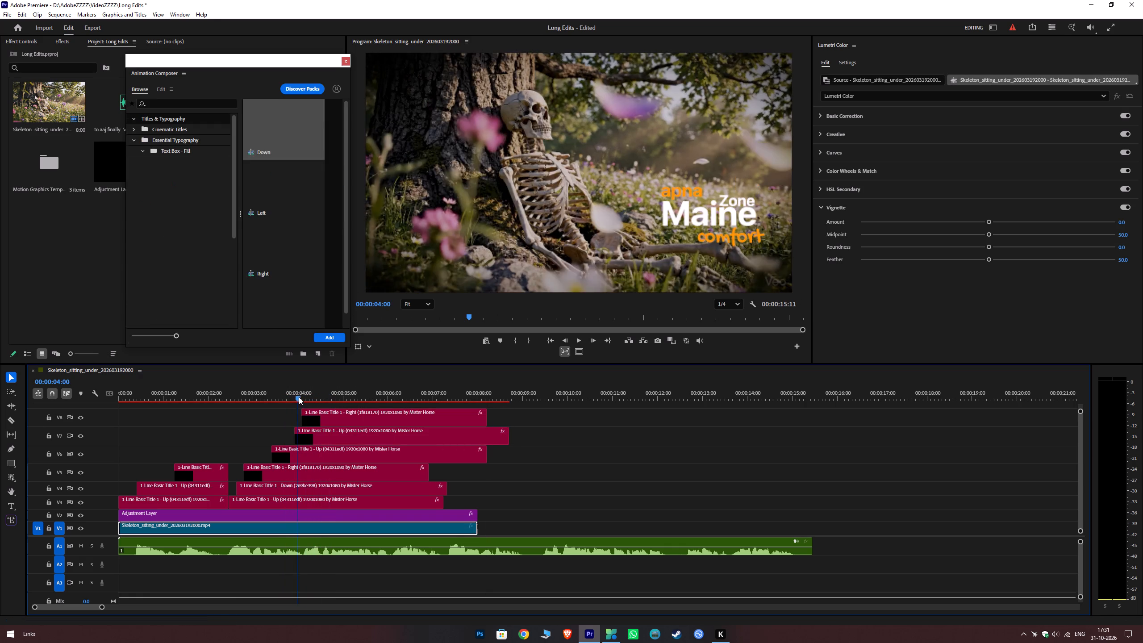
key(space)
key(space)
drag(302, 396, 297, 398)
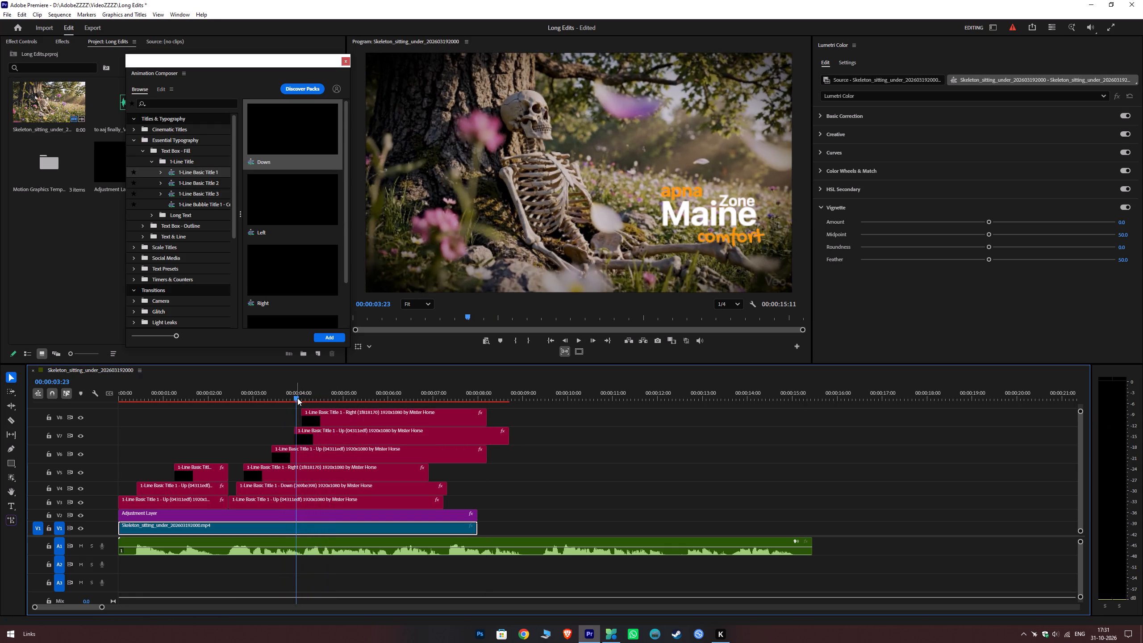
key(space)
key(space)
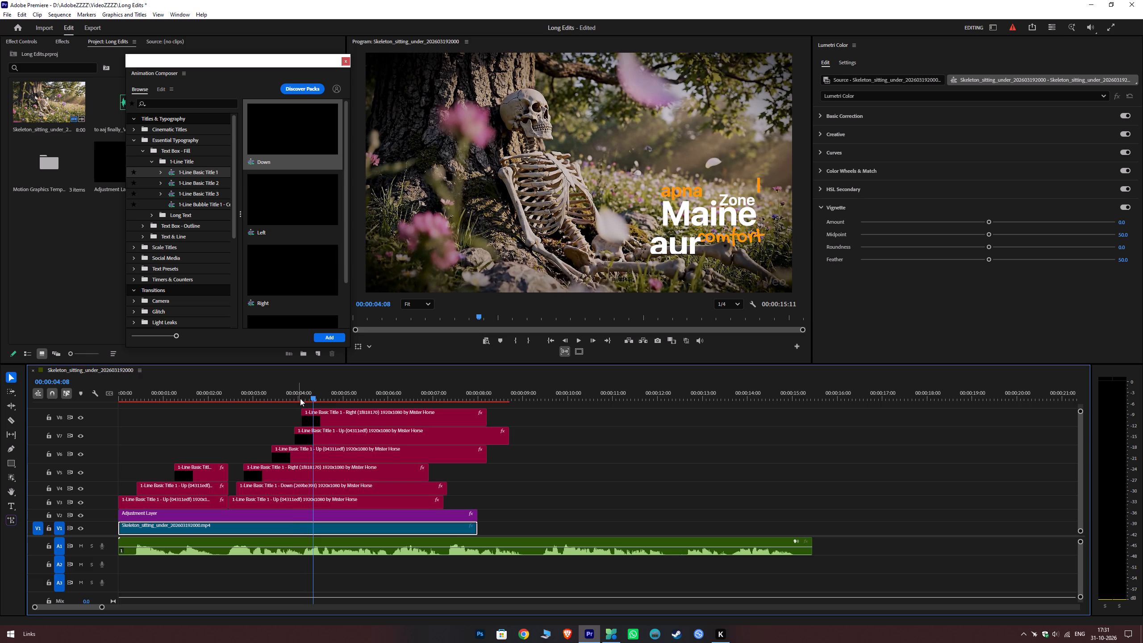
alt+scroll(312, 429, up, 5)
click(267, 389)
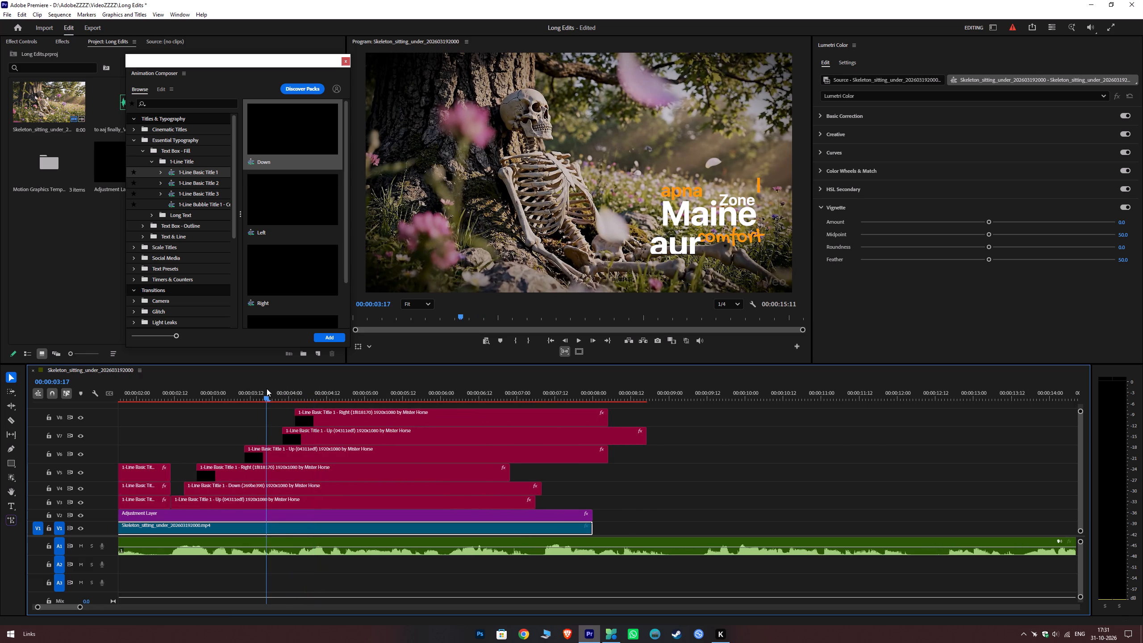
key(space)
key(space)
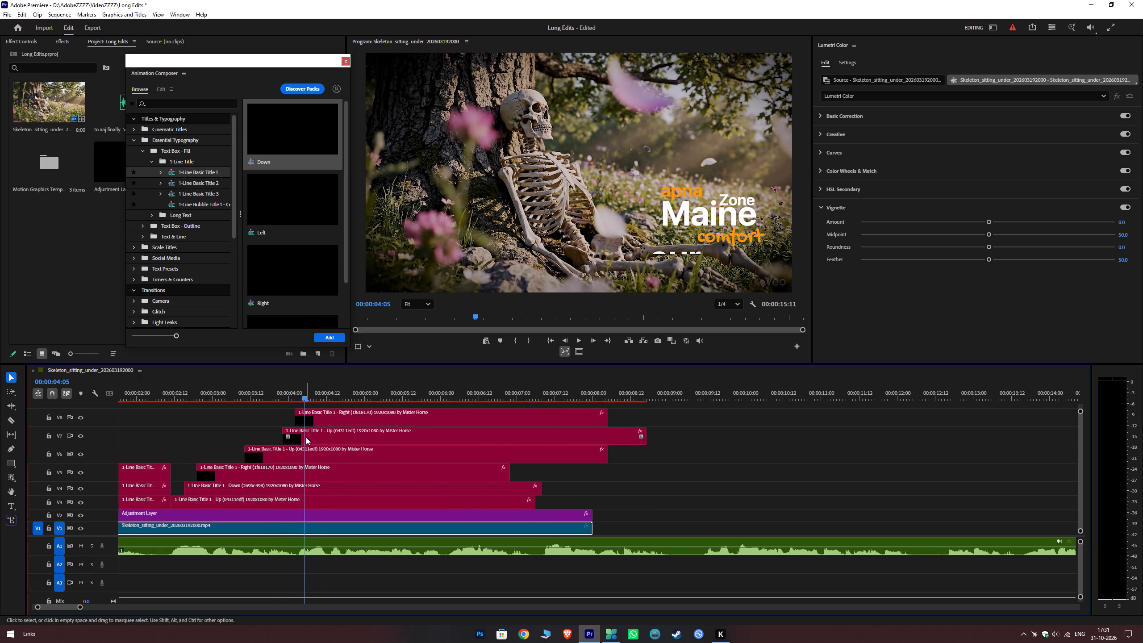
Nudge the "aur" title clip slightly earlier to about 00:00:03:21 and play back through the "Log" title.
click(306, 437)
click(273, 396)
key(space)
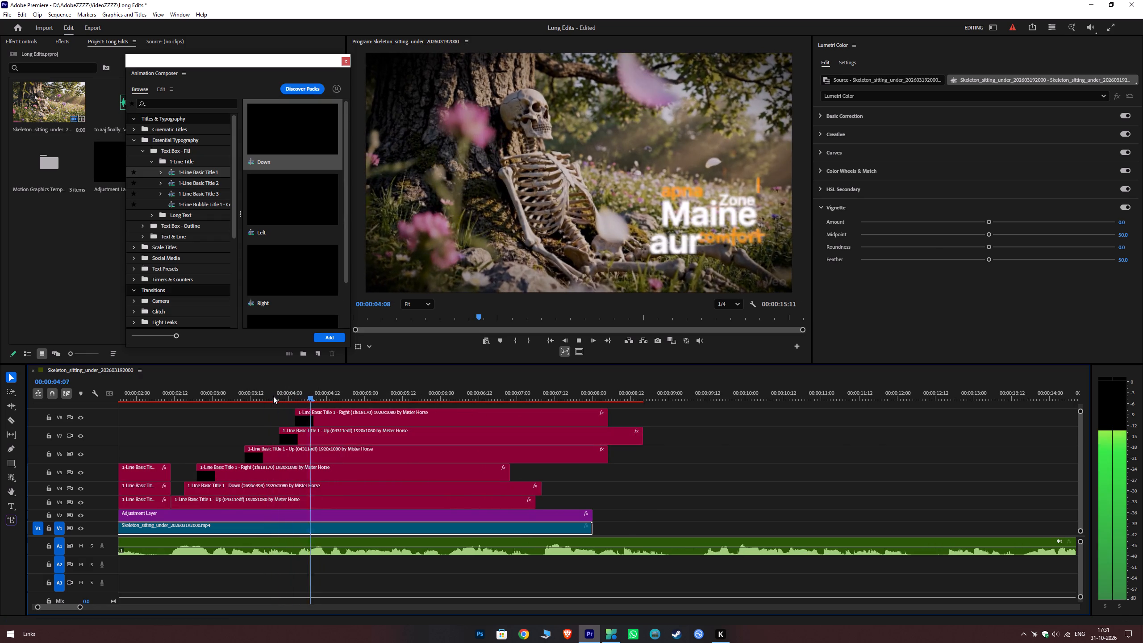
key(space)
key(space)
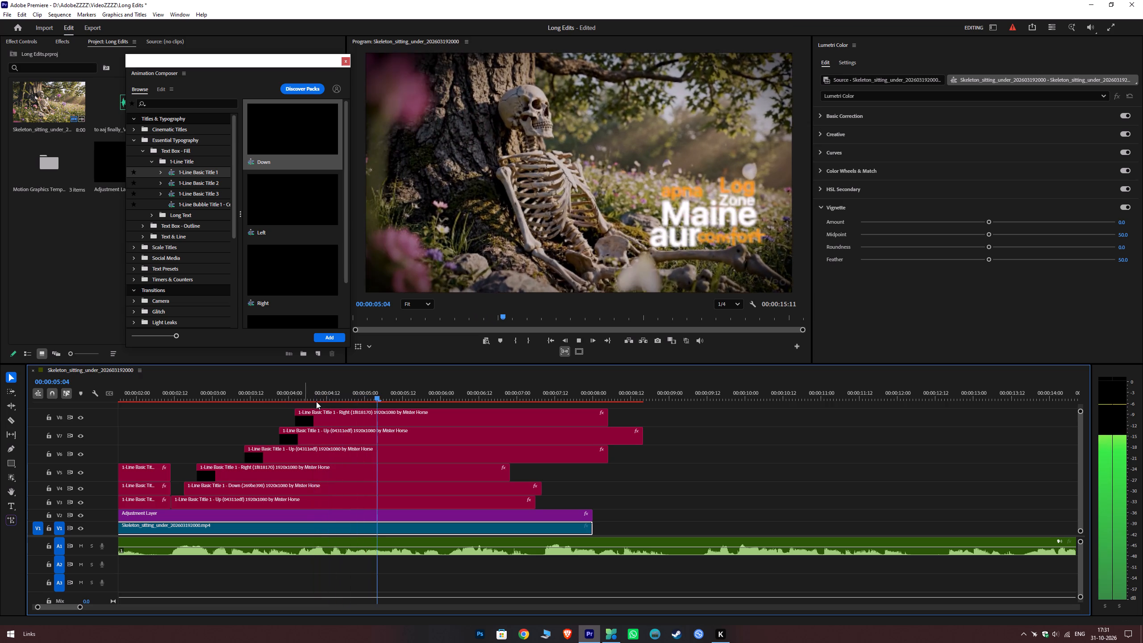
key(space)
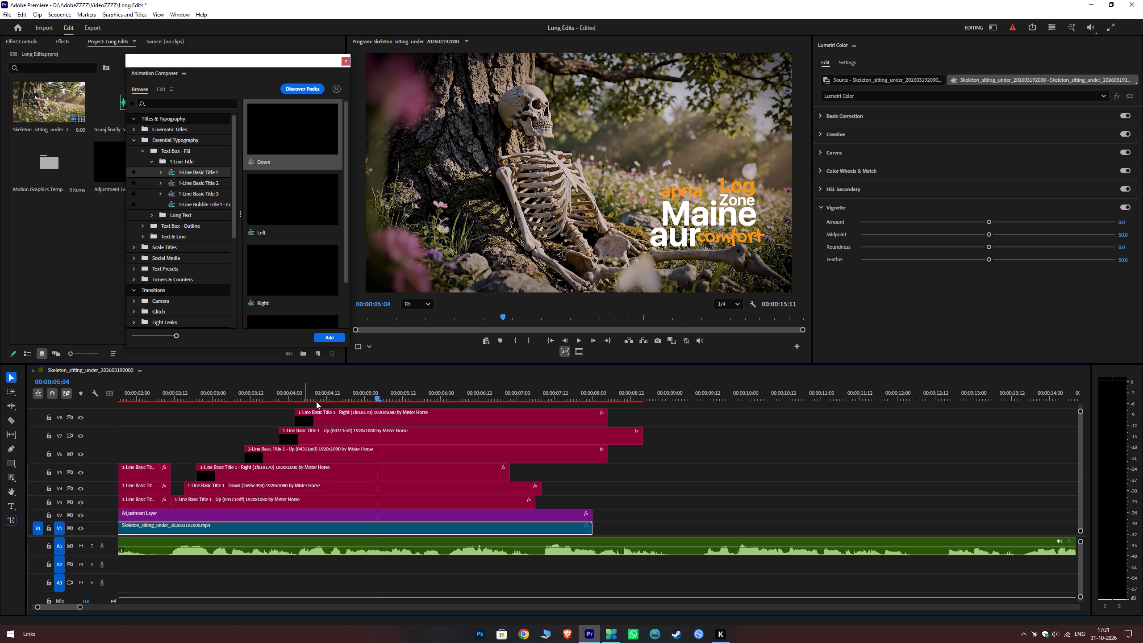
Save the project.
key(ctrl+s)
key(ctrl+s)
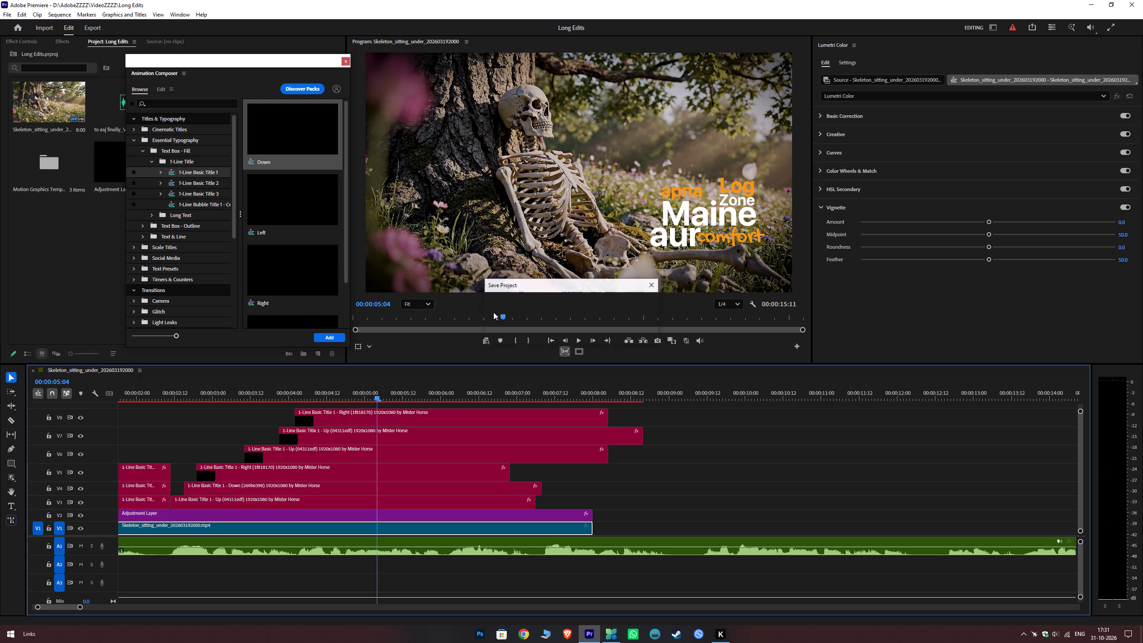
key(ctrl+s)
key(ctrl+s)
key(ctrl+s)
key(ctrl+s)
key(ctrl+s)
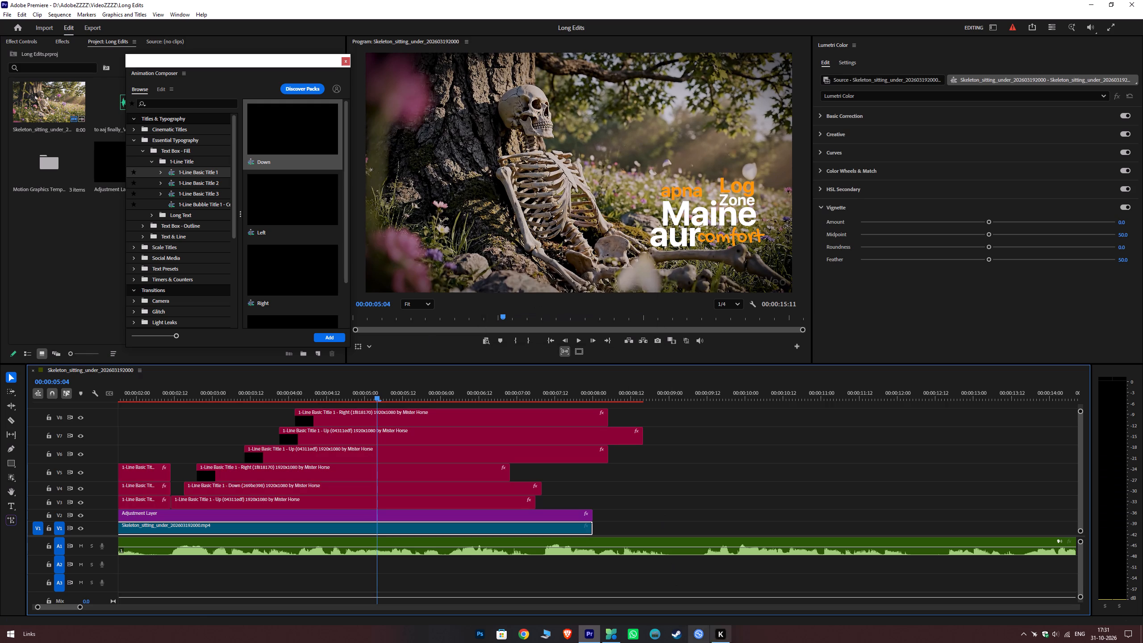